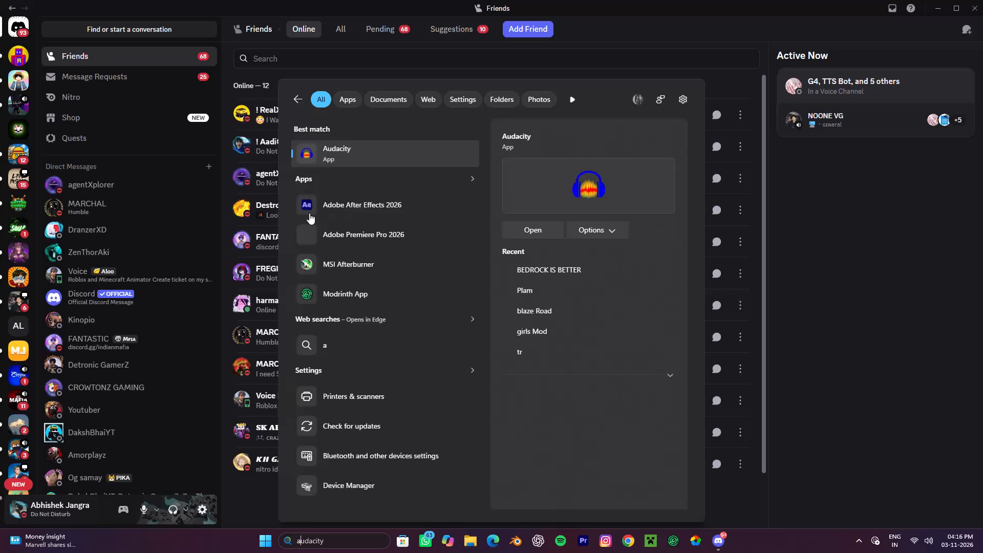
Find the Audacity app through the system search and launch it.
{"action": "key", "text": "u"}
{"action": "left_click", "coordinate": [376, 160]}
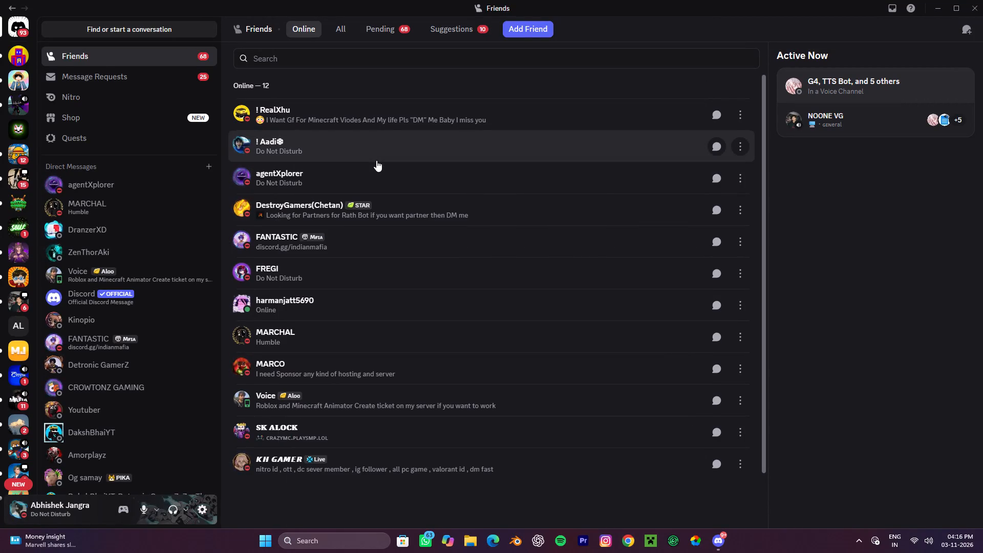
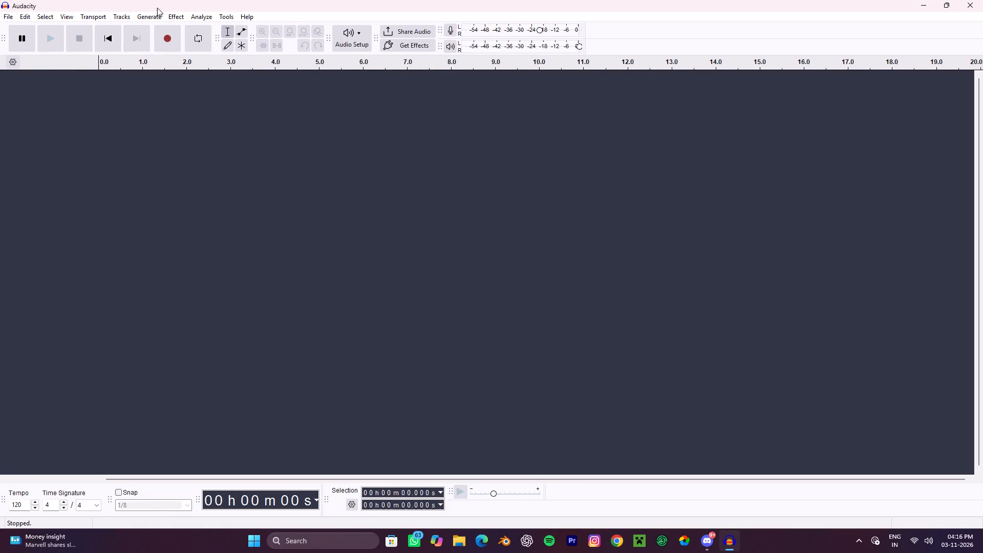
Start recording audio on a new track in the empty project.
{"action": "left_click", "coordinate": [179, 36]}
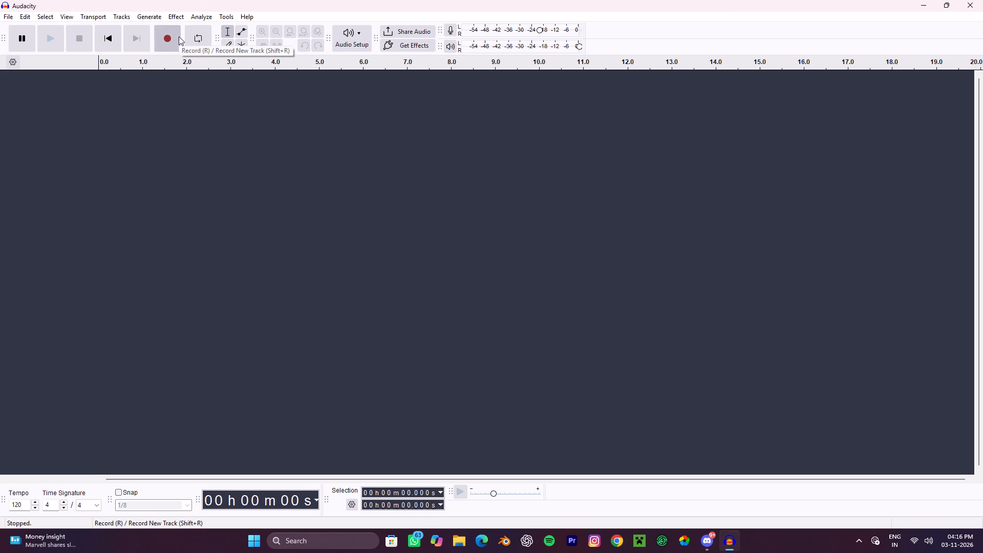
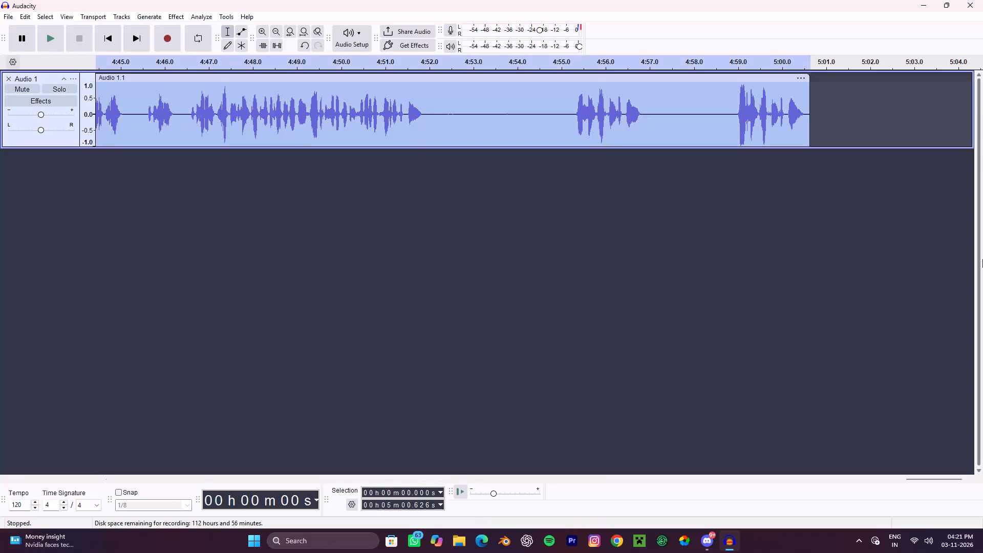
Apply the saved "my voice" macro to the entire recorded Audio 1 track.
{"action": "left_click", "coordinate": [199, 14]}
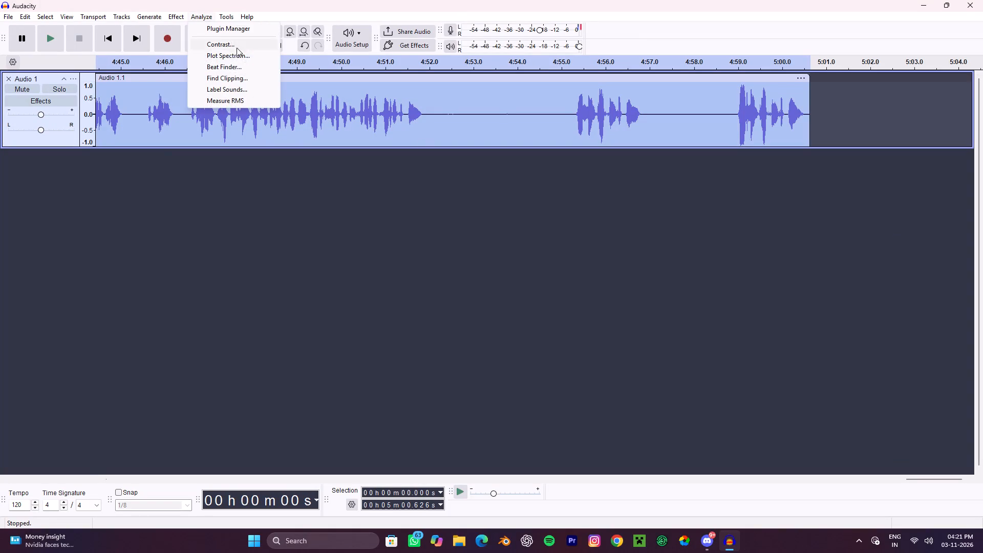
{"action": "left_click", "coordinate": [223, 20]}
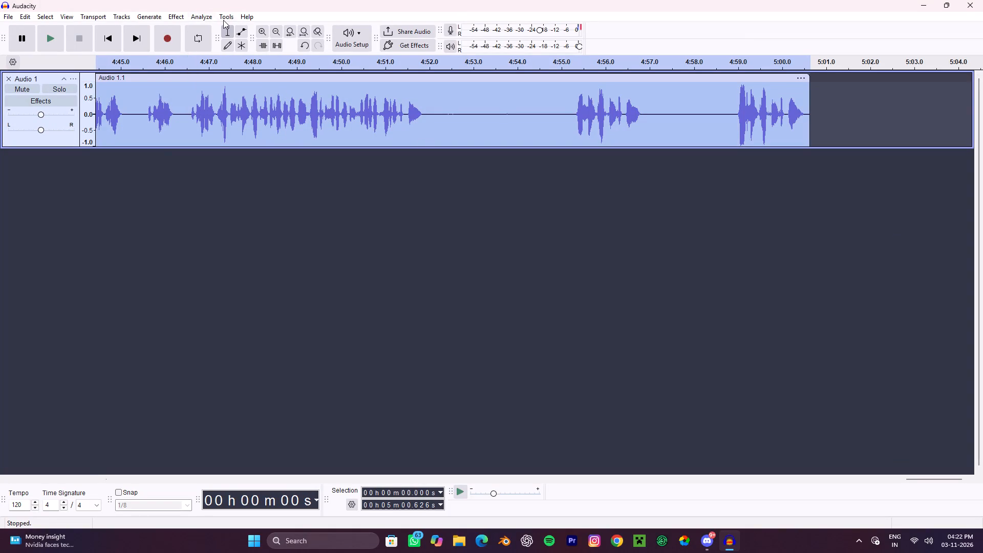
{"action": "left_click", "coordinate": [230, 18]}
{"action": "left_click", "coordinate": [233, 56]}
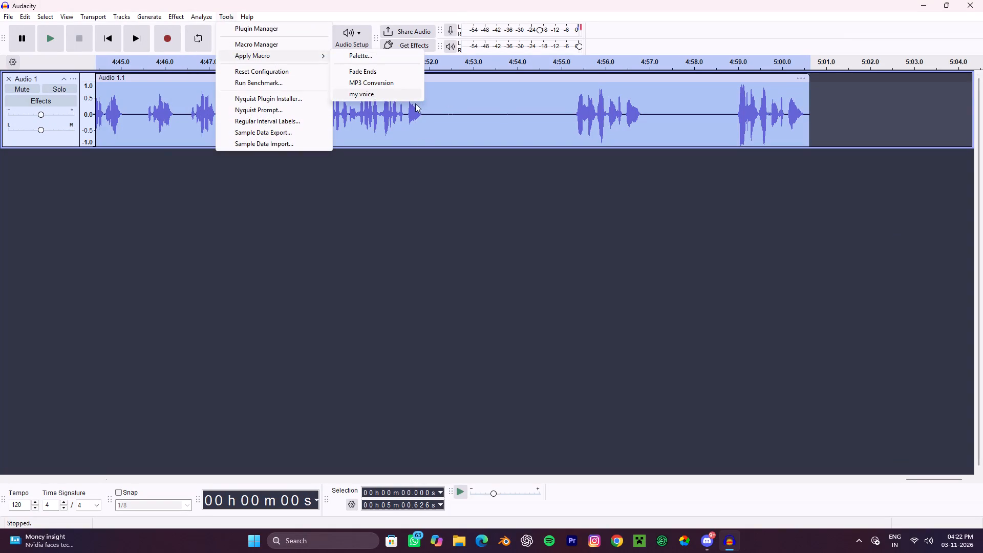
{"action": "left_click", "coordinate": [377, 92]}
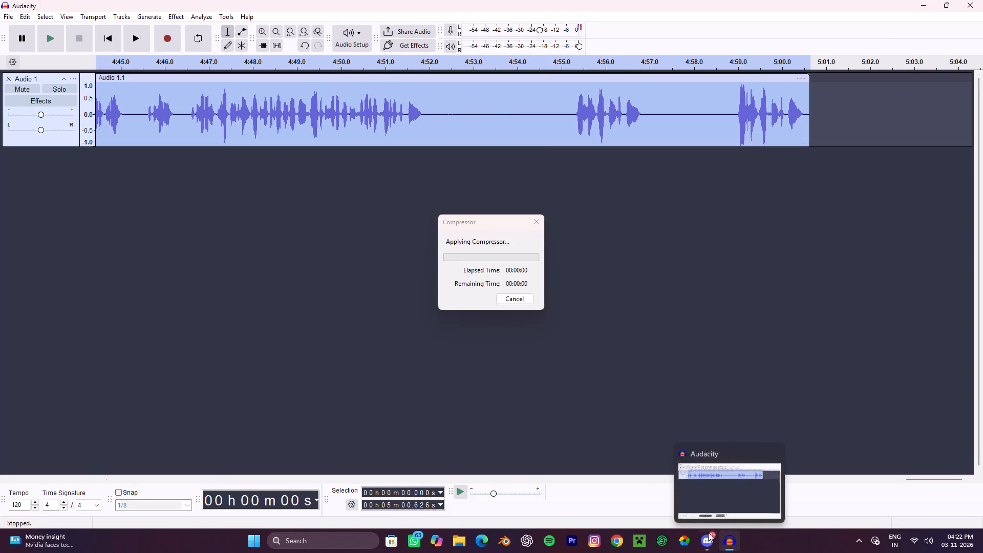
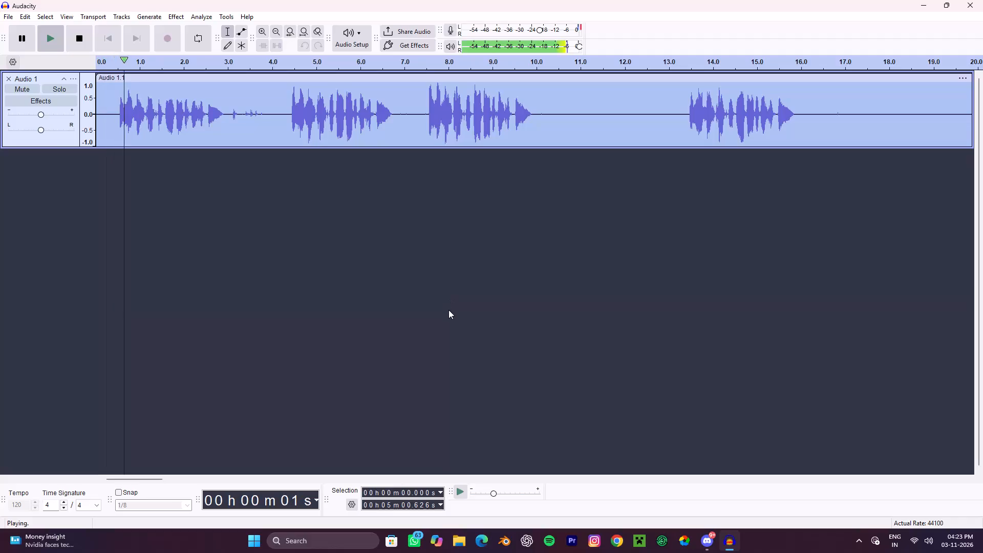
Stop playback and start an audio export with the file name "minecraft kahan kahan khel sakte ho?".
{"action": "key", "text": "space"}
{"action": "key", "text": "ctrl+shift+e"}
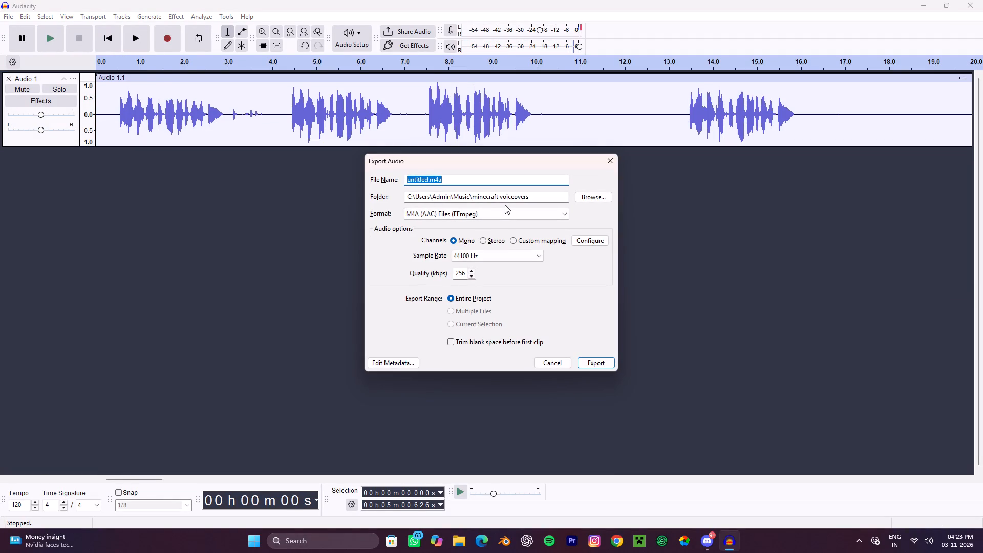
{"action": "type", "text": "ai"}
{"action": "key", "text": "BackSpace"}
{"action": "key", "text": "BackSpace"}
{"action": "key", "text": "BackSpace"}
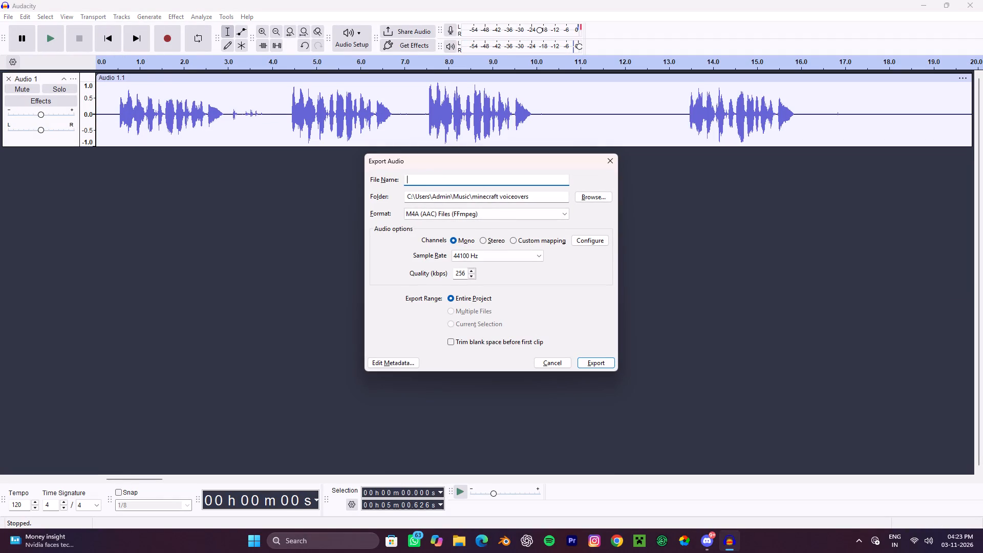
{"action": "type", "text": "mine"}
{"action": "key", "text": "space"}
{"action": "key", "text": "BackSpace"}
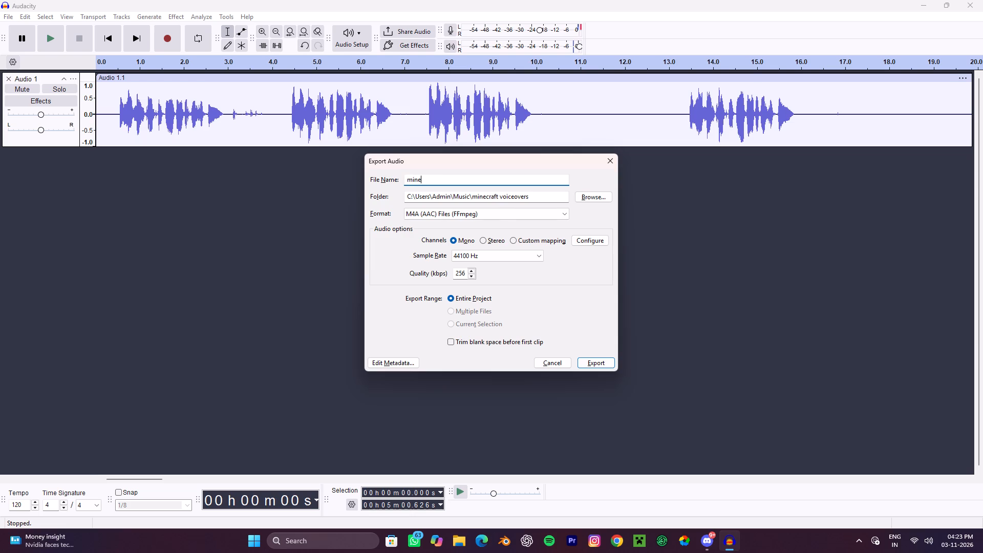
{"action": "type", "text": "crafft"}
{"action": "key", "text": "BackSpace"}
{"action": "key", "text": "BackSpace"}
{"action": "type", "text": "t kaa"}
{"action": "key", "text": "BackSpace"}
{"action": "type", "text": "han"}
{"action": "key", "text": "space"}
{"action": "type", "text": "kahn s"}
{"action": "key", "text": "BackSpace"}
{"action": "key", "text": "BackSpace"}
{"action": "key", "text": "BackSpace"}
{"action": "key", "text": "a"}
{"action": "type", "text": "n khel sakte ho"}
{"action": "key", "text": "shift+question"}
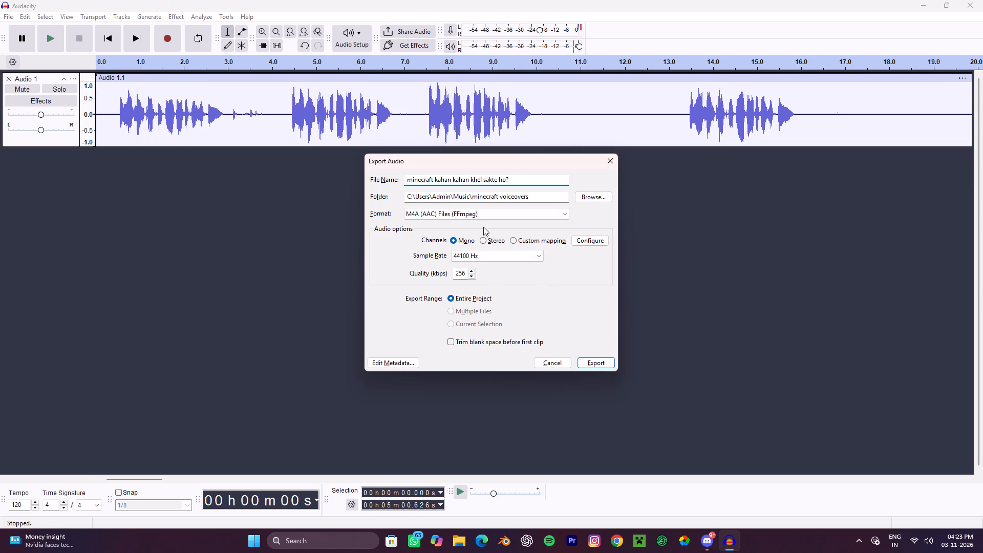
Set the export format to WAV (Microsoft) and try to export the entire project to the minecraft voiceovers folder.
{"action": "left_click", "coordinate": [503, 211]}
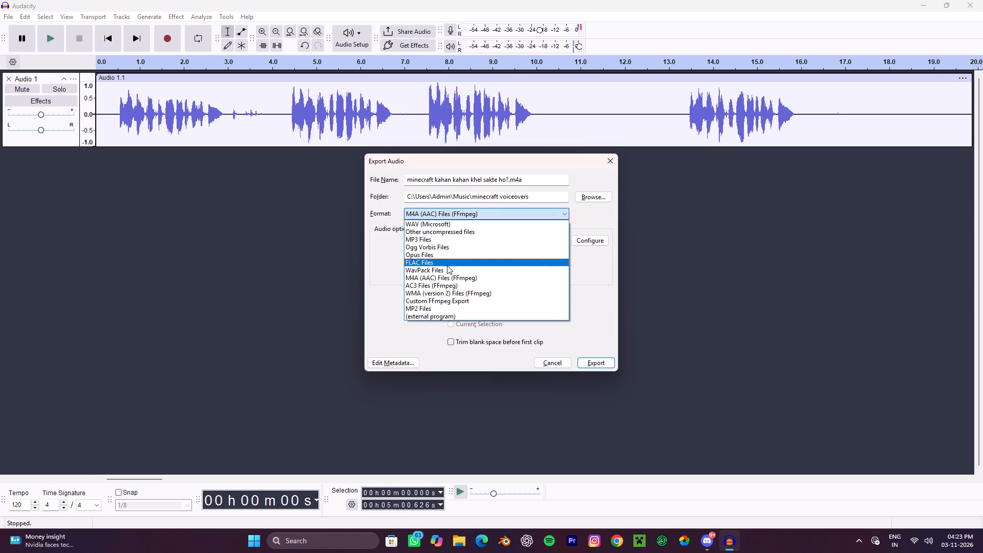
{"action": "left_click", "coordinate": [446, 225]}
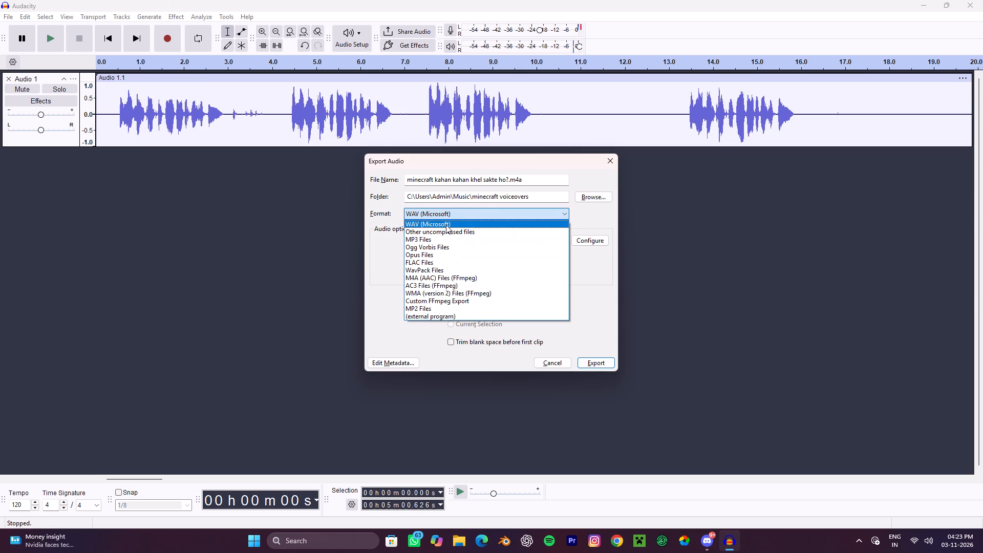
{"action": "left_click", "coordinate": [600, 361]}
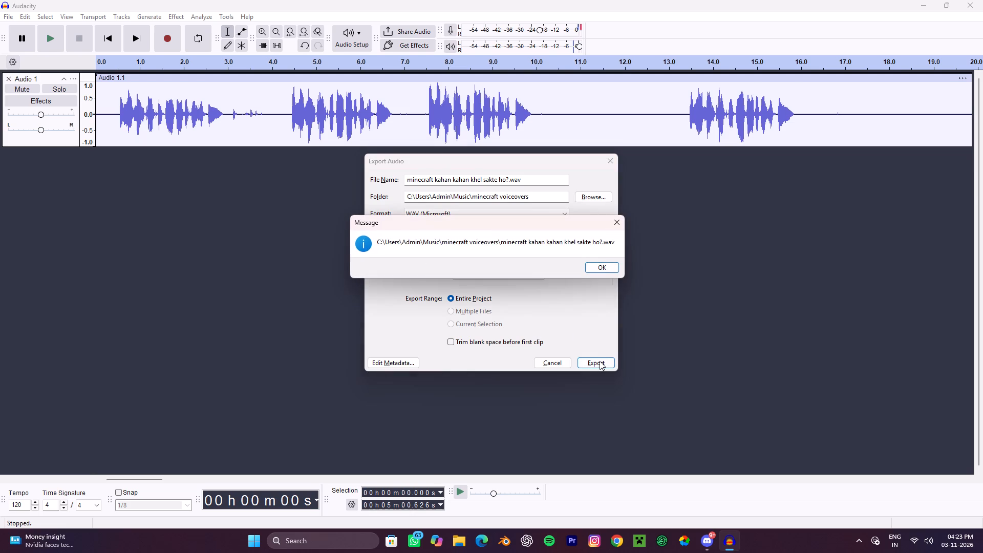
{"action": "left_click", "coordinate": [605, 268]}
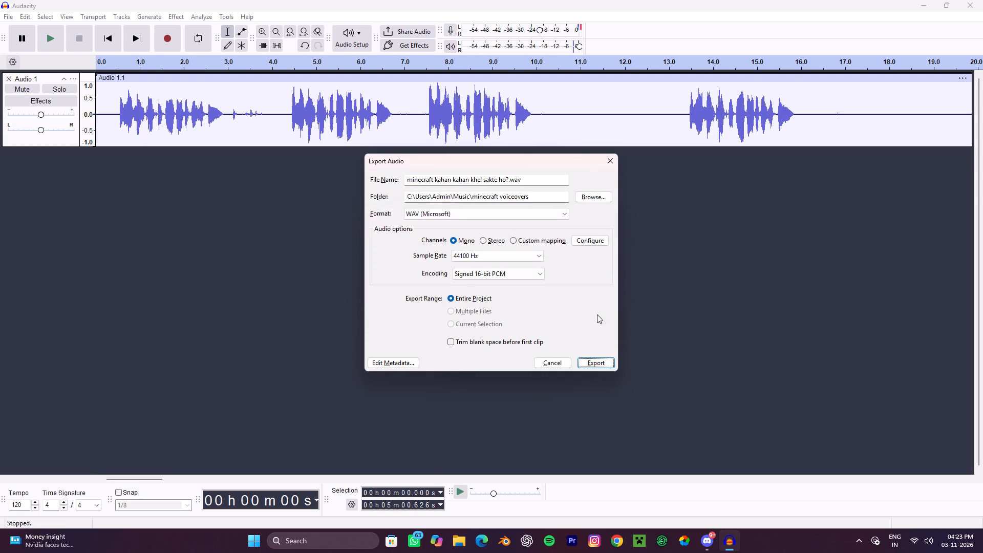
{"action": "left_click", "coordinate": [597, 365]}
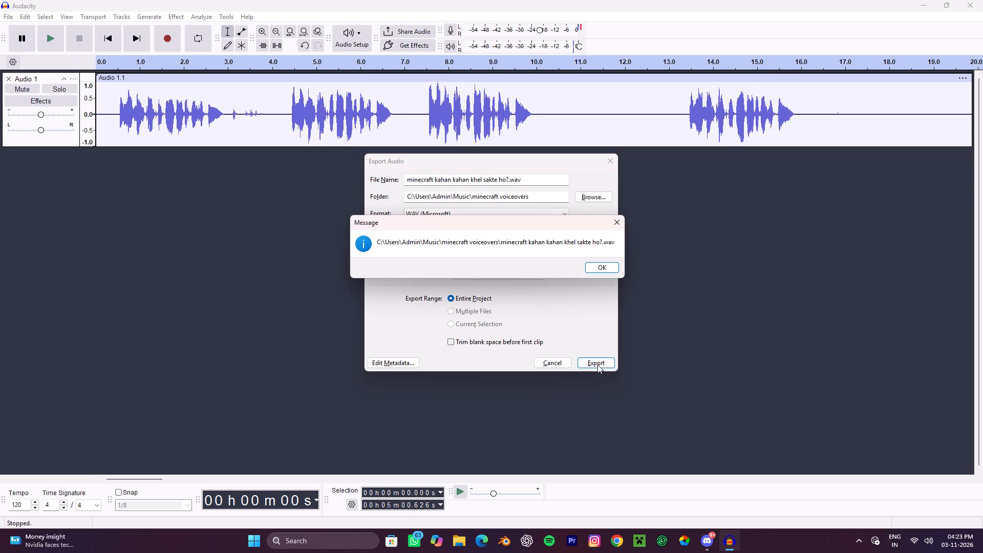
{"action": "left_click", "coordinate": [602, 270]}
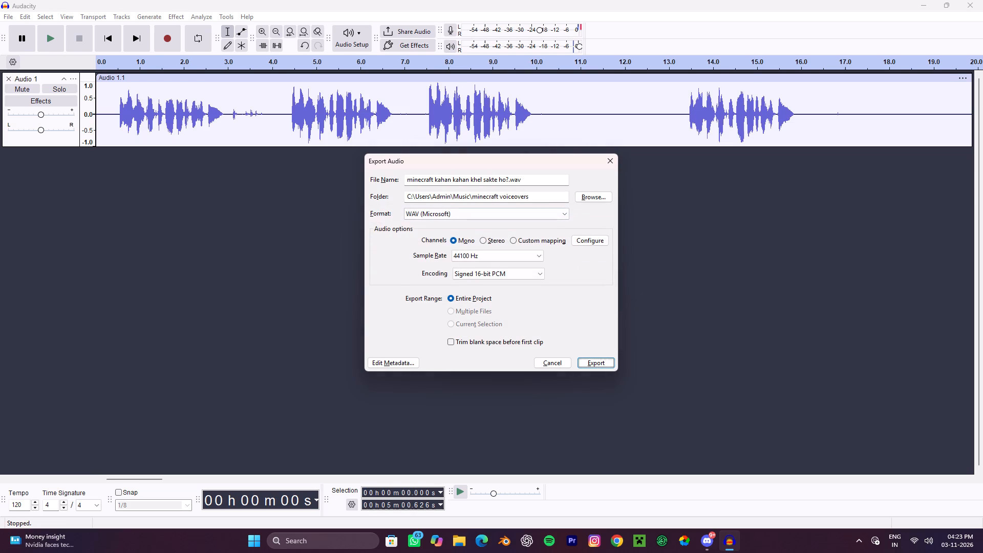
Remove the question mark from the export file name and export the audio as WAV.
{"action": "left_click", "coordinate": [508, 178]}
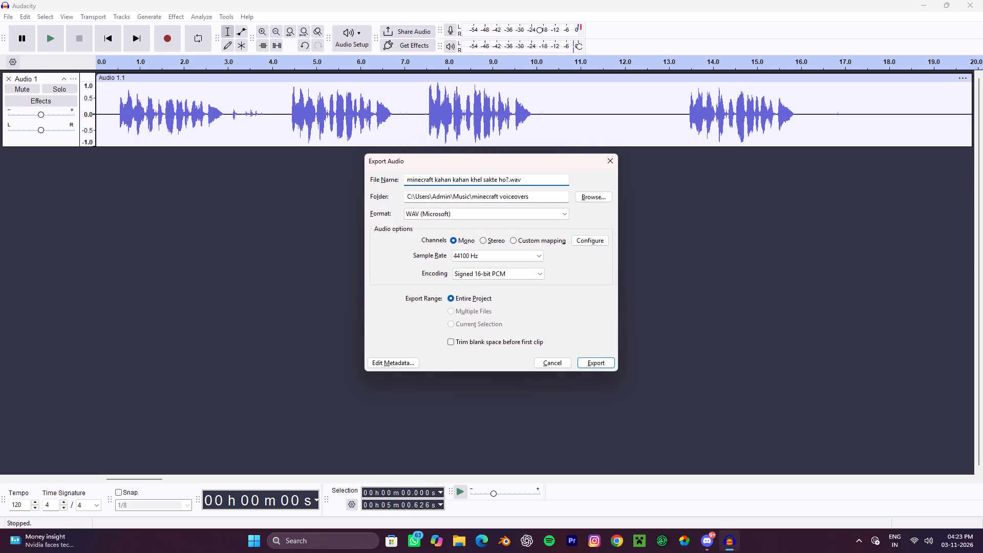
{"action": "key", "text": "BackSpace"}
{"action": "left_click", "coordinate": [597, 367]}
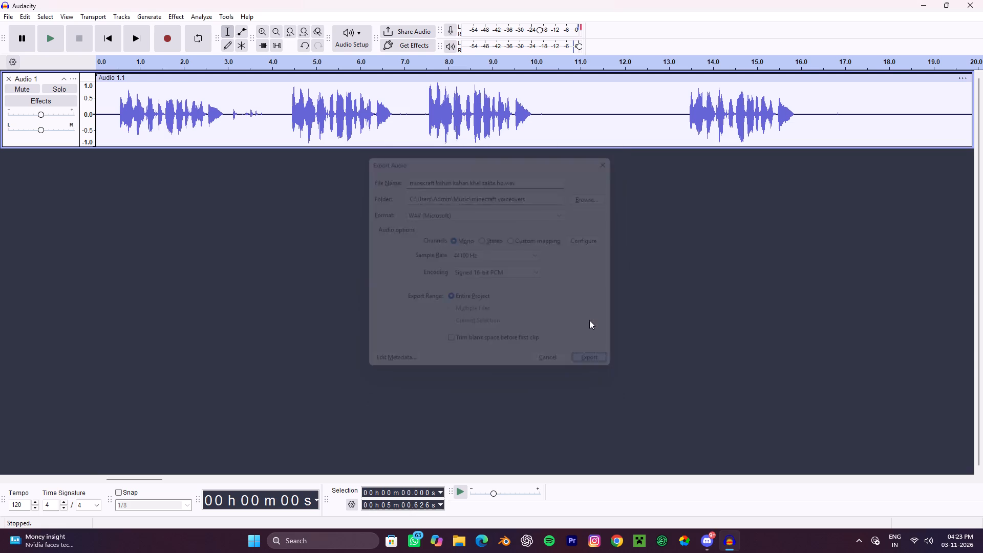
In File Explorer, check the minecraft voiceovers folder in Music for the exported file, look through the other recordings, and close the window.
{"action": "left_click", "coordinate": [464, 539]}
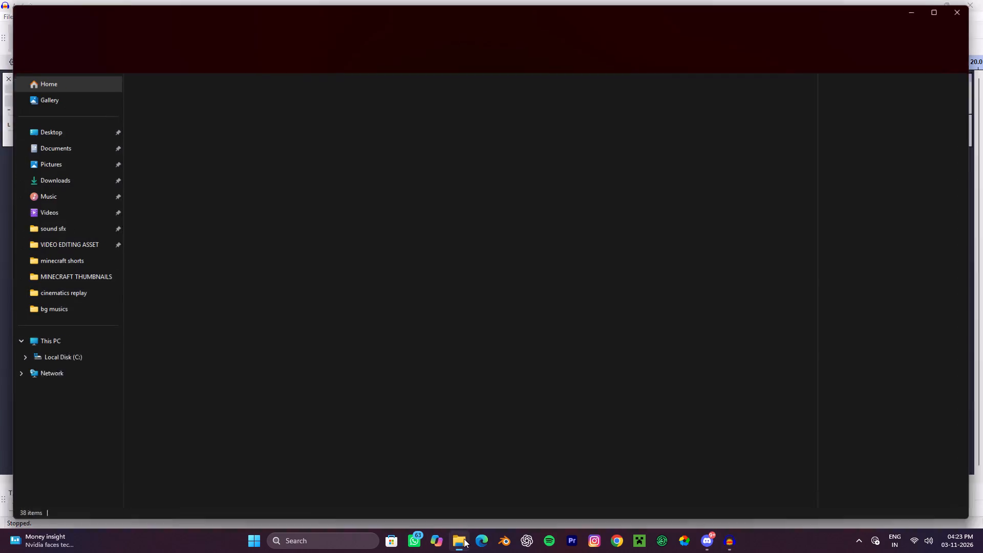
{"action": "left_click", "coordinate": [75, 192]}
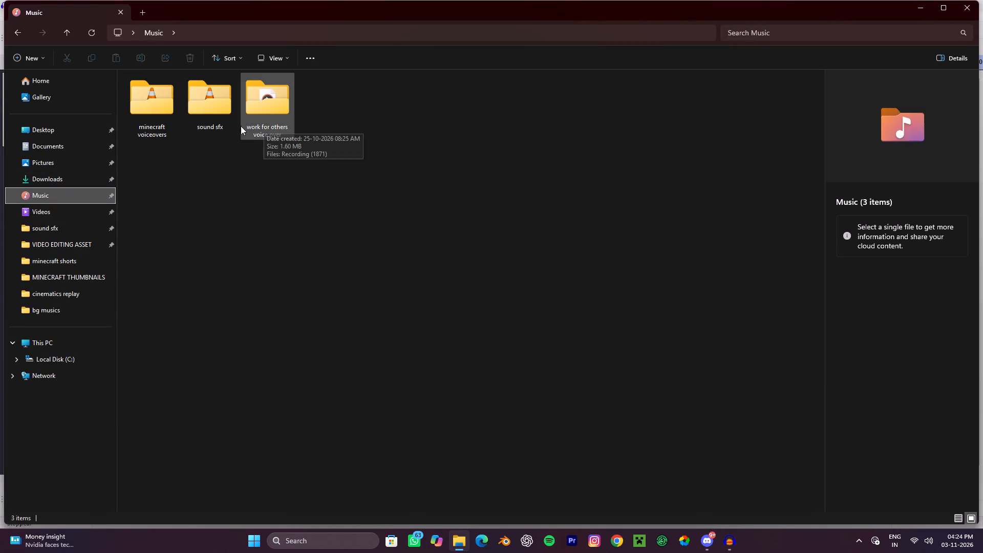
{"action": "double_click", "coordinate": [153, 119]}
{"action": "left_click", "coordinate": [194, 96]}
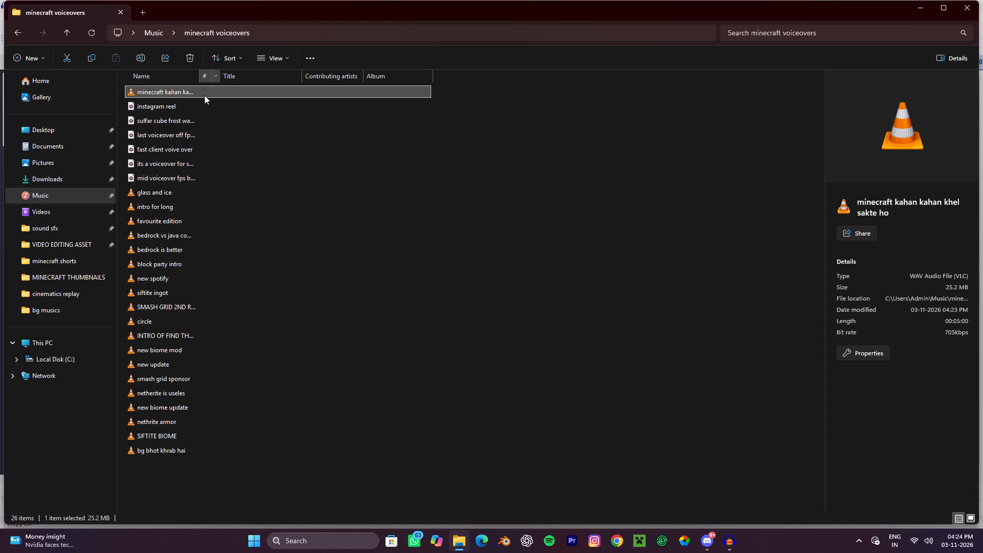
{"action": "left_click", "coordinate": [188, 103]}
{"action": "left_click", "coordinate": [189, 127]}
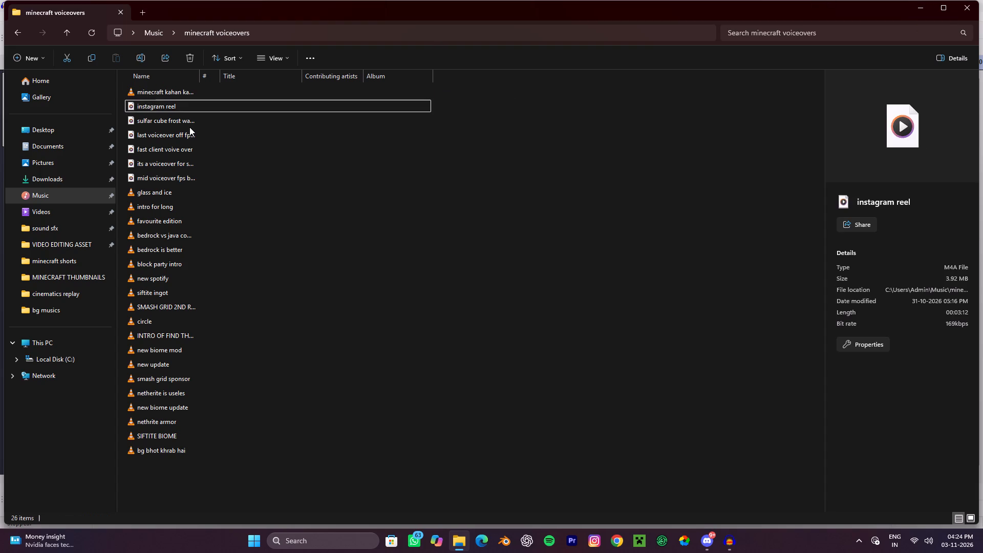
{"action": "left_click", "coordinate": [185, 134]}
{"action": "left_click", "coordinate": [173, 159]}
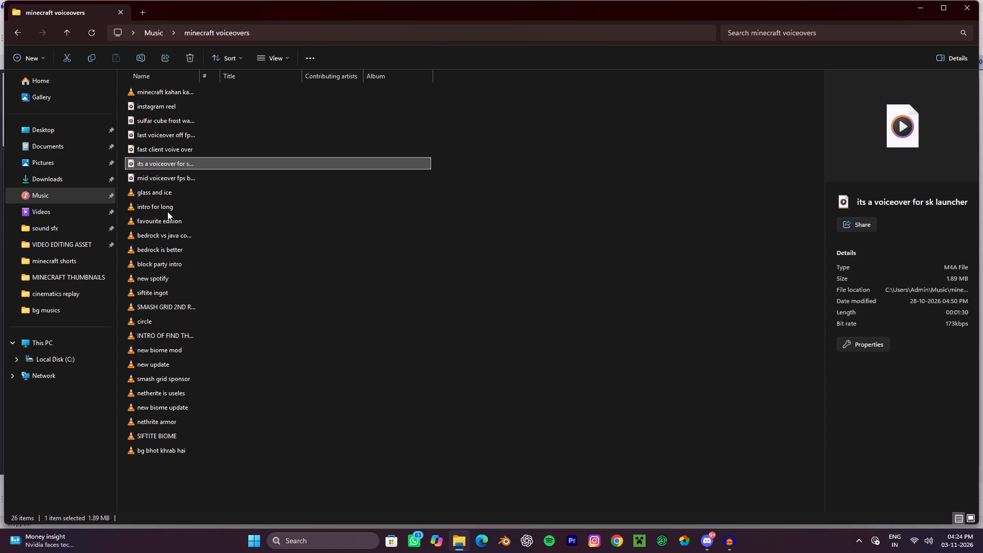
{"action": "left_click", "coordinate": [172, 214]}
{"action": "left_click", "coordinate": [172, 214]}
{"action": "left_click", "coordinate": [169, 240]}
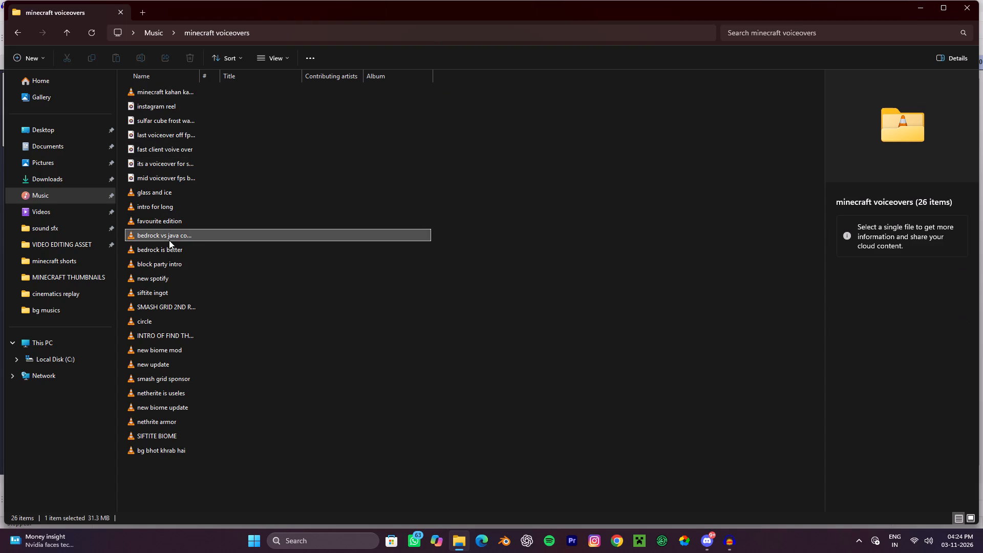
{"action": "left_click", "coordinate": [956, 3]}
Close the untitled Audacity project.
{"action": "left_click", "coordinate": [982, 0]}
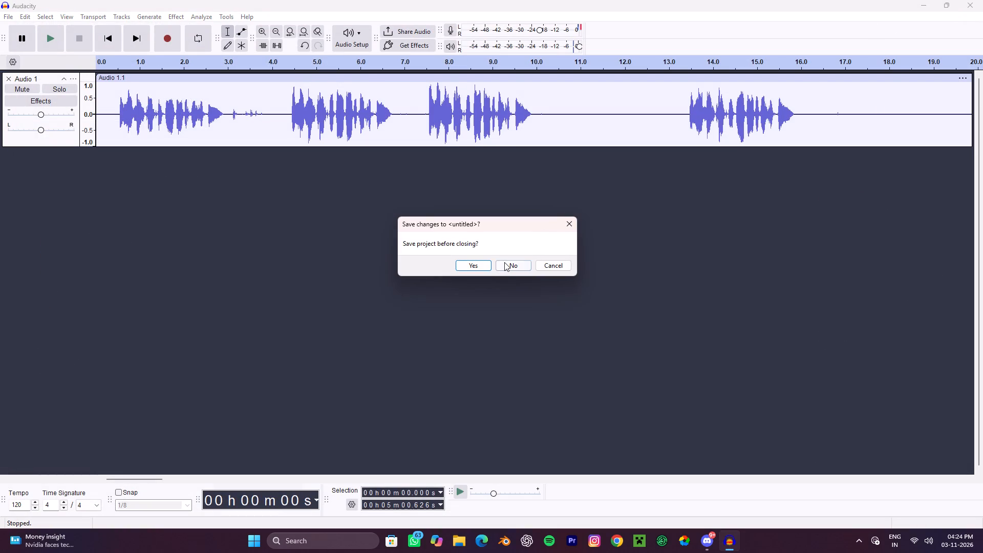
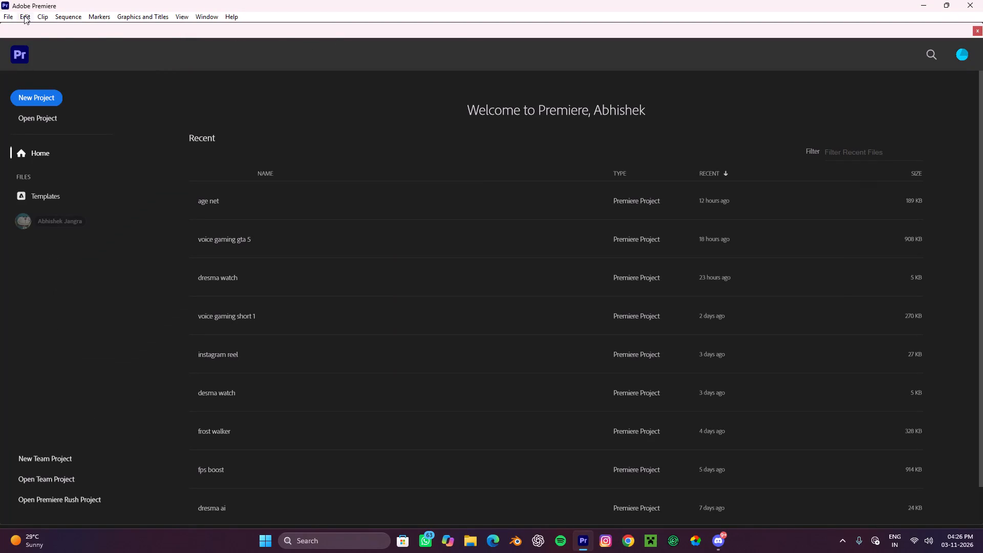
In Adobe Premiere, create a new project named "where we can play minecraft!" in the Premier Pro Project Files folder without a template.
{"action": "left_click", "coordinate": [6, 14]}
{"action": "left_click", "coordinate": [52, 25]}
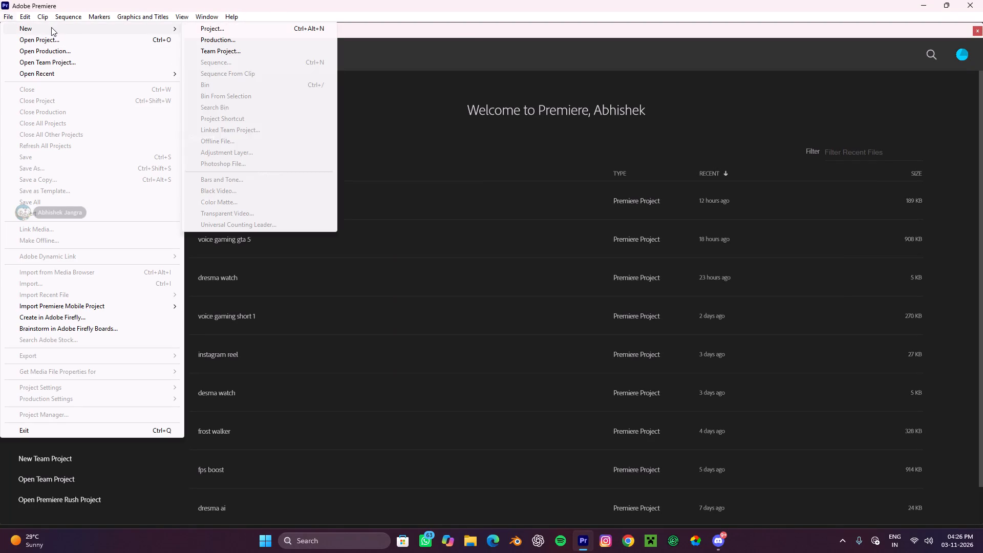
{"action": "left_click", "coordinate": [226, 28]}
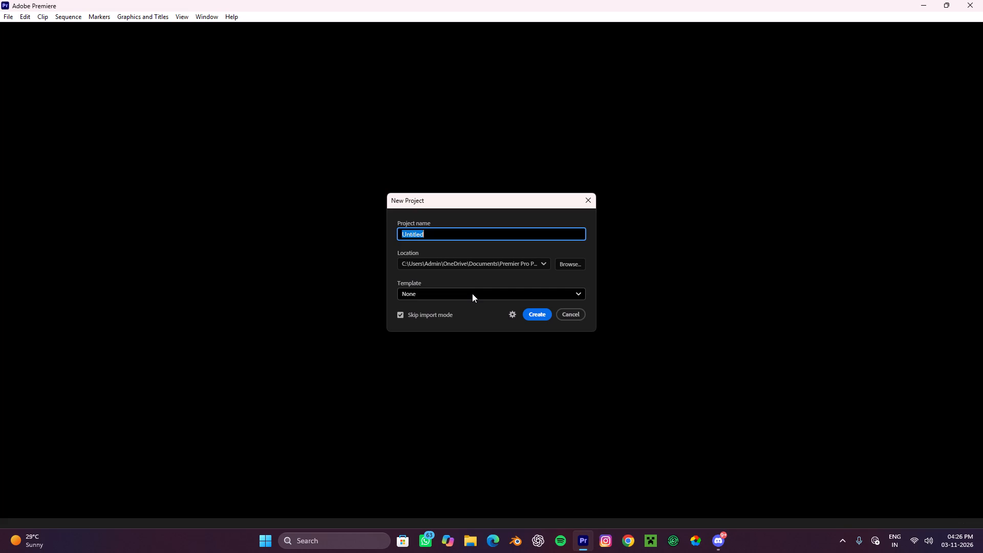
{"action": "type", "text": "whert"}
{"action": "key", "text": "BackSpace"}
{"action": "type", "text": "e we can pka"}
{"action": "key", "text": "BackSpace"}
{"action": "key", "text": "BackSpace"}
{"action": "type", "text": "lay minecraft!"}
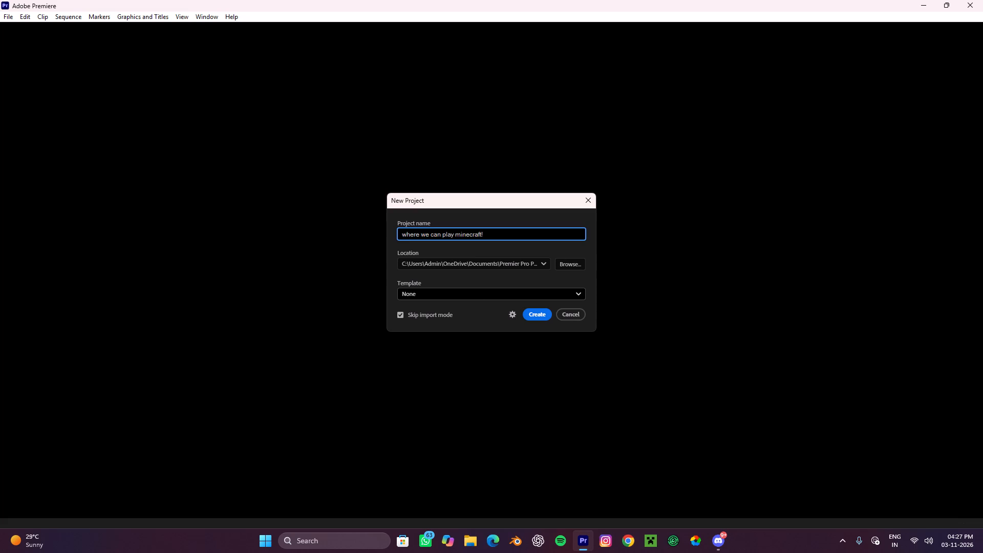
{"action": "left_click", "coordinate": [541, 310]}
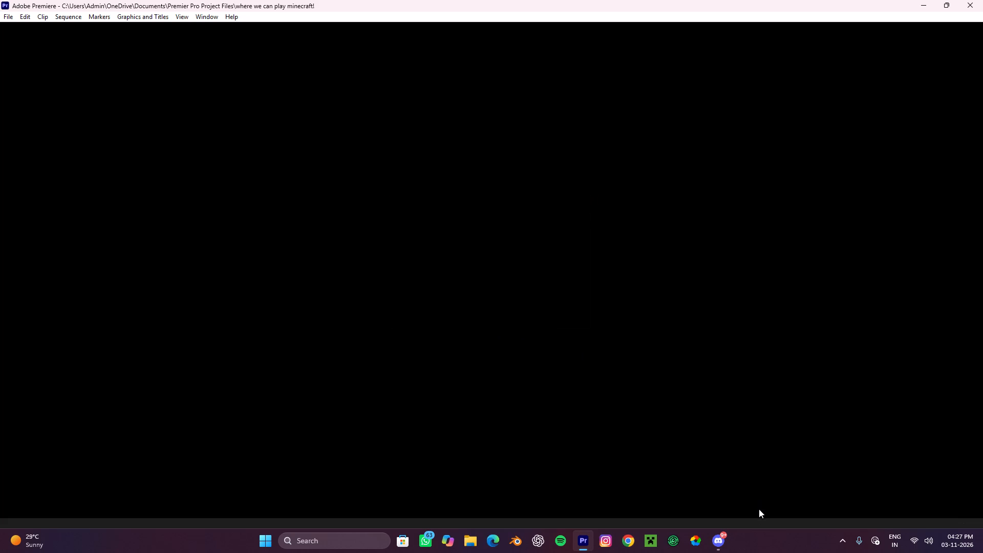
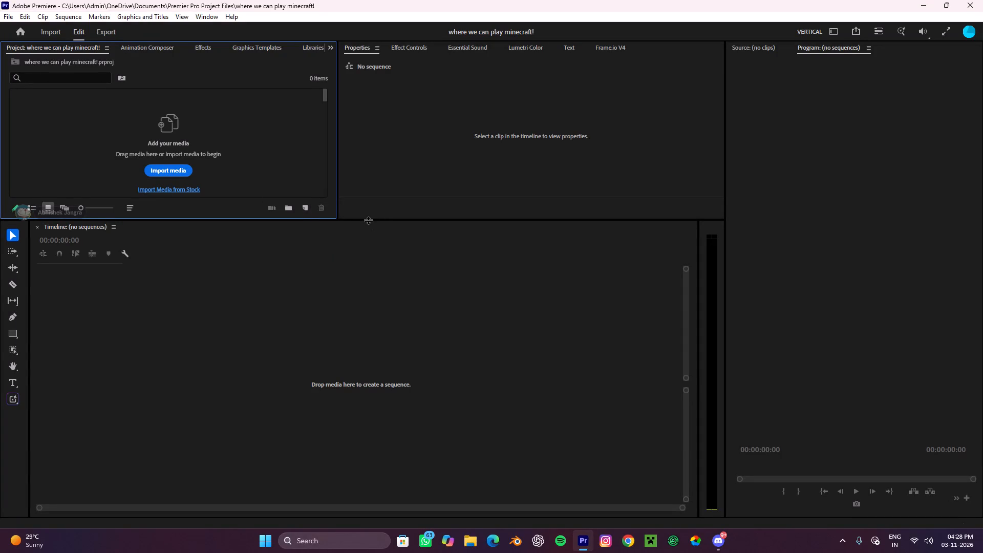
Make the project and properties area slightly taller by lowering its boundary with the timeline.
{"action": "left_click_drag", "start_coordinate": [368, 220], "coordinate": [366, 241]}
From File Explorer, bring "minecraft kahan kahan khel sakte ho" from Music's minecraft voiceovers folder into Premiere's empty timeline as a new sequence.
{"action": "left_click", "coordinate": [471, 551]}
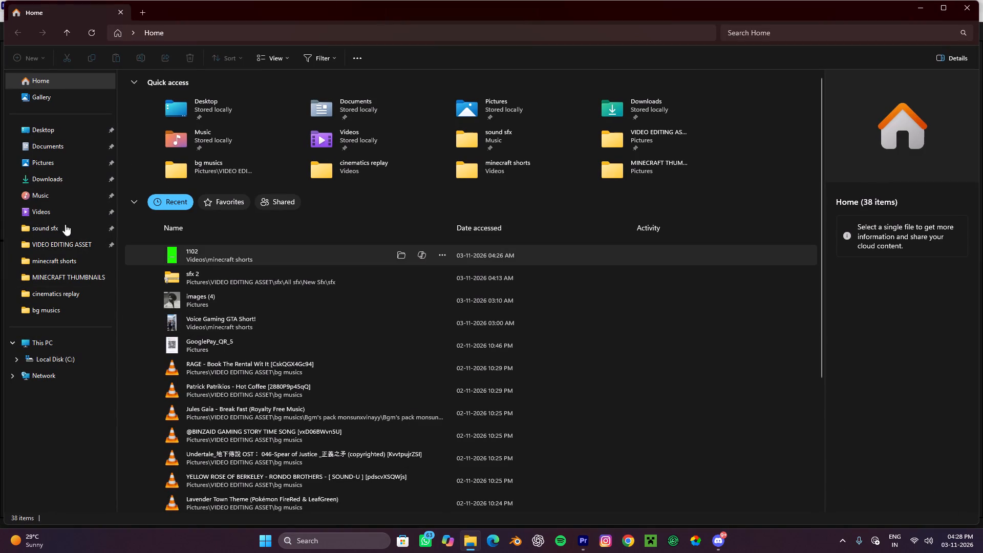
{"action": "left_click", "coordinate": [76, 198]}
{"action": "double_click", "coordinate": [170, 106]}
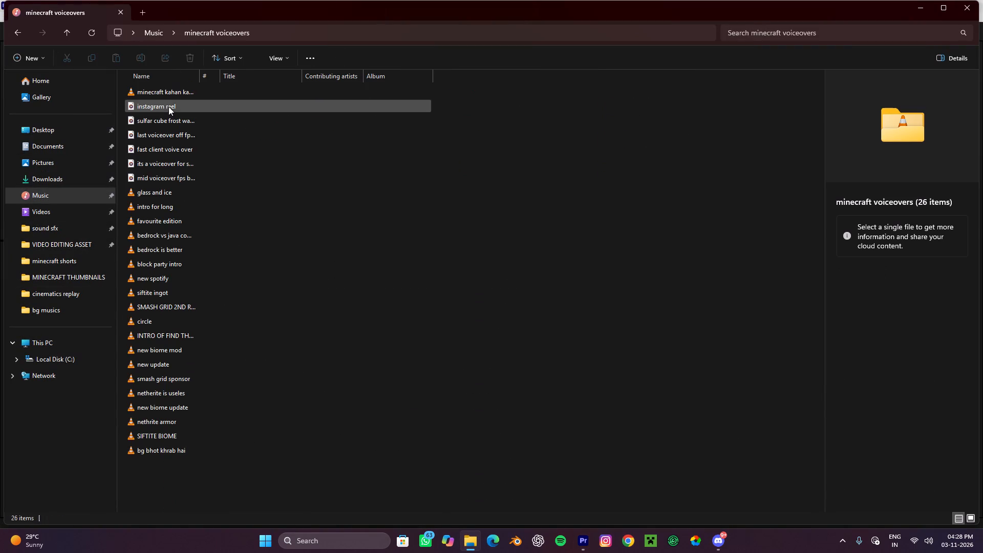
{"action": "left_click", "coordinate": [173, 95]}
{"action": "left_click_drag", "start_coordinate": [134, 88], "coordinate": [592, 508]}
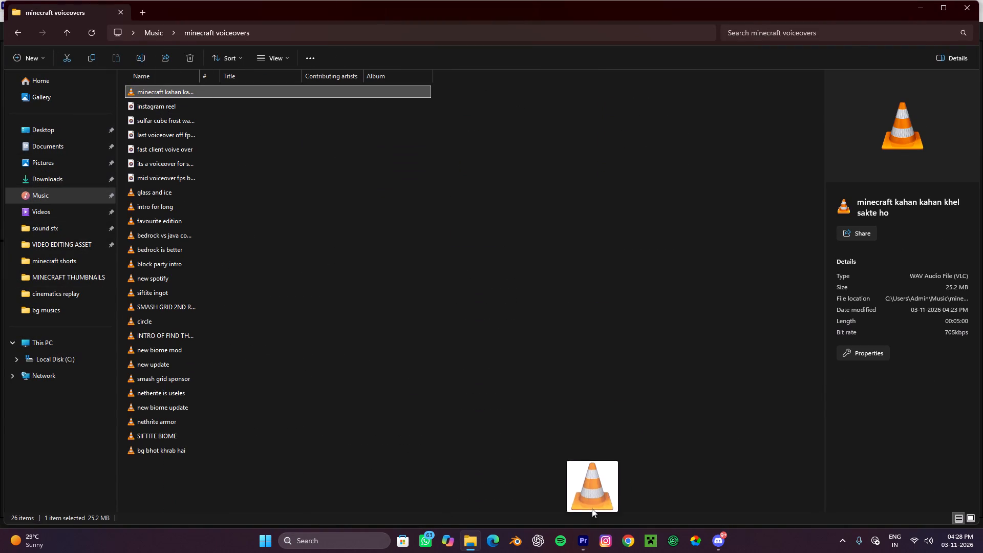
{"action": "left_click_drag", "start_coordinate": [592, 508], "coordinate": [263, 370]}
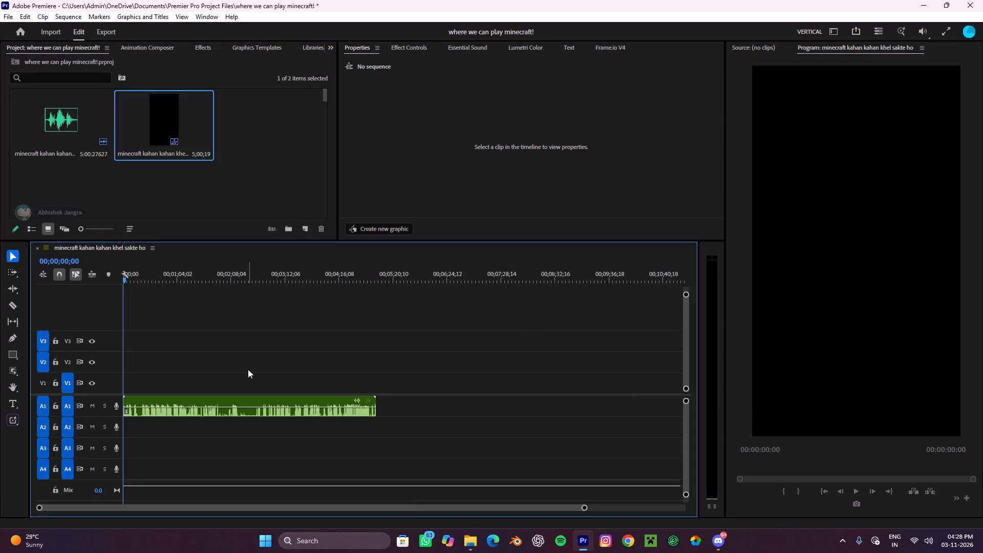
Play the voiceover from the start of the sequence, raise its clip volume to 7 dB, listen to the louder audio and stop playback.
{"action": "scroll", "coordinate": [228, 372], "scroll_direction": "up", "scroll_amount": 6, "text": "alt"}
{"action": "scroll", "coordinate": [217, 374], "scroll_direction": "down", "scroll_amount": 1, "text": "alt"}
{"action": "scroll", "coordinate": [217, 374], "scroll_direction": "up", "scroll_amount": 4, "text": "alt"}
{"action": "scroll", "coordinate": [217, 374], "scroll_direction": "up", "scroll_amount": 6}
{"action": "key", "text": "space"}
{"action": "scroll", "coordinate": [200, 380], "scroll_direction": "up", "scroll_amount": 6, "text": "alt"}
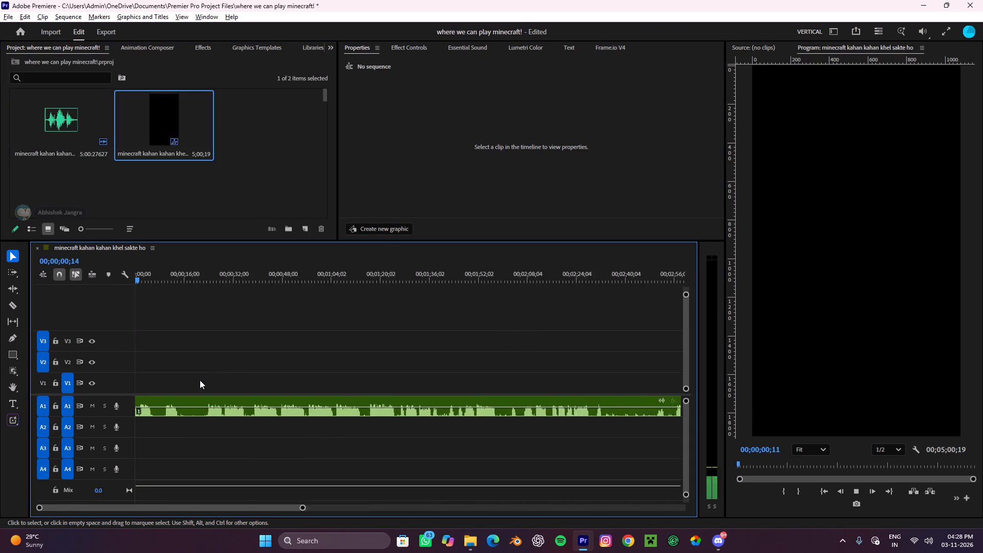
{"action": "scroll", "coordinate": [200, 380], "scroll_direction": "up", "scroll_amount": 5, "text": "alt"}
{"action": "scroll", "coordinate": [200, 380], "scroll_direction": "up", "scroll_amount": 5}
{"action": "left_click", "coordinate": [413, 399]}
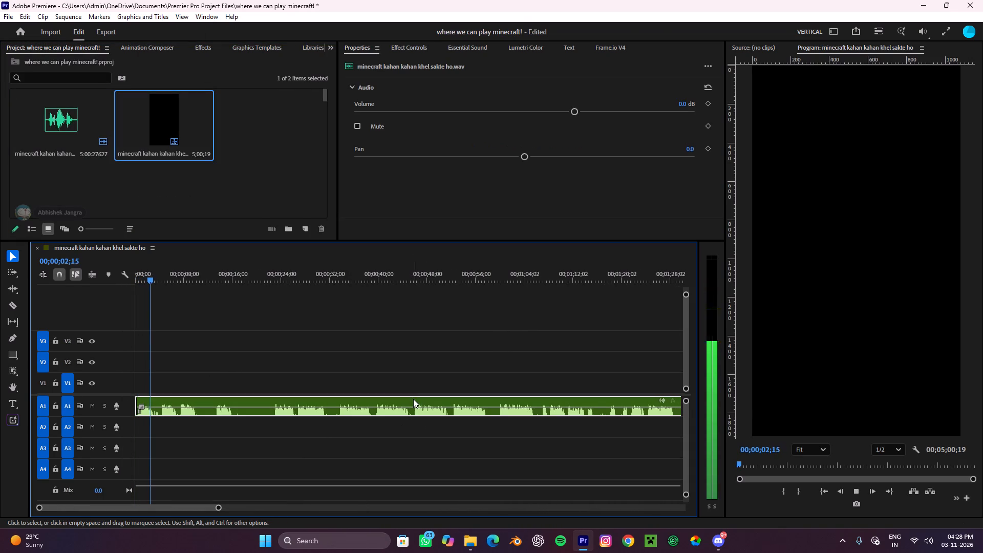
{"action": "left_click", "coordinate": [683, 104]}
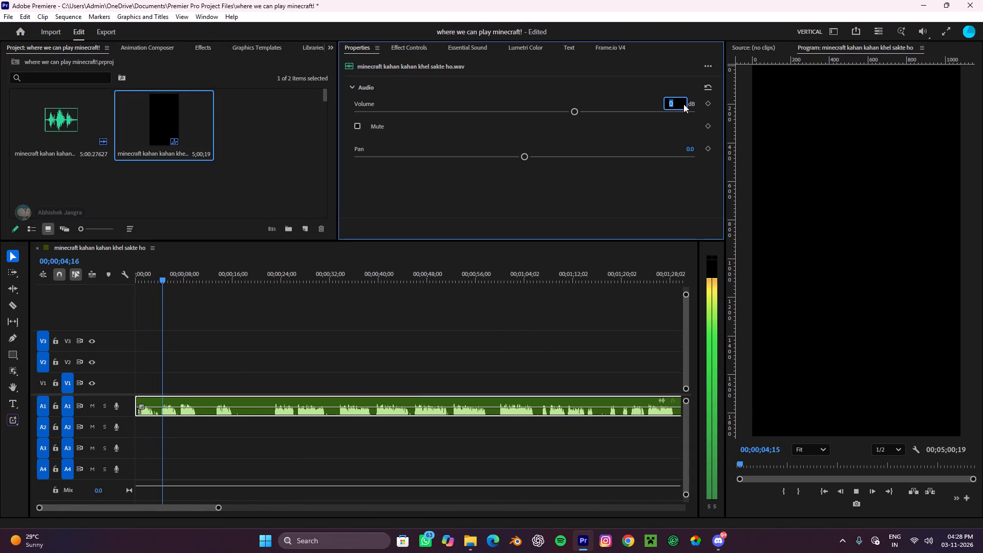
{"action": "key", "text": "7"}
{"action": "left_click", "coordinate": [470, 303]}
{"action": "scroll", "coordinate": [463, 315], "scroll_direction": "down", "scroll_amount": 4, "text": "alt"}
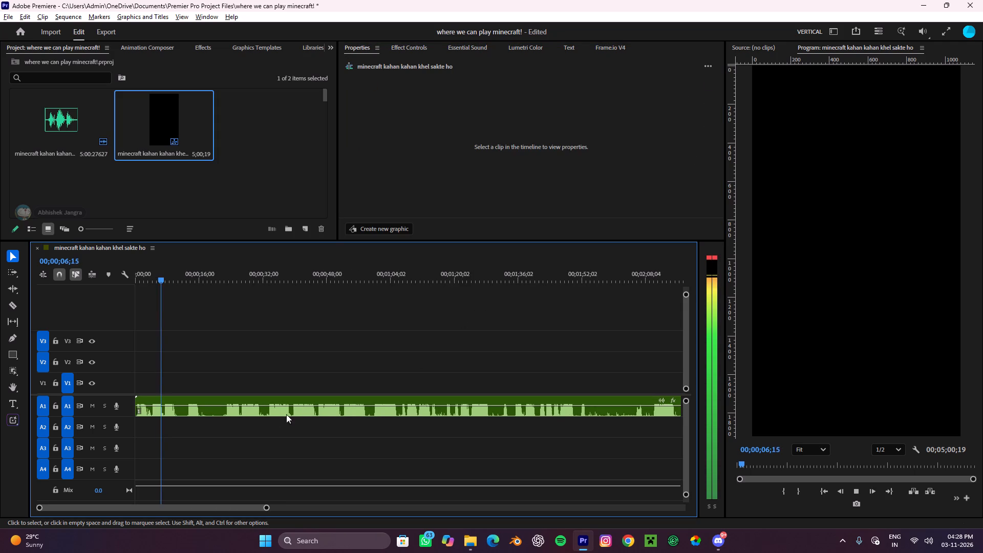
{"action": "scroll", "coordinate": [268, 415], "scroll_direction": "down", "scroll_amount": 4, "text": "alt"}
{"action": "scroll", "coordinate": [211, 425], "scroll_direction": "up", "scroll_amount": 5, "text": "alt"}
{"action": "scroll", "coordinate": [200, 407], "scroll_direction": "up", "scroll_amount": 4}
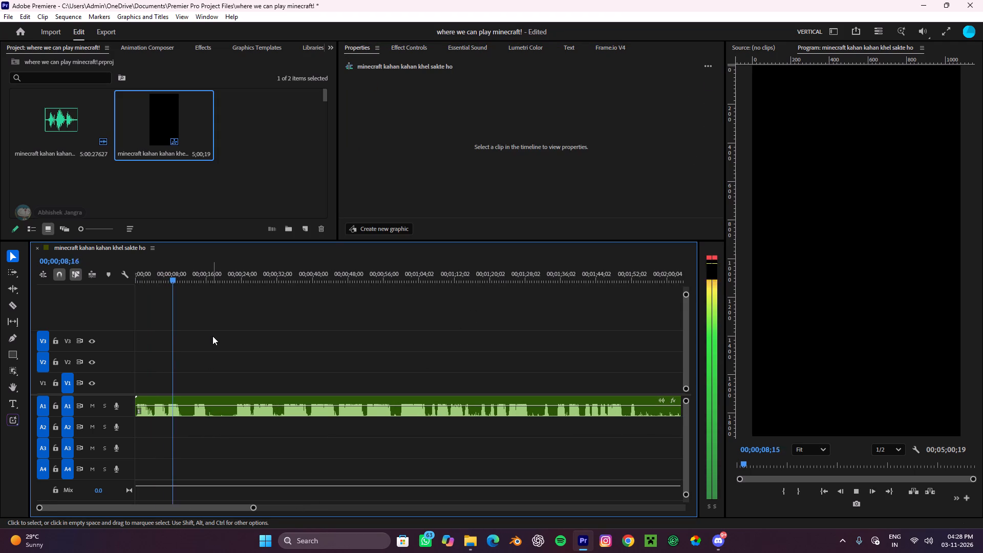
{"action": "key", "text": "space"}
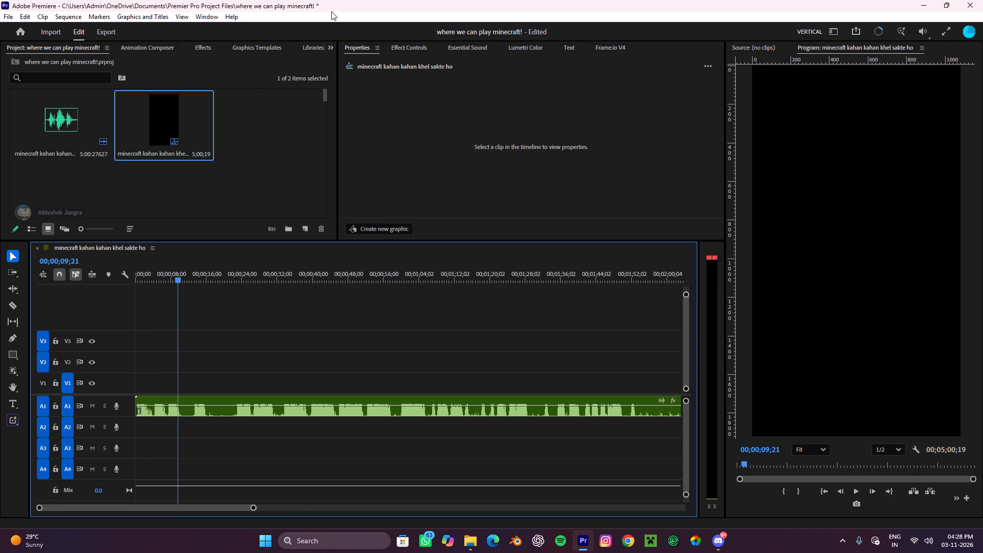
Open the transcript for the voiceover clip on track A1.
{"action": "left_click", "coordinate": [276, 400]}
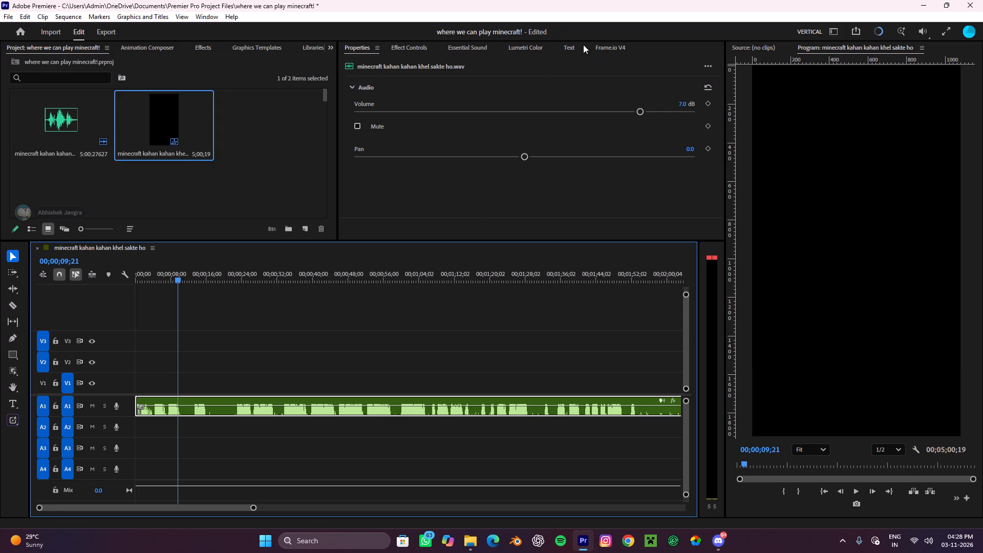
{"action": "left_click", "coordinate": [571, 48]}
{"action": "left_click", "coordinate": [349, 62]}
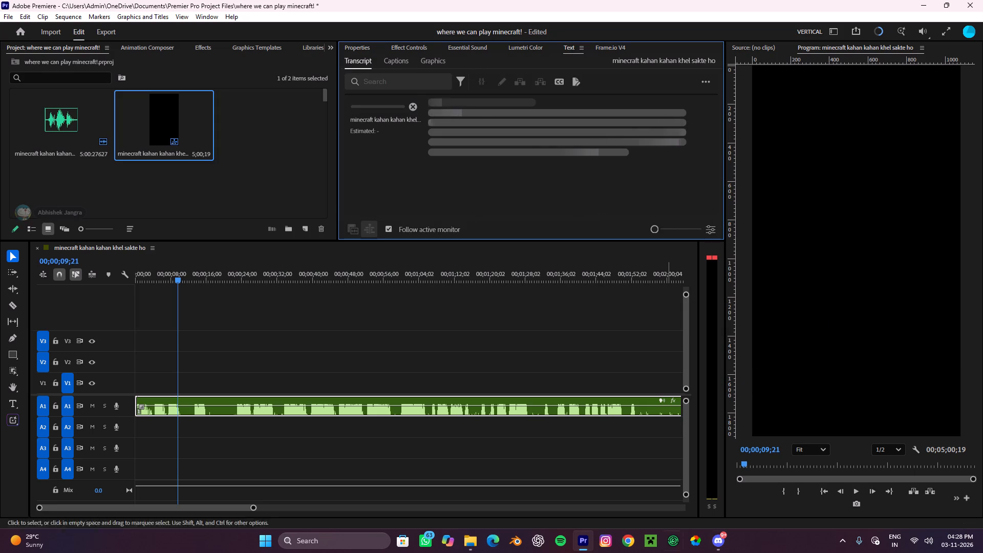
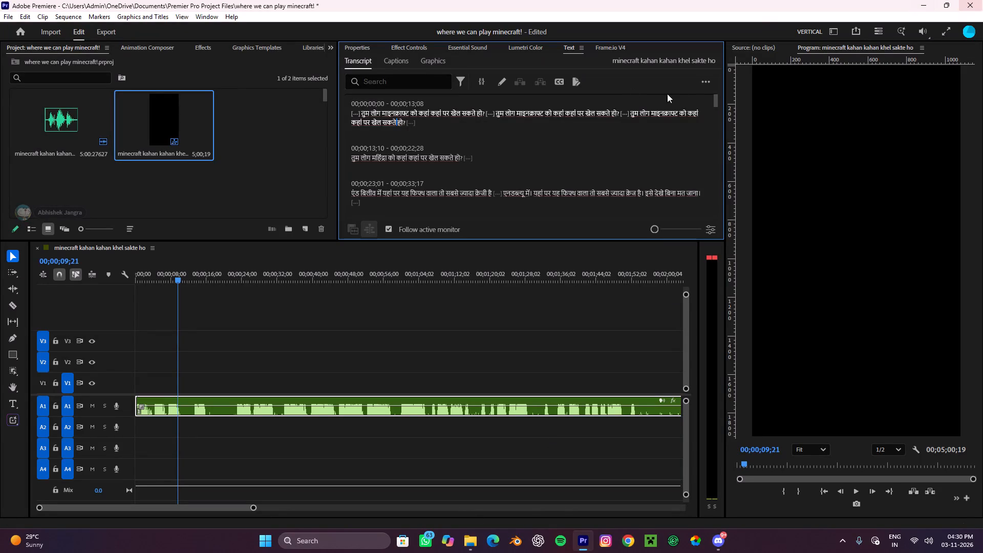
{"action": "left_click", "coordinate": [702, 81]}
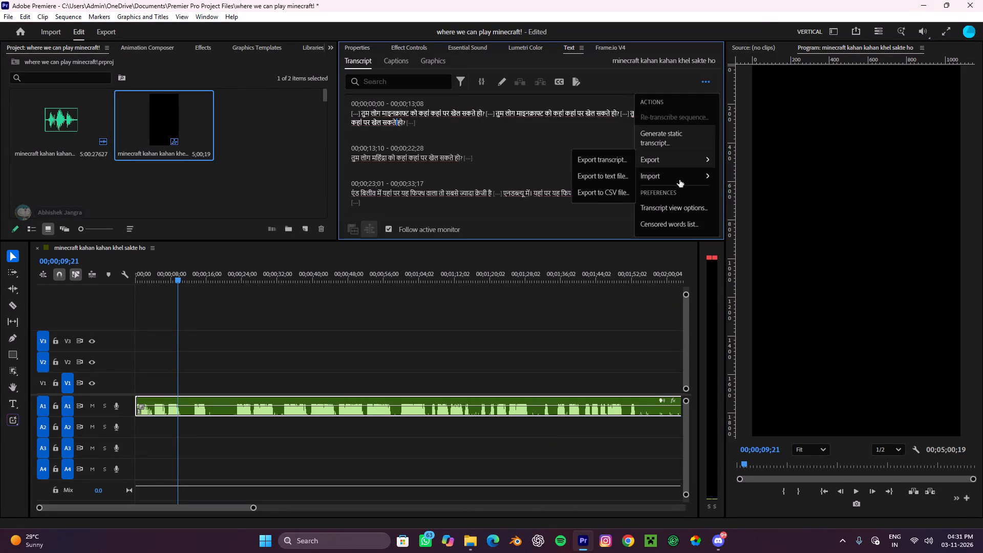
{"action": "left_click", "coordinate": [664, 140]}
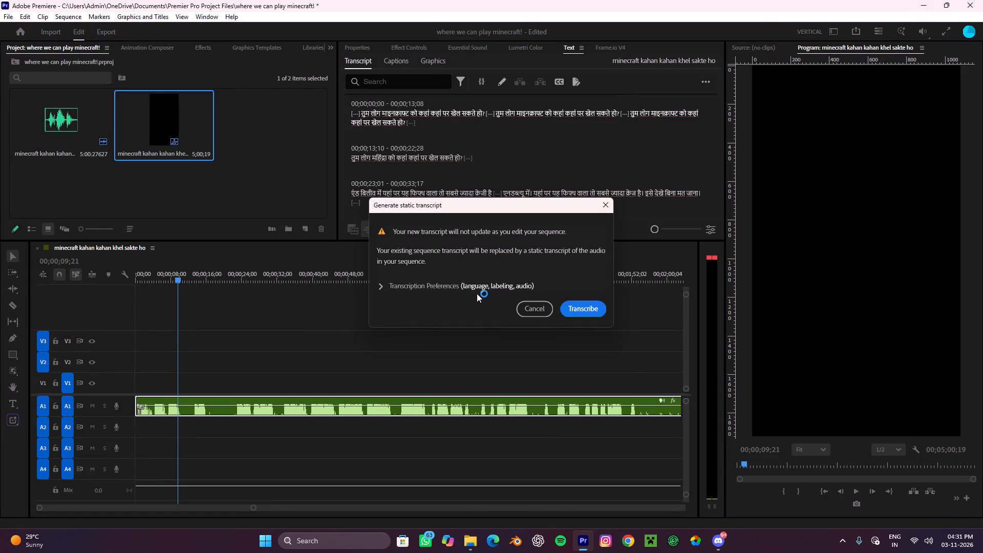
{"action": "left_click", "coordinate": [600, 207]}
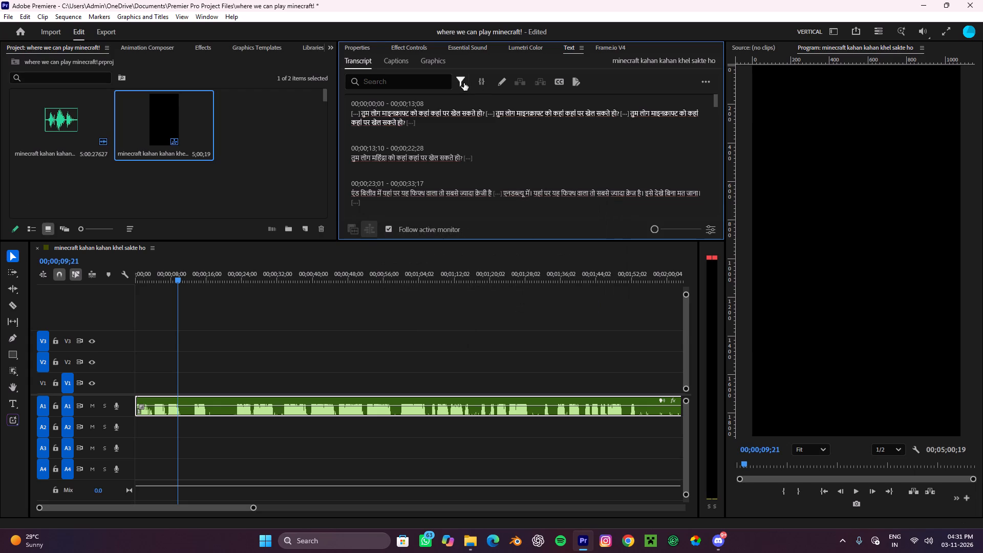
Filter the voiceover transcript by pauses and delete all of them from the sequence.
{"action": "left_click", "coordinate": [464, 83]}
{"action": "left_click", "coordinate": [471, 155]}
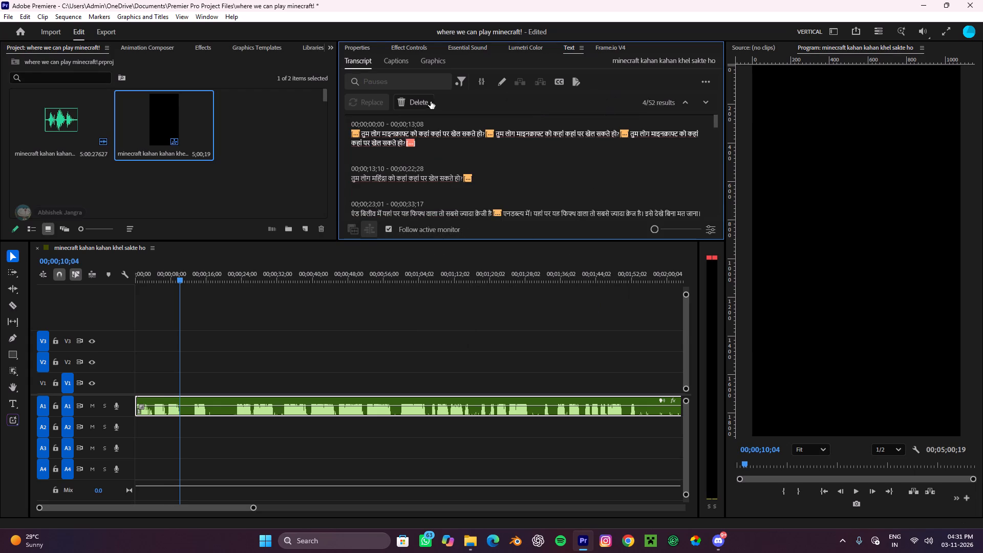
{"action": "left_click", "coordinate": [425, 103]}
{"action": "left_click", "coordinate": [650, 119]}
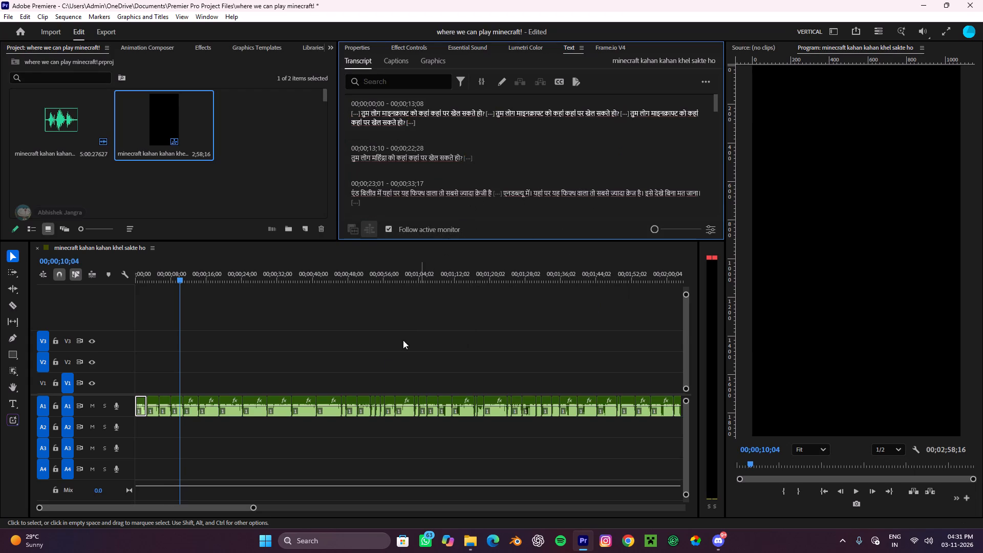
{"action": "left_click", "coordinate": [388, 361]}
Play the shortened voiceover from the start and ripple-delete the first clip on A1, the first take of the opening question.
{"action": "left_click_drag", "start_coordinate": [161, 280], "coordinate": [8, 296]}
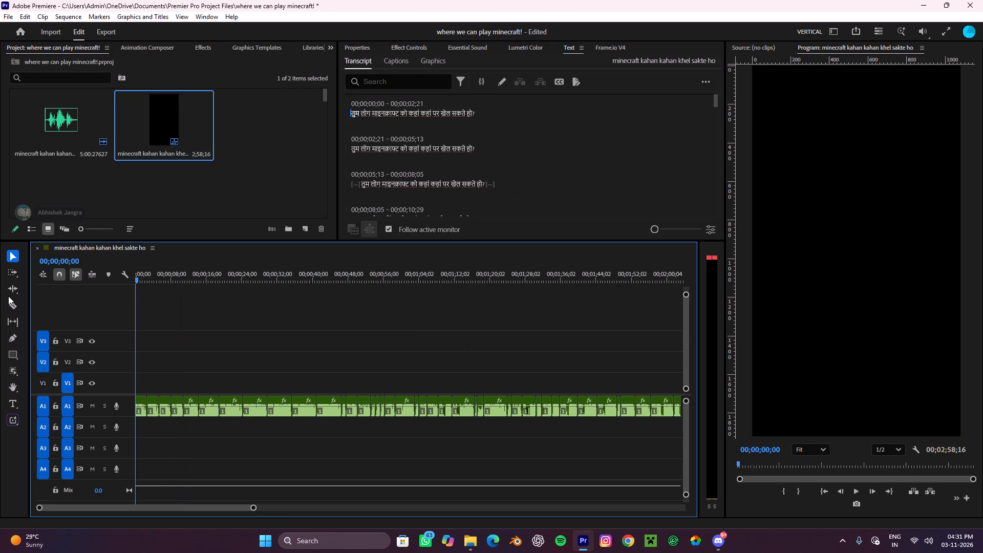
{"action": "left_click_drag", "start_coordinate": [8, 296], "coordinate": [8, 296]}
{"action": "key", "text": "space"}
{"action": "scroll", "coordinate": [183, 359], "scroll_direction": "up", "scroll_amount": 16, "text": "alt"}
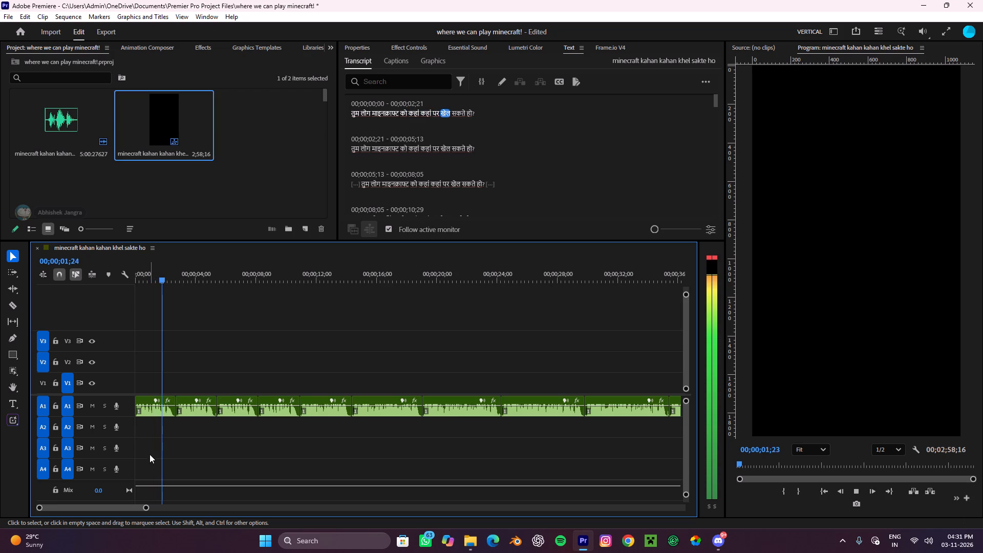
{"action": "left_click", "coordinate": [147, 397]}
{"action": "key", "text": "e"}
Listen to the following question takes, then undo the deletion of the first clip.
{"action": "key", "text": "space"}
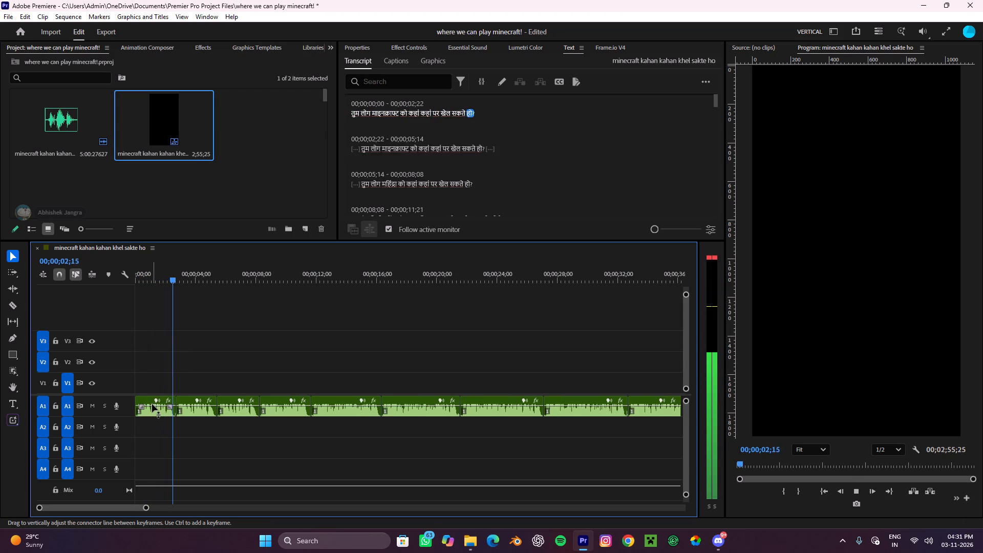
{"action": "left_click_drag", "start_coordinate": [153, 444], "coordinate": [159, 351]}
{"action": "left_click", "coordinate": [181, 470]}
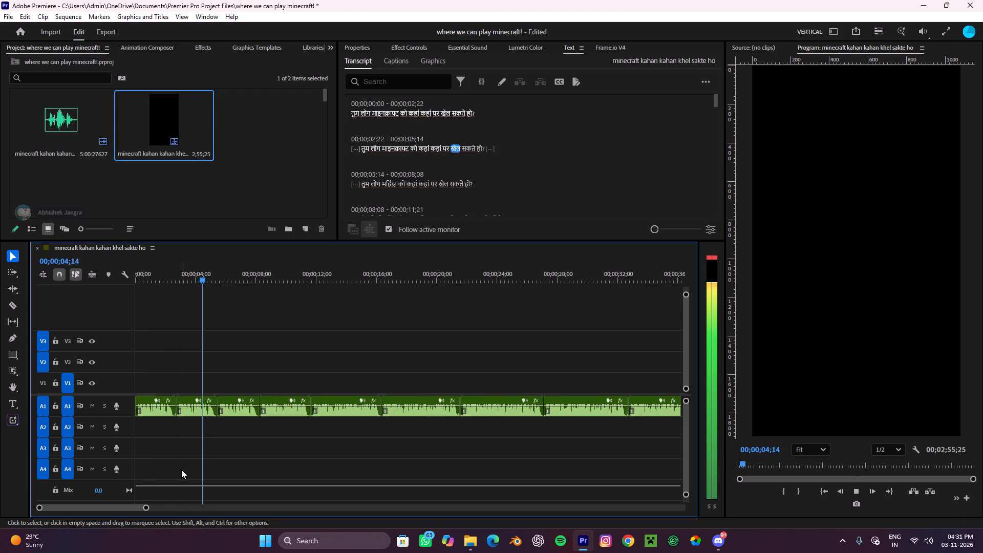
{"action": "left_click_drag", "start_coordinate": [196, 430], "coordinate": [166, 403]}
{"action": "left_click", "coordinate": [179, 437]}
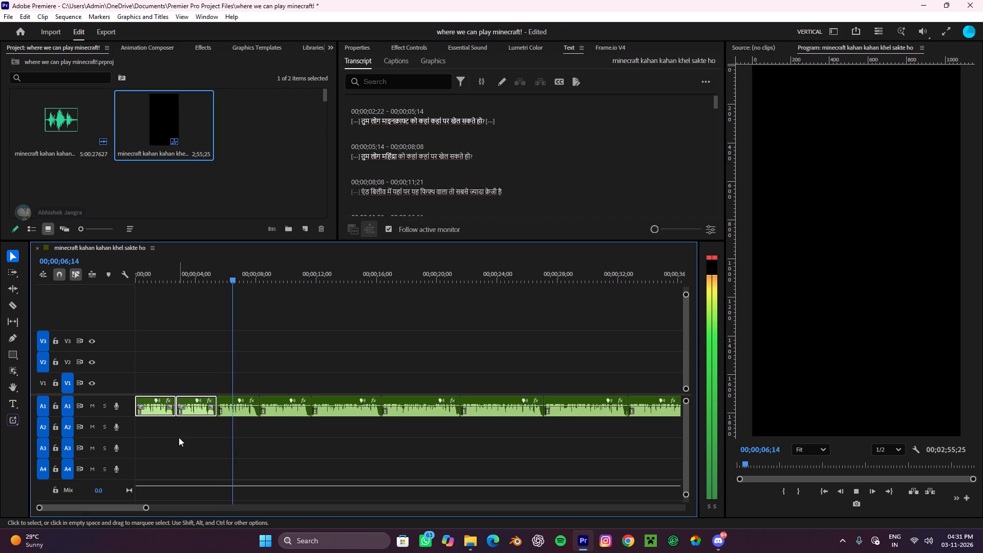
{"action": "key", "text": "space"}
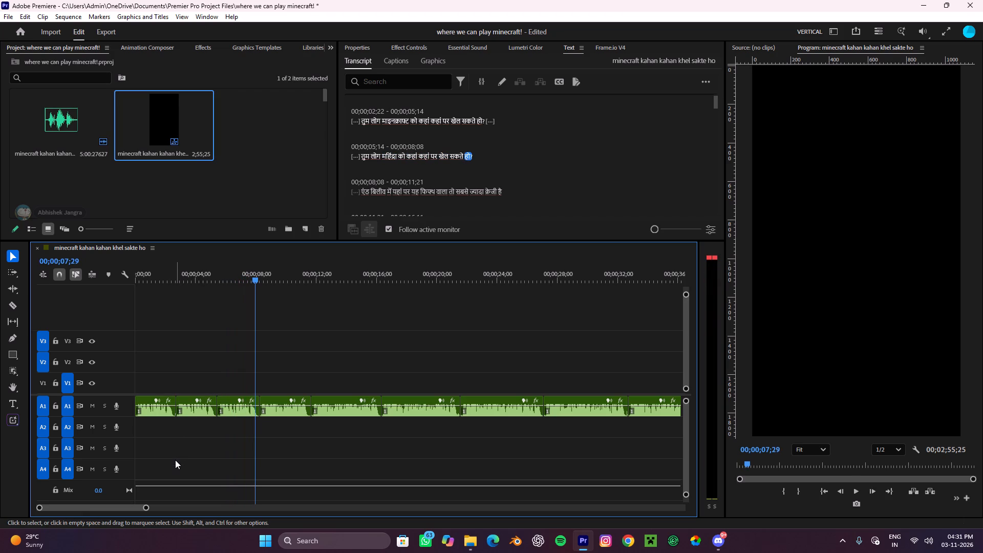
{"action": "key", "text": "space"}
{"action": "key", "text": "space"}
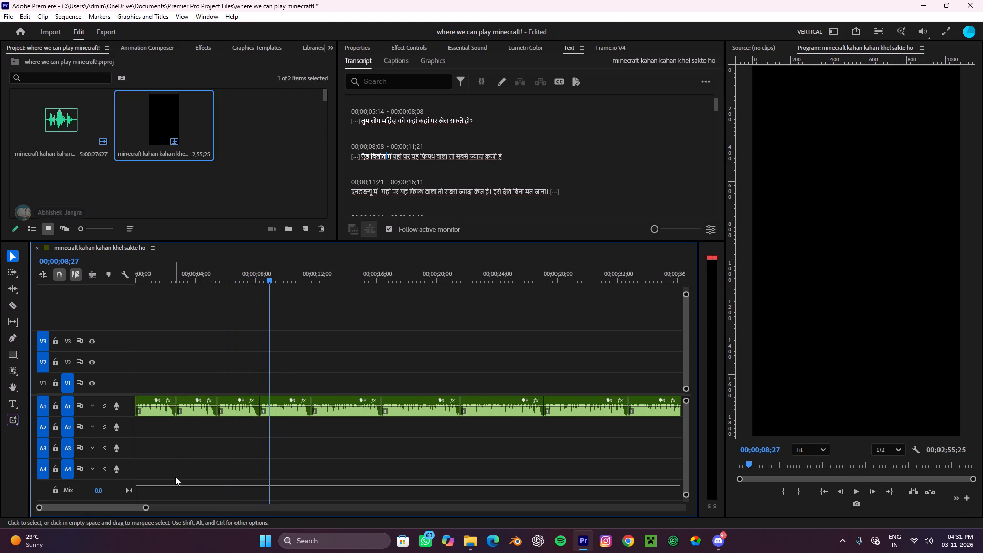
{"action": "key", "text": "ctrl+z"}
Replay the opening question takes from the start and ripple-delete the first clip on track A1.
{"action": "left_click_drag", "start_coordinate": [280, 272], "coordinate": [0, 328]}
{"action": "key", "text": "space"}
{"action": "scroll", "coordinate": [239, 388], "scroll_direction": "up", "scroll_amount": 5, "text": "alt"}
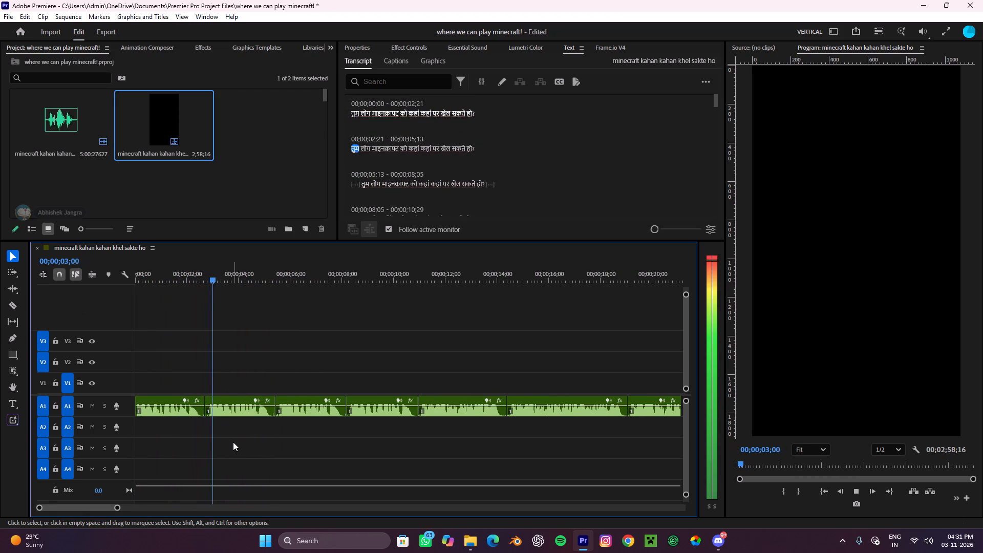
{"action": "left_click_drag", "start_coordinate": [240, 271], "coordinate": [200, 412]}
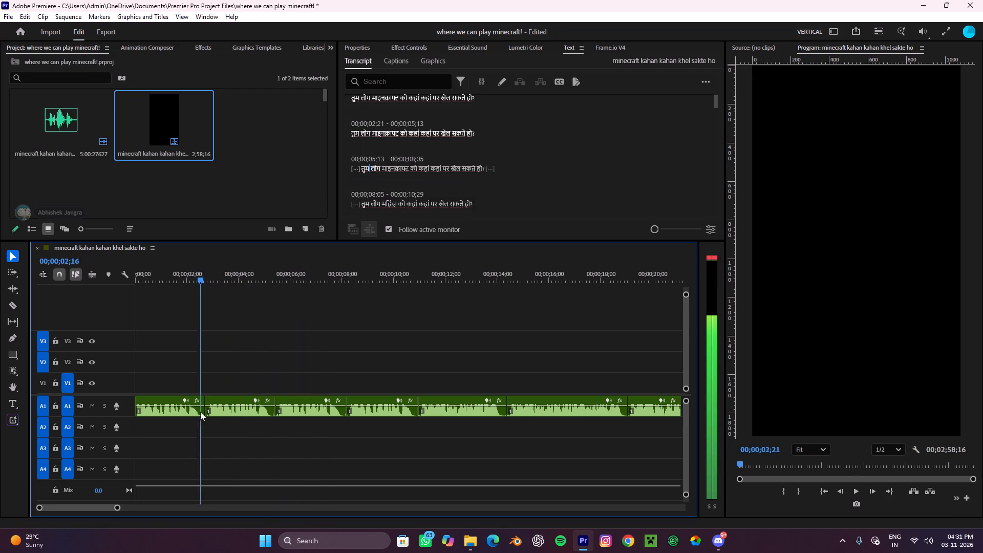
{"action": "left_click_drag", "start_coordinate": [200, 412], "coordinate": [0, 462]}
{"action": "key", "text": "space"}
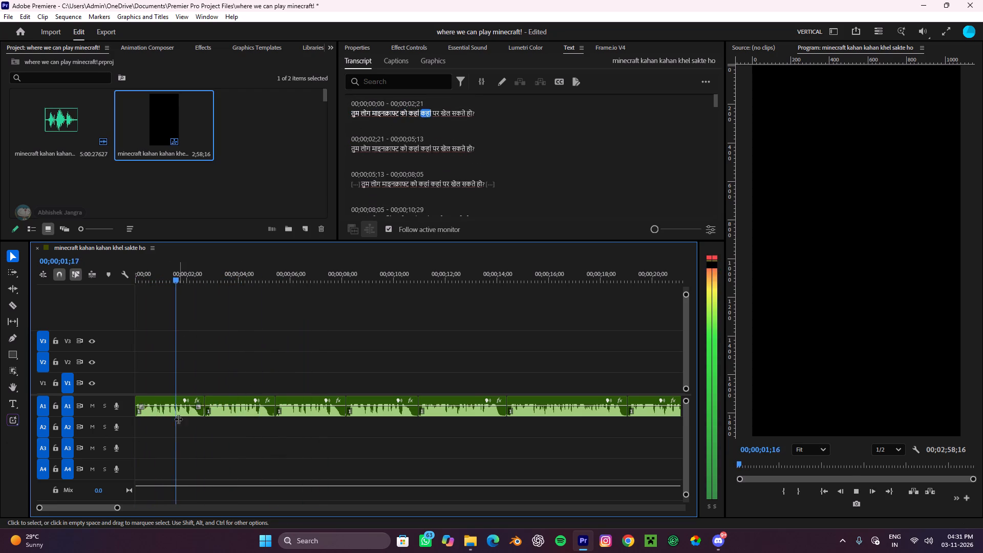
{"action": "left_click_drag", "start_coordinate": [173, 433], "coordinate": [170, 385]}
{"action": "type", "text": "e"}
Listen to the remaining opening question takes and ripple-delete the second and third clips on A1, keeping only the first.
{"action": "key", "text": "space"}
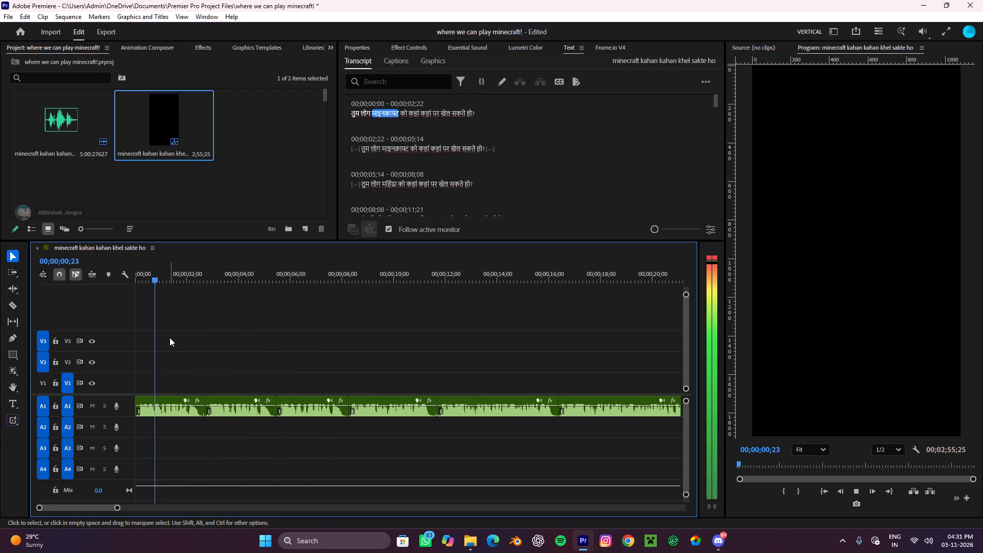
{"action": "scroll", "coordinate": [169, 337], "scroll_direction": "down", "scroll_amount": 3, "text": "alt"}
{"action": "scroll", "coordinate": [168, 337], "scroll_direction": "up", "scroll_amount": 3, "text": "alt"}
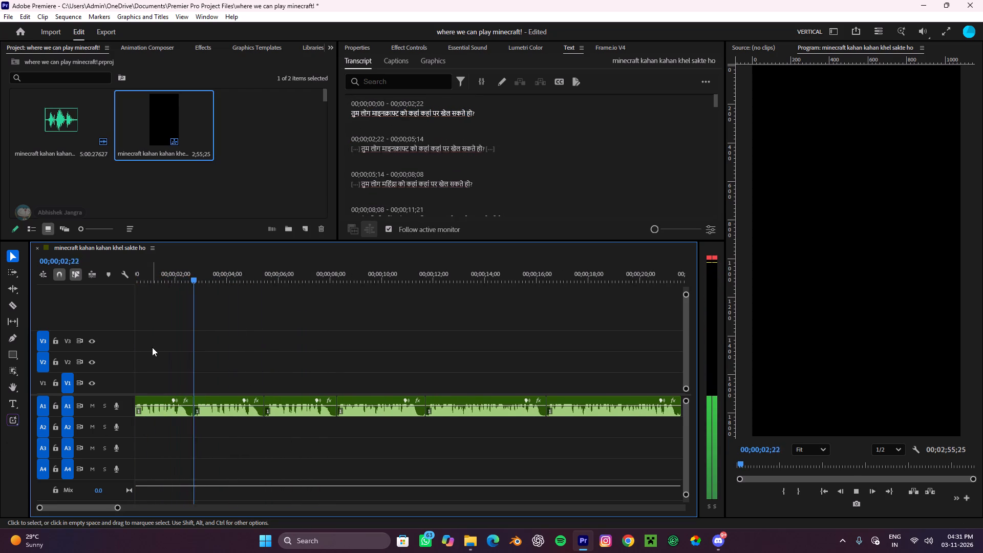
{"action": "scroll", "coordinate": [210, 431], "scroll_direction": "down", "scroll_amount": 7, "text": "alt"}
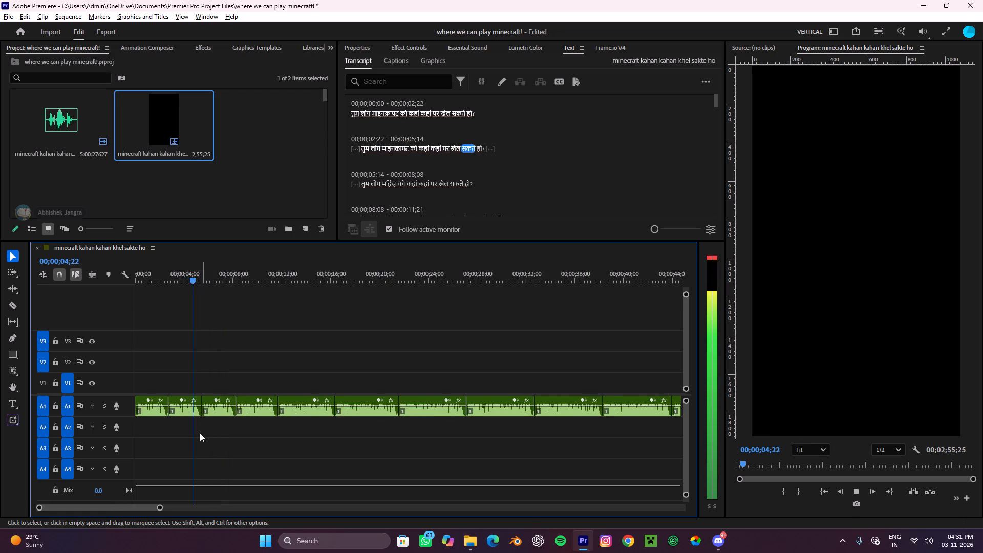
{"action": "scroll", "coordinate": [189, 434], "scroll_direction": "up", "scroll_amount": 4, "text": "alt"}
{"action": "scroll", "coordinate": [189, 434], "scroll_direction": "up", "scroll_amount": 4}
{"action": "scroll", "coordinate": [187, 430], "scroll_direction": "up", "scroll_amount": 5, "text": "alt"}
{"action": "scroll", "coordinate": [187, 430], "scroll_direction": "up", "scroll_amount": 3}
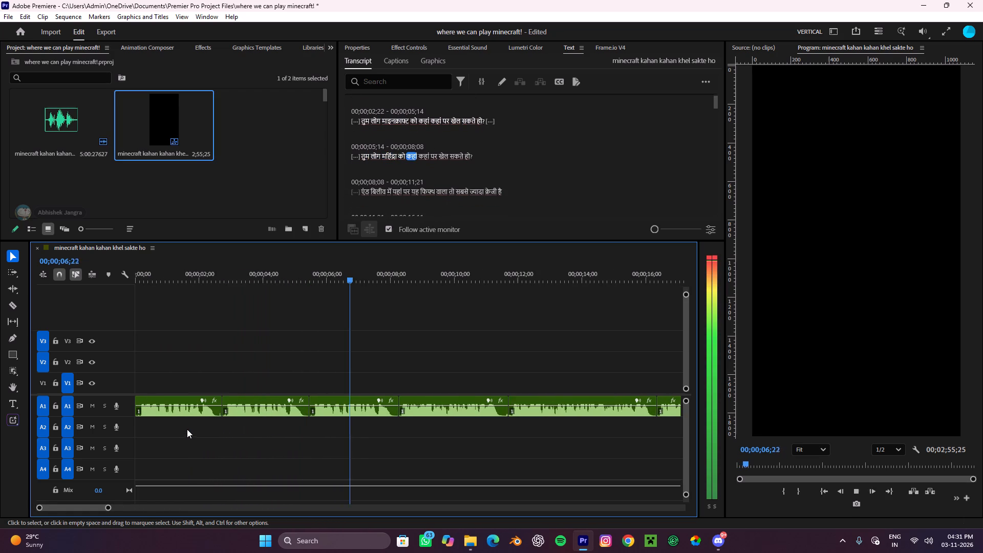
{"action": "left_click_drag", "start_coordinate": [311, 436], "coordinate": [270, 393]}
{"action": "left_click", "coordinate": [303, 447]}
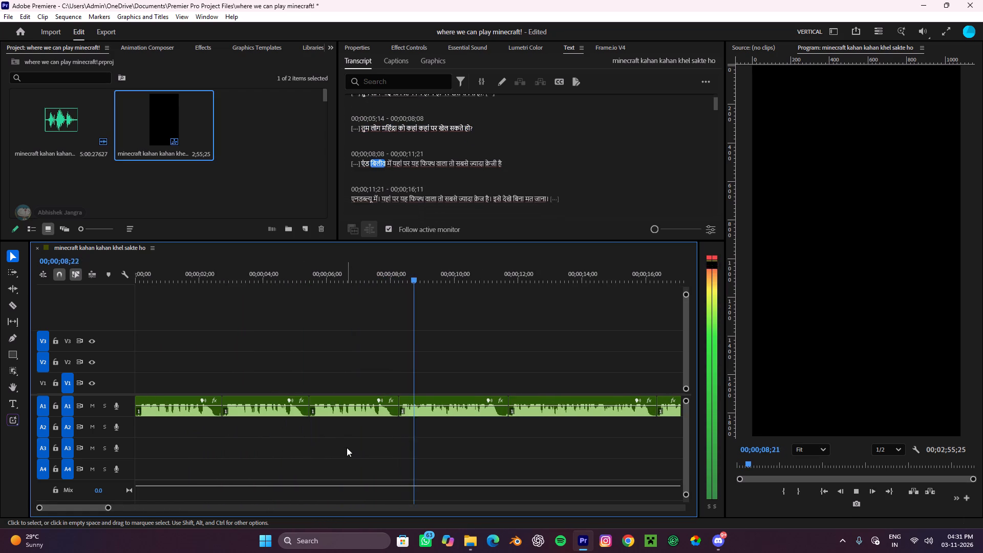
{"action": "key", "text": "space"}
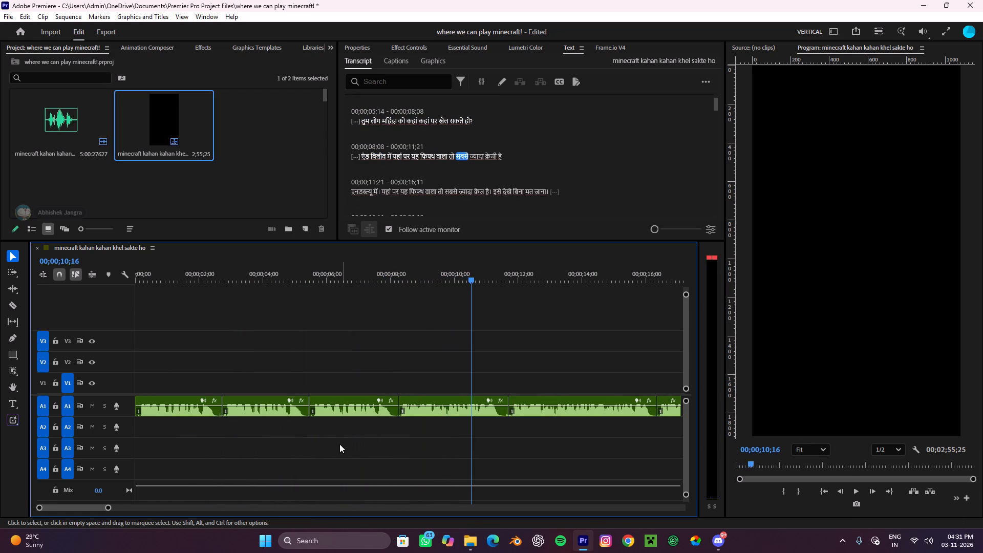
{"action": "left_click", "coordinate": [397, 264]}
{"action": "key", "text": "space"}
{"action": "key", "text": "space"}
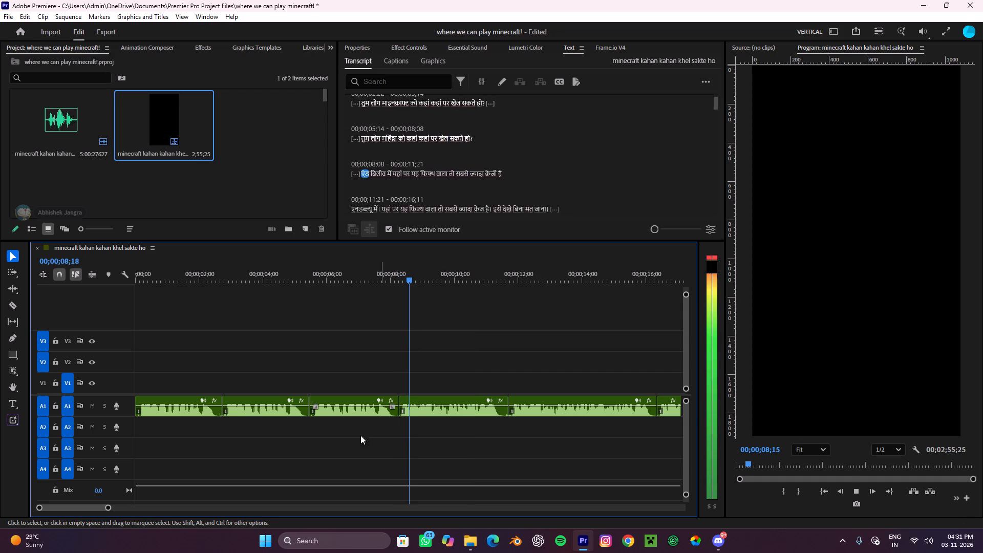
{"action": "left_click_drag", "start_coordinate": [351, 442], "coordinate": [275, 384]}
{"action": "key", "text": "e"}
Play the sequence from the start and listen to the opening question and the first takes of the "fifth one" line.
{"action": "left_click_drag", "start_coordinate": [237, 247], "coordinate": [212, 259]}
{"action": "left_click_drag", "start_coordinate": [242, 272], "coordinate": [0, 285]}
{"action": "key", "text": "space"}
{"action": "scroll", "coordinate": [211, 340], "scroll_direction": "down", "scroll_amount": 3, "text": "alt"}
{"action": "scroll", "coordinate": [211, 340], "scroll_direction": "up", "scroll_amount": 3, "text": "alt"}
{"action": "scroll", "coordinate": [211, 340], "scroll_direction": "up", "scroll_amount": 5}
{"action": "scroll", "coordinate": [211, 340], "scroll_direction": "down", "scroll_amount": 4}
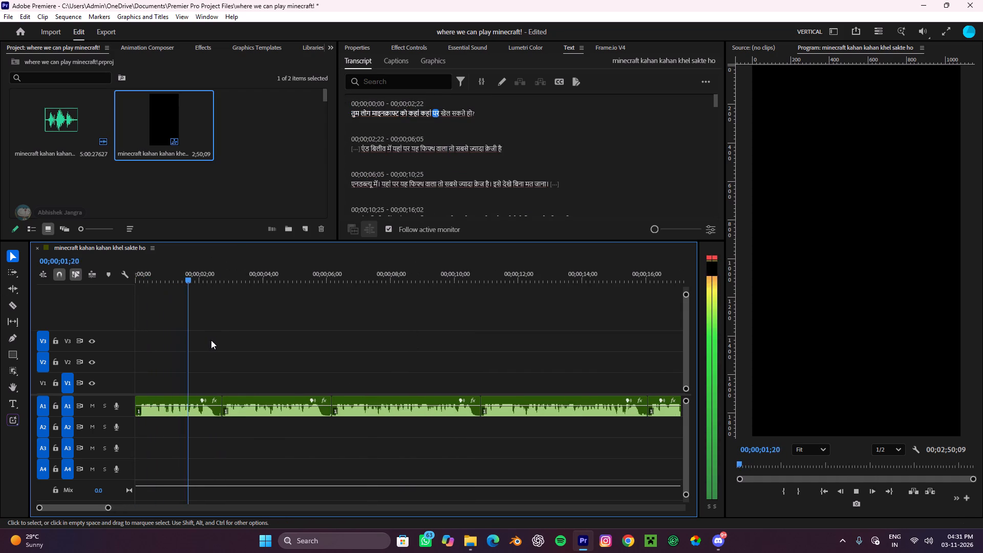
{"action": "scroll", "coordinate": [211, 340], "scroll_direction": "down", "scroll_amount": 8, "text": "alt"}
{"action": "scroll", "coordinate": [198, 346], "scroll_direction": "up", "scroll_amount": 8, "text": "alt"}
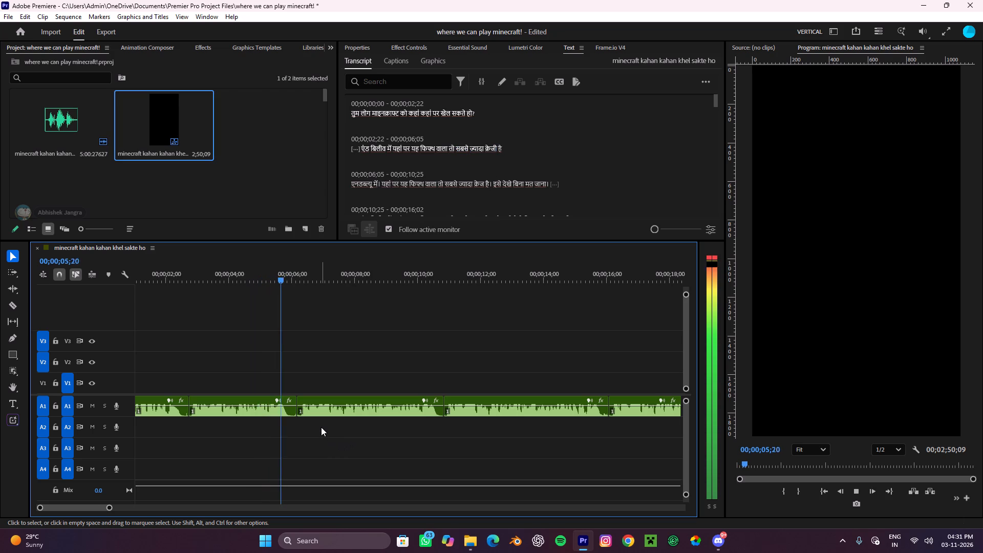
{"action": "left_click_drag", "start_coordinate": [254, 424], "coordinate": [248, 399]}
{"action": "left_click", "coordinate": [261, 441]}
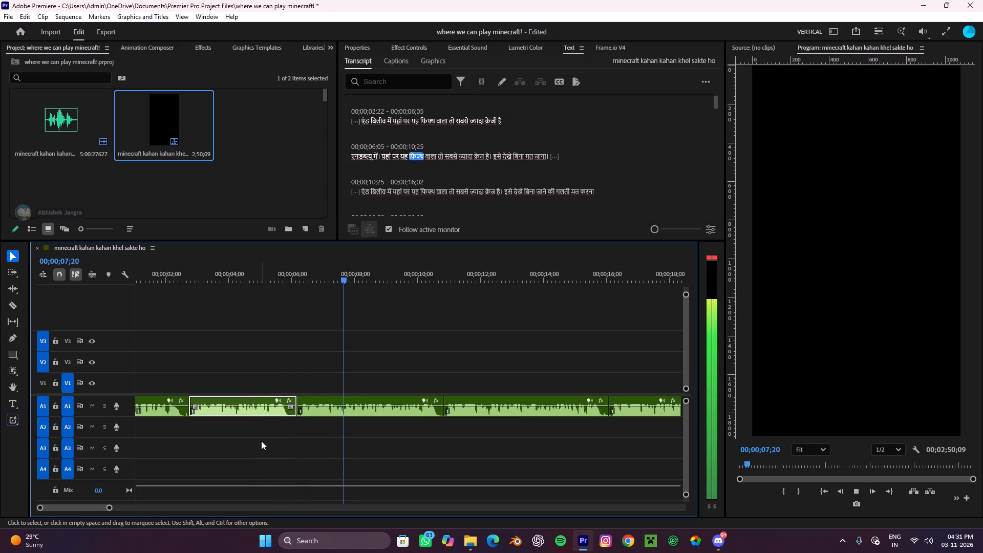
{"action": "left_click_drag", "start_coordinate": [261, 441], "coordinate": [273, 465]}
{"action": "left_click", "coordinate": [289, 449]}
Listen through the further takes of the "fifth one" line and ripple-delete the four clips right after the opening question.
{"action": "scroll", "coordinate": [319, 422], "scroll_direction": "down", "scroll_amount": 8, "text": "alt"}
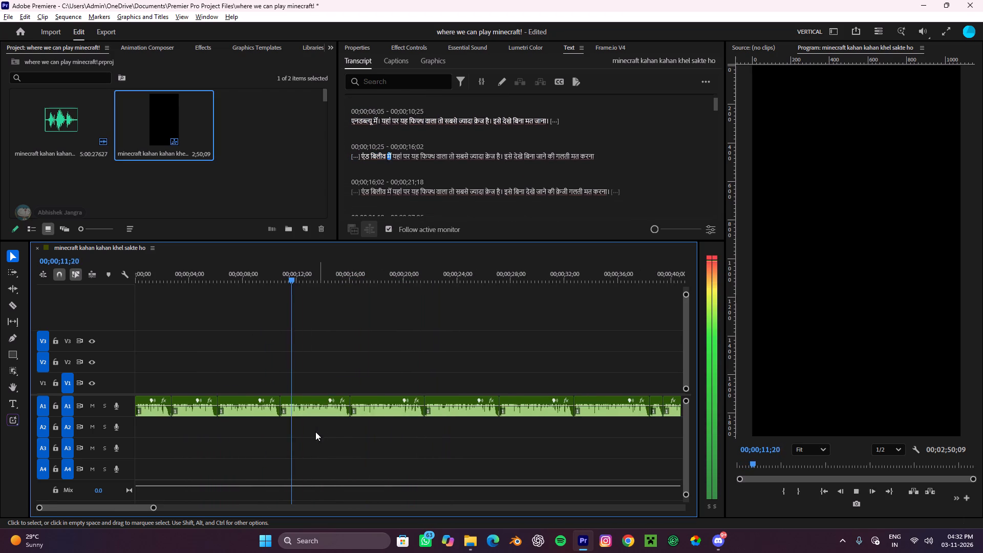
{"action": "scroll", "coordinate": [275, 435], "scroll_direction": "up", "scroll_amount": 5, "text": "alt"}
{"action": "scroll", "coordinate": [275, 435], "scroll_direction": "up", "scroll_amount": 5}
{"action": "scroll", "coordinate": [354, 427], "scroll_direction": "down", "scroll_amount": 2, "text": "alt"}
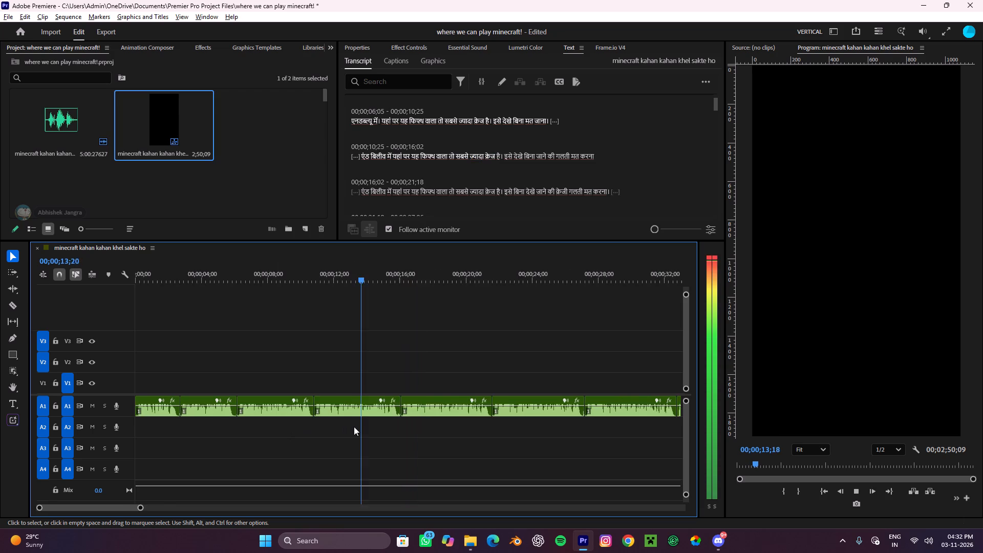
{"action": "scroll", "coordinate": [354, 427], "scroll_direction": "down", "scroll_amount": 4, "text": "alt"}
{"action": "scroll", "coordinate": [290, 436], "scroll_direction": "up", "scroll_amount": 3, "text": "alt"}
{"action": "scroll", "coordinate": [290, 436], "scroll_direction": "down", "scroll_amount": 3, "text": "alt"}
{"action": "key", "text": "space"}
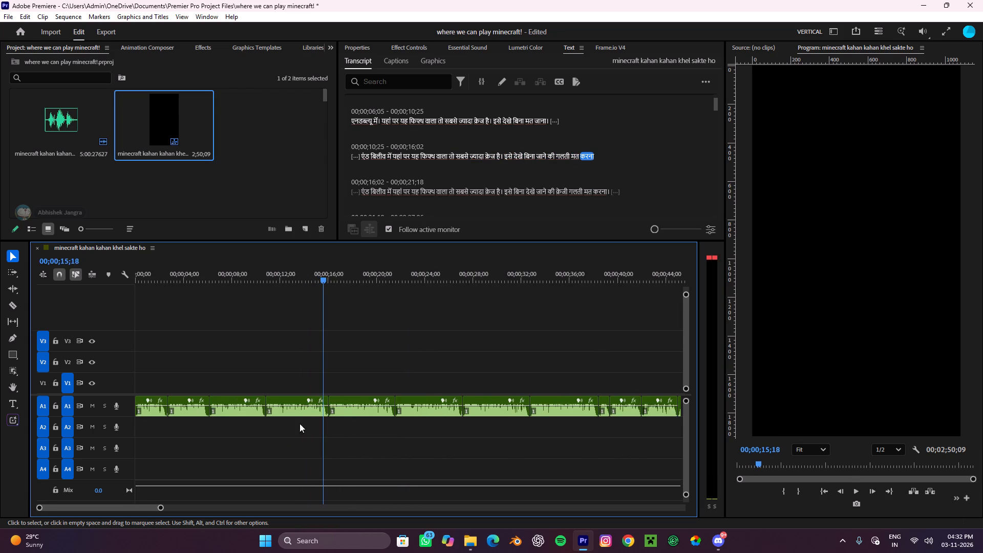
{"action": "key", "text": "space"}
{"action": "left_click_drag", "start_coordinate": [301, 442], "coordinate": [238, 422]}
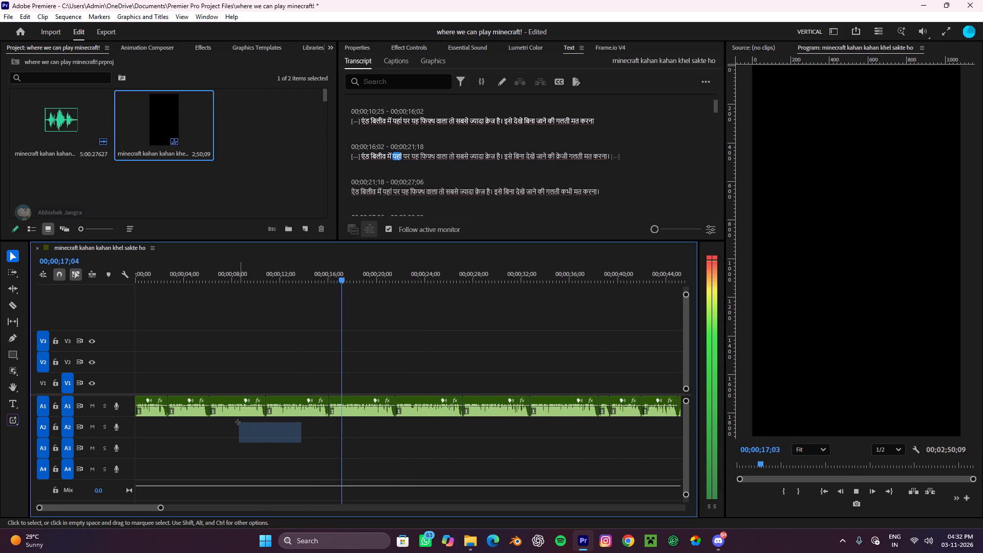
{"action": "left_click_drag", "start_coordinate": [238, 422], "coordinate": [237, 421]}
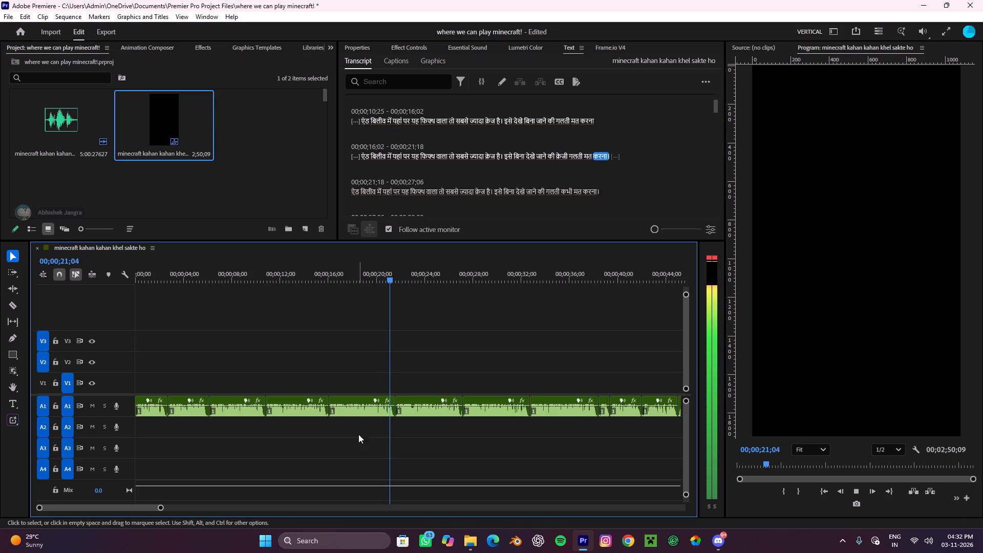
{"action": "left_click_drag", "start_coordinate": [354, 444], "coordinate": [185, 401]}
{"action": "key", "text": "e"}
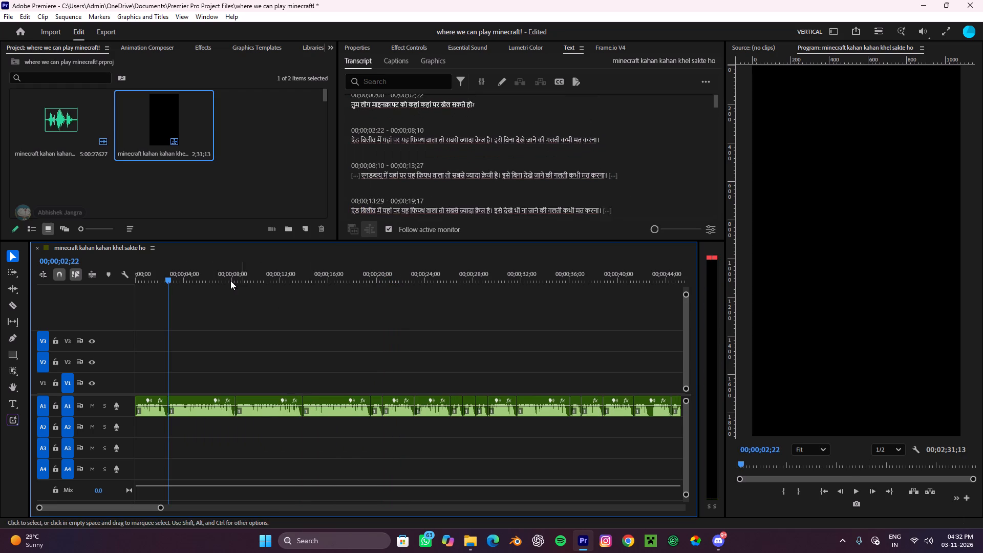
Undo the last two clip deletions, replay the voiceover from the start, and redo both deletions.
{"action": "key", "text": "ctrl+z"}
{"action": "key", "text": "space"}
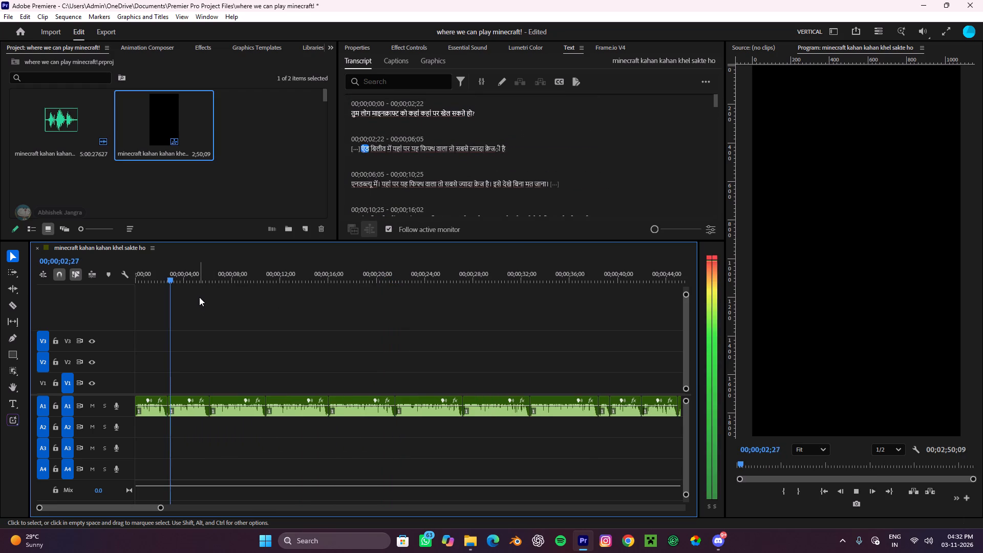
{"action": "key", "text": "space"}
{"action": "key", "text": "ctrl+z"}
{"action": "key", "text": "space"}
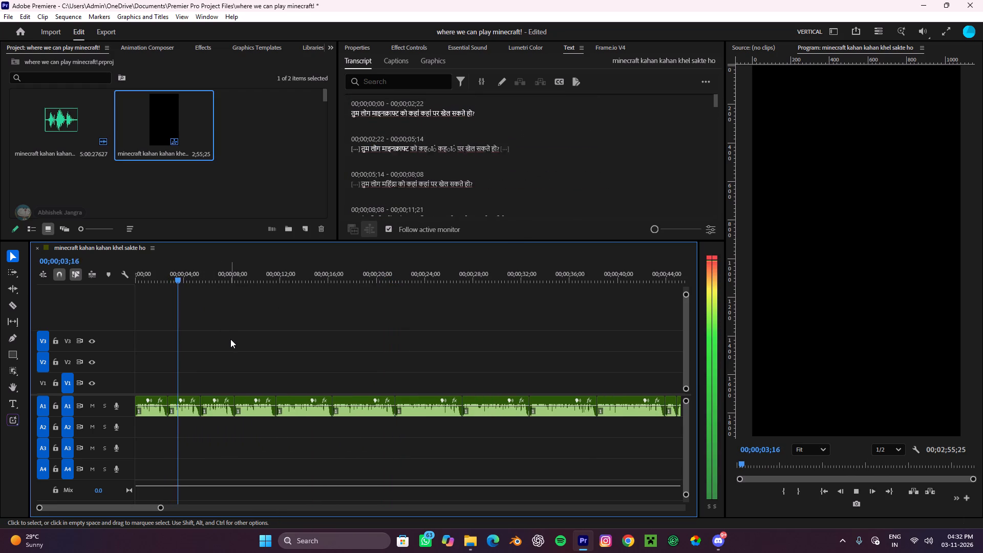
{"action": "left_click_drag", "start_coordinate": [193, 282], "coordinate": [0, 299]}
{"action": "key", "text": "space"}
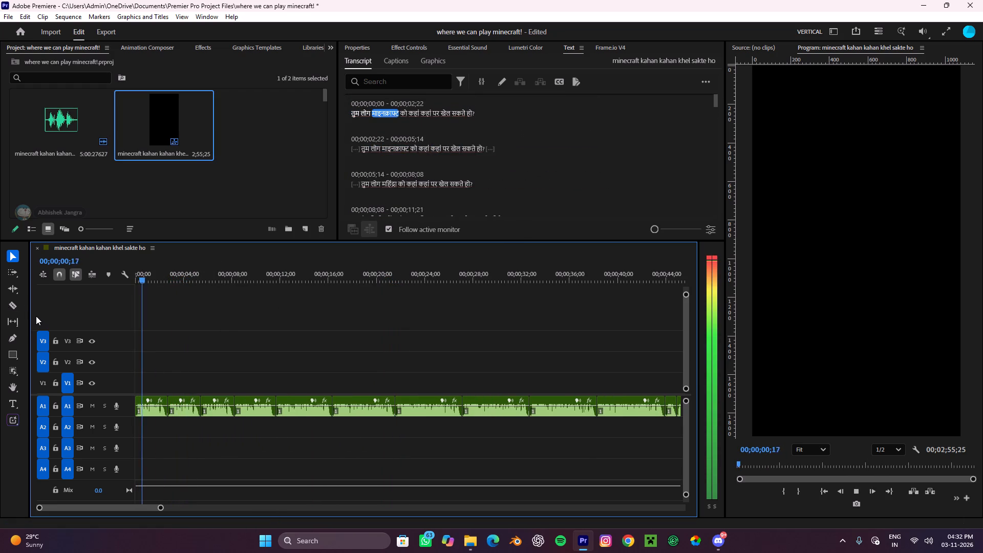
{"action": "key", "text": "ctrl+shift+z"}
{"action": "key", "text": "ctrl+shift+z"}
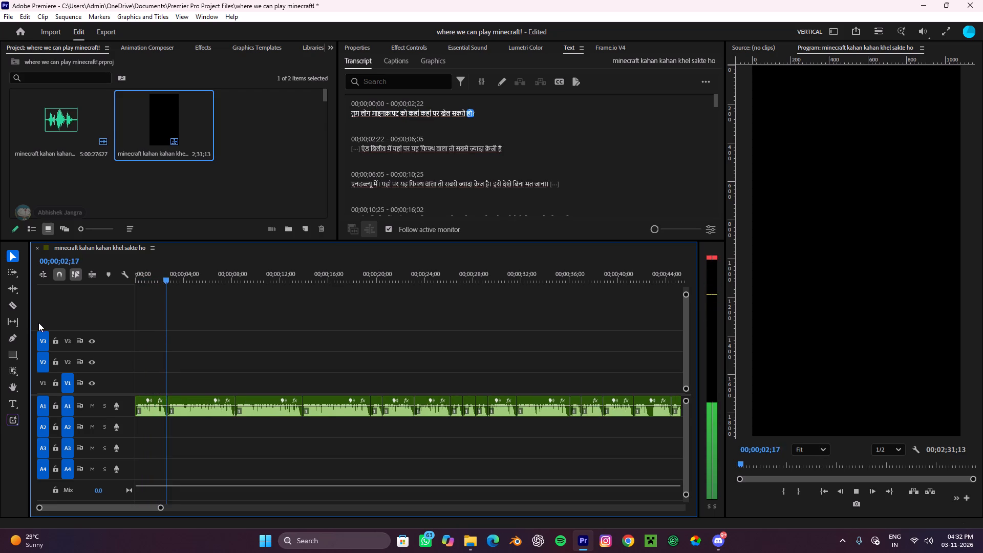
Listen to the remaining "fifth one" takes and ripple-delete the two clips right after the opening question.
{"action": "scroll", "coordinate": [414, 317], "scroll_direction": "down", "scroll_amount": 7, "text": "alt"}
{"action": "scroll", "coordinate": [203, 393], "scroll_direction": "up", "scroll_amount": 2, "text": "alt"}
{"action": "scroll", "coordinate": [203, 393], "scroll_direction": "down", "scroll_amount": 1, "text": "alt"}
{"action": "scroll", "coordinate": [203, 393], "scroll_direction": "up", "scroll_amount": 6, "text": "alt"}
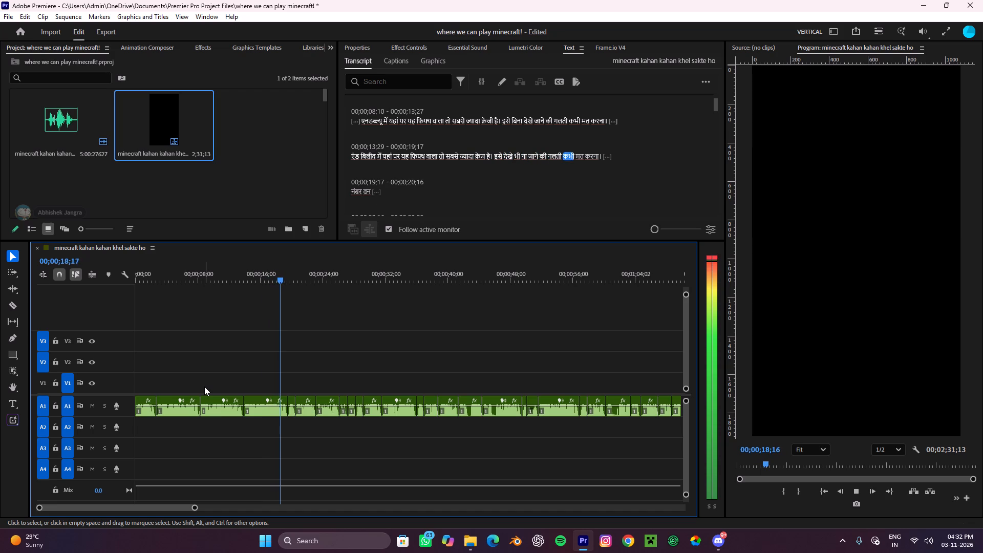
{"action": "left_click_drag", "start_coordinate": [224, 431], "coordinate": [169, 403]}
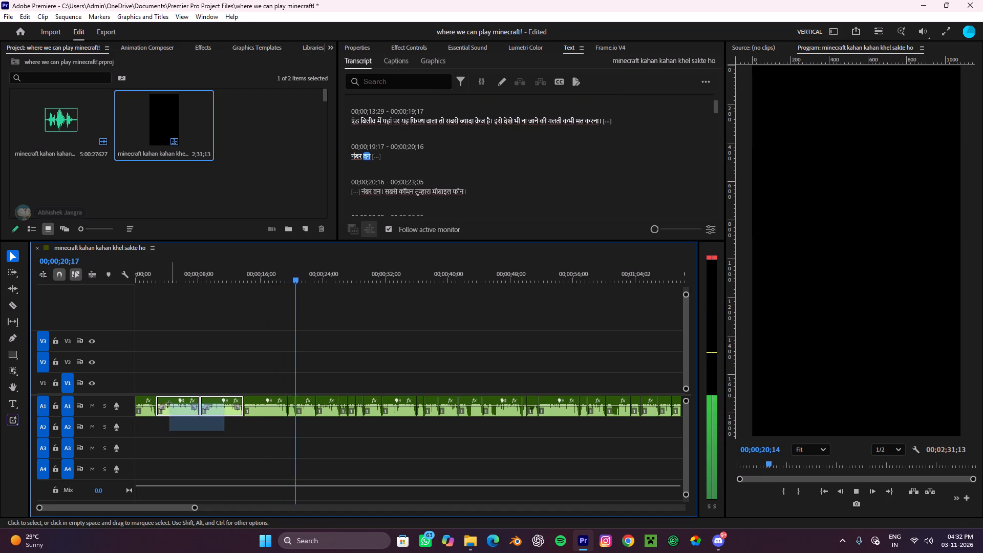
{"action": "left_click_drag", "start_coordinate": [169, 403], "coordinate": [167, 402]}
{"action": "key", "text": "e"}
Play from just before the "number one" line, ripple-delete its short first take on A1, and resume playback.
{"action": "key", "text": "space"}
{"action": "left_click_drag", "start_coordinate": [176, 274], "coordinate": [191, 290]}
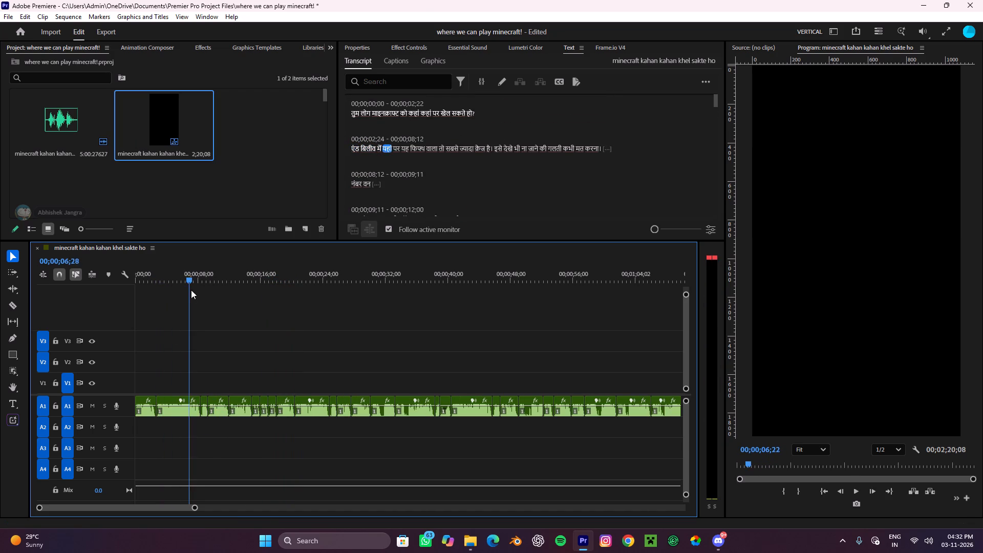
{"action": "left_click_drag", "start_coordinate": [191, 290], "coordinate": [211, 395]}
{"action": "key", "text": "space"}
{"action": "left_click_drag", "start_coordinate": [204, 434], "coordinate": [203, 406]}
{"action": "key", "text": "e"}
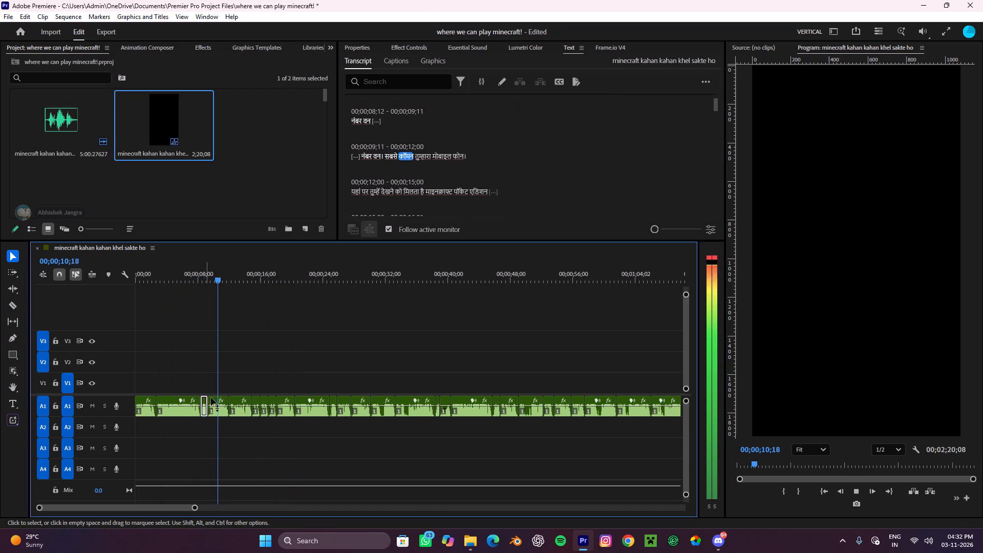
{"action": "key", "text": "space"}
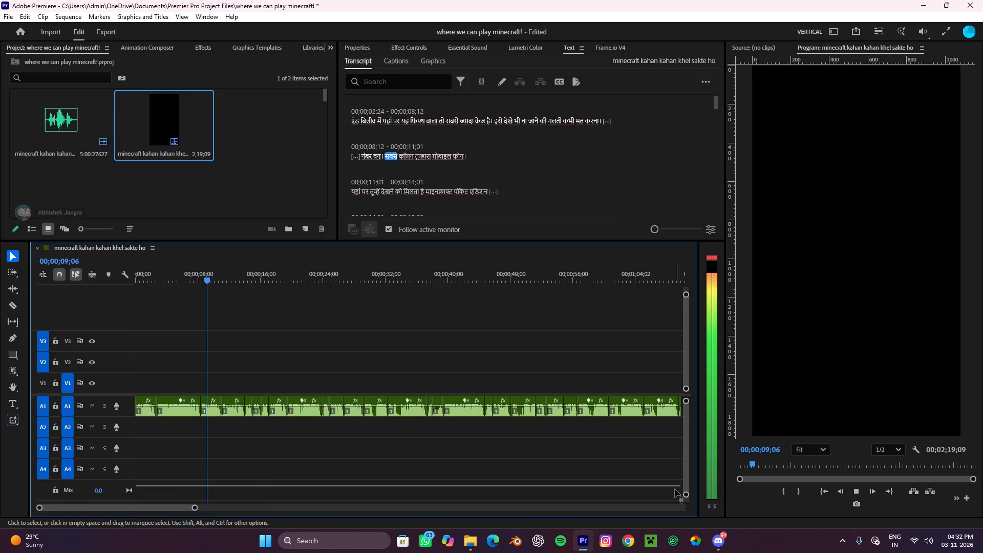
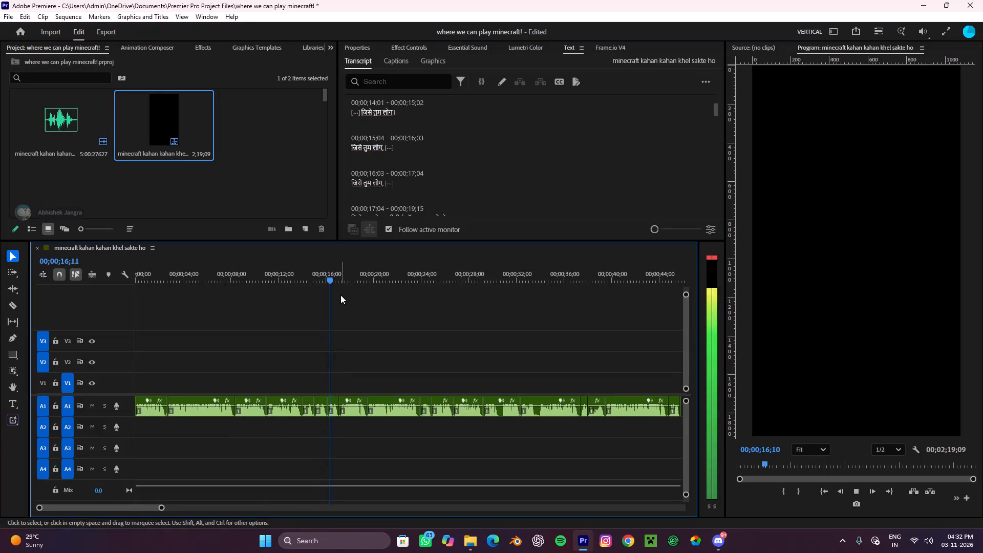
Replay the voiceover from the "number one" line through the repeated takes of the "जिसे तुम लोग" line to compare them.
{"action": "left_click_drag", "start_coordinate": [333, 276], "coordinate": [237, 379]}
{"action": "key", "text": "space"}
{"action": "scroll", "coordinate": [229, 429], "scroll_direction": "up", "scroll_amount": 5}
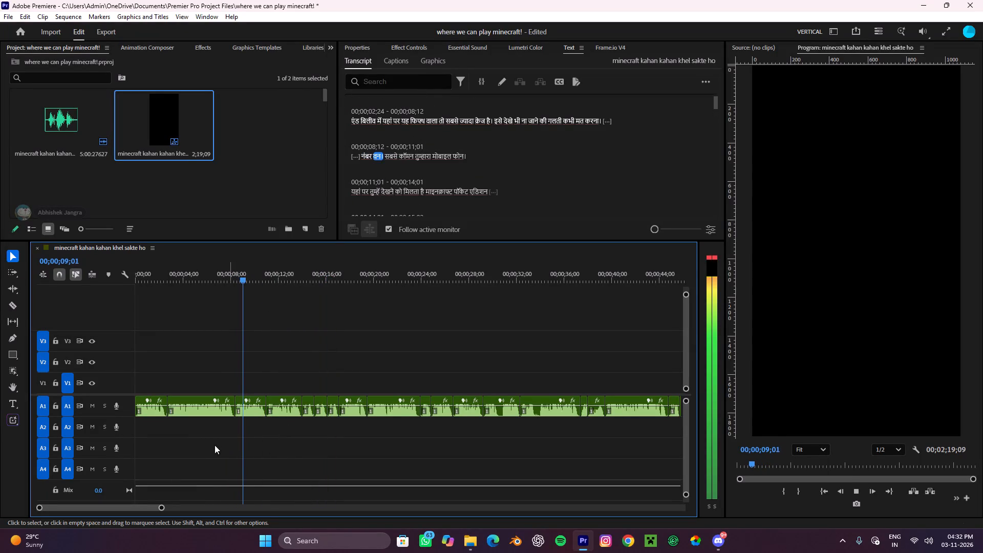
{"action": "scroll", "coordinate": [288, 444], "scroll_direction": "down", "scroll_amount": 4, "text": "alt"}
{"action": "scroll", "coordinate": [217, 459], "scroll_direction": "up", "scroll_amount": 4, "text": "alt"}
{"action": "scroll", "coordinate": [217, 459], "scroll_direction": "up", "scroll_amount": 3}
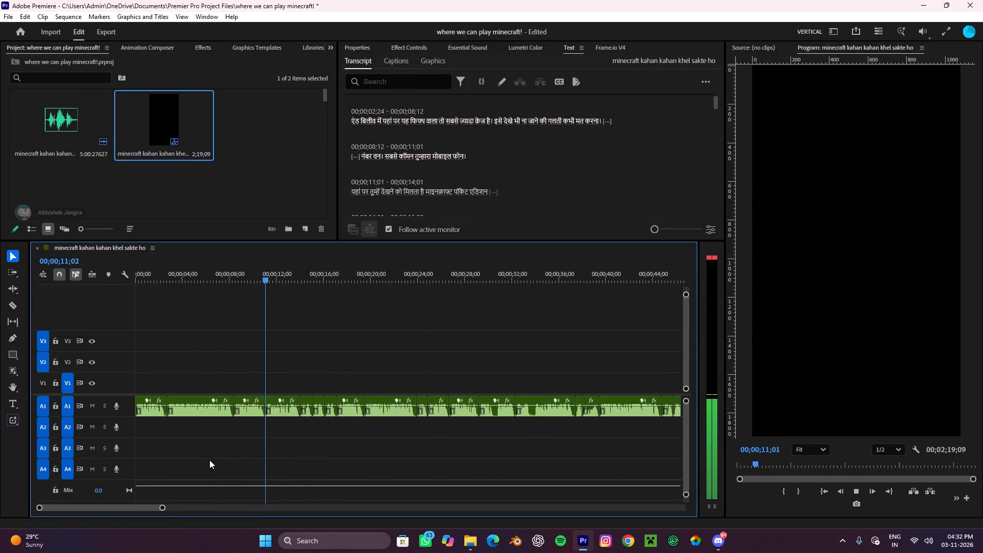
{"action": "left_click", "coordinate": [322, 444]}
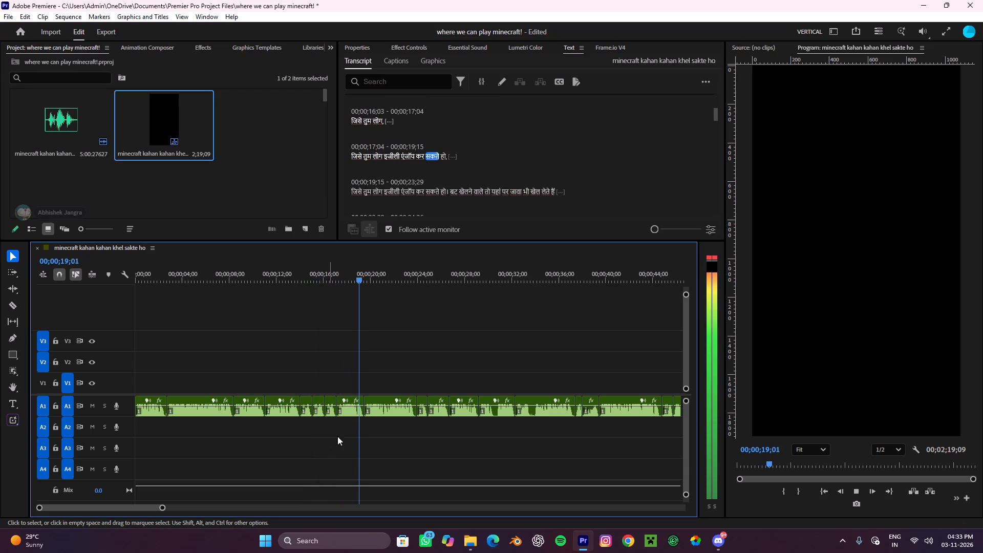
Ripple-delete the three short incomplete "जिसे तुम लोग" takes on A1 after the Pocket Edition line, and resume playback.
{"action": "left_click_drag", "start_coordinate": [334, 427], "coordinate": [317, 422]}
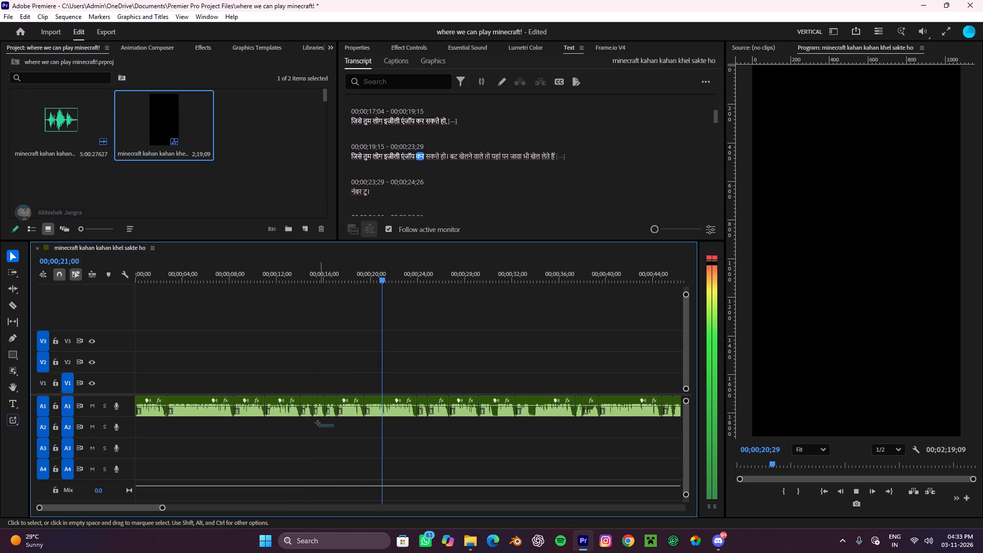
{"action": "left_click_drag", "start_coordinate": [317, 422], "coordinate": [311, 399]}
{"action": "left_click", "coordinate": [354, 451]}
{"action": "left_click_drag", "start_coordinate": [349, 443], "coordinate": [317, 401]}
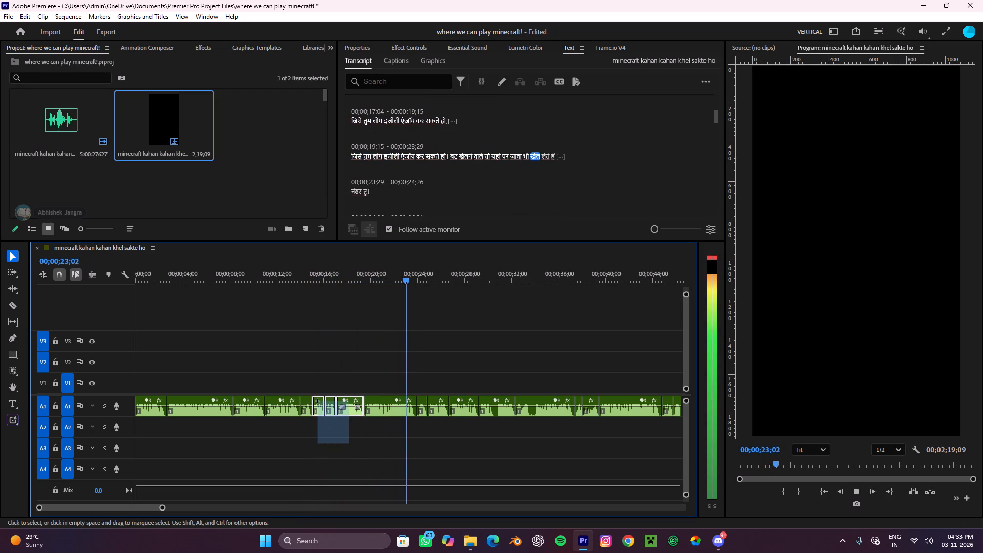
{"action": "left_click_drag", "start_coordinate": [317, 401], "coordinate": [308, 388]}
{"action": "left_click", "coordinate": [338, 442]}
{"action": "key", "text": "space"}
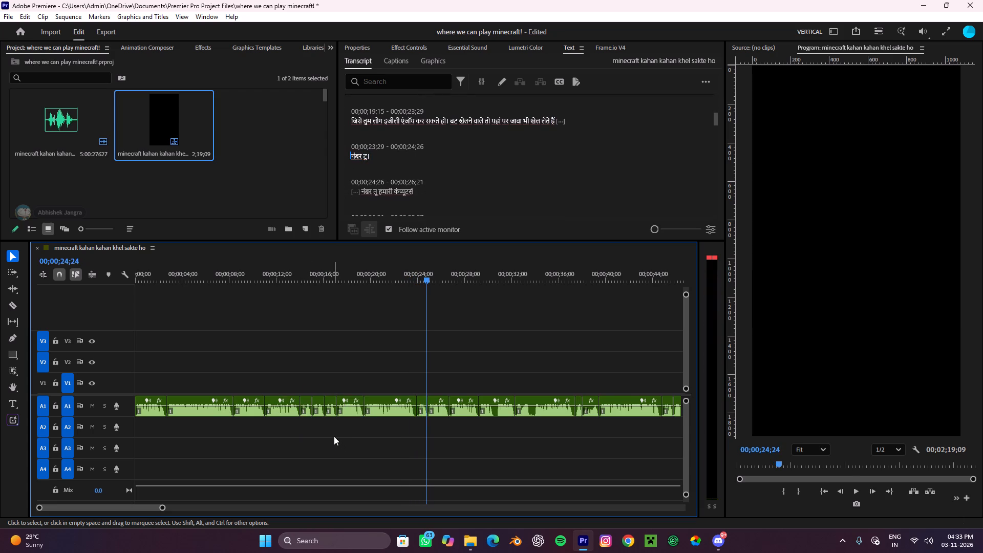
{"action": "left_click_drag", "start_coordinate": [334, 436], "coordinate": [310, 407]}
{"action": "key", "text": "e"}
{"action": "key", "text": "space"}
{"action": "left_click", "coordinate": [336, 442]}
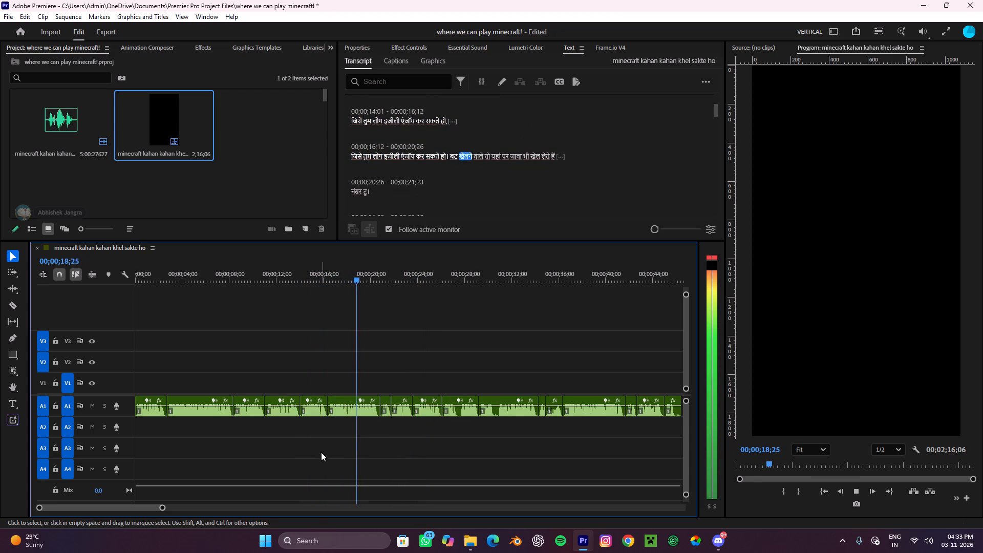
Ripple-delete the first full "जिसे तुम लोग इजीली एंजॉय कर सकते हो" take on A1 and play on from the following take.
{"action": "left_click_drag", "start_coordinate": [319, 439], "coordinate": [306, 375]}
{"action": "key", "text": "e"}
{"action": "key", "text": "space"}
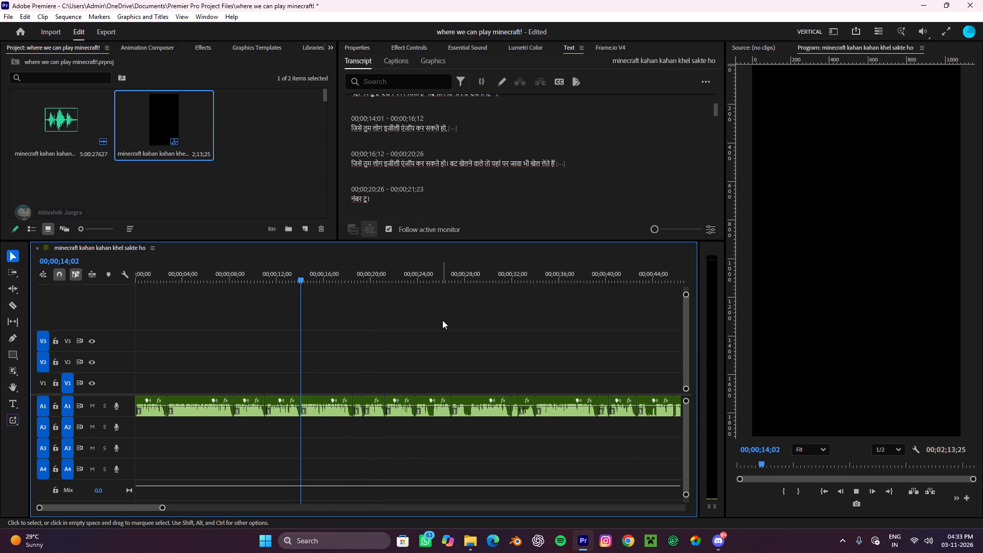
{"action": "scroll", "coordinate": [338, 389], "scroll_direction": "up", "scroll_amount": 5, "text": "alt"}
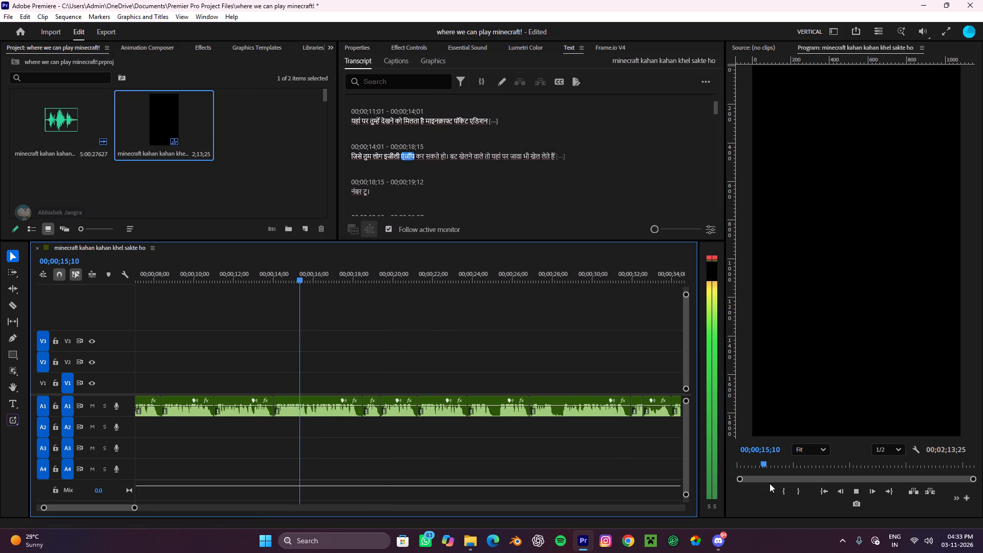
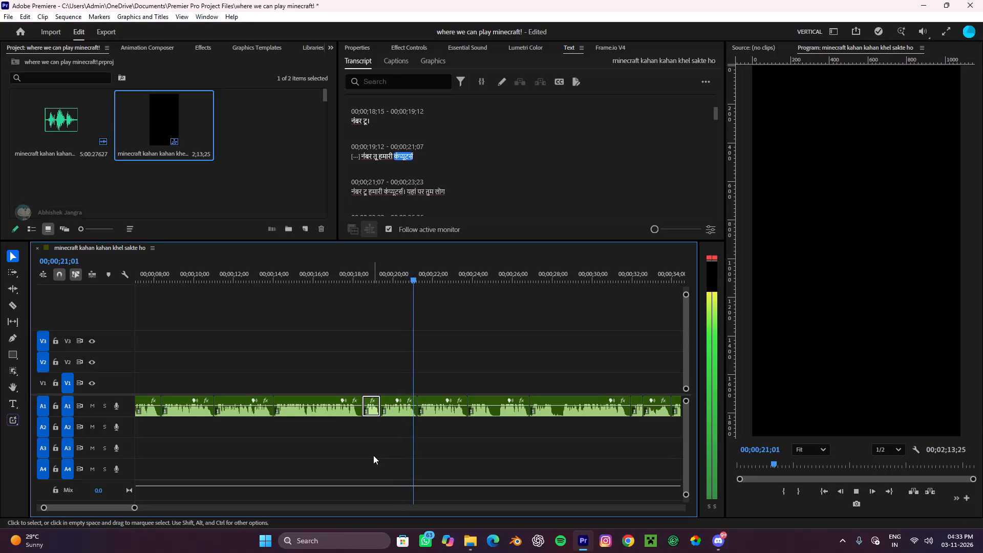
Ripple-delete the two short "नंबर टू" takes on A1 between about 18;15 and 21;07, and replay from the preceding line.
{"action": "left_click", "coordinate": [392, 452]}
{"action": "left_click_drag", "start_coordinate": [393, 450], "coordinate": [381, 421]}
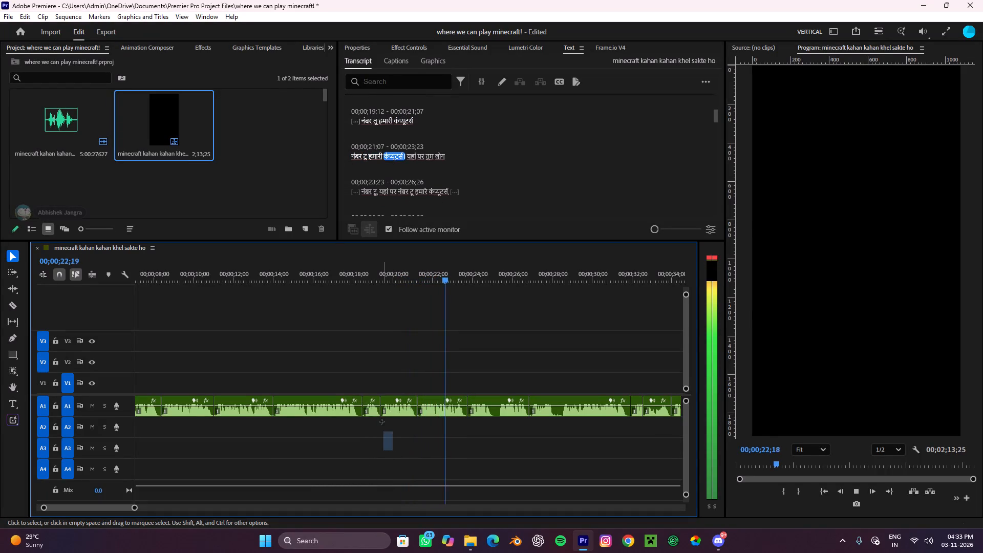
{"action": "left_click_drag", "start_coordinate": [381, 421], "coordinate": [378, 412]}
{"action": "left_click", "coordinate": [417, 429]}
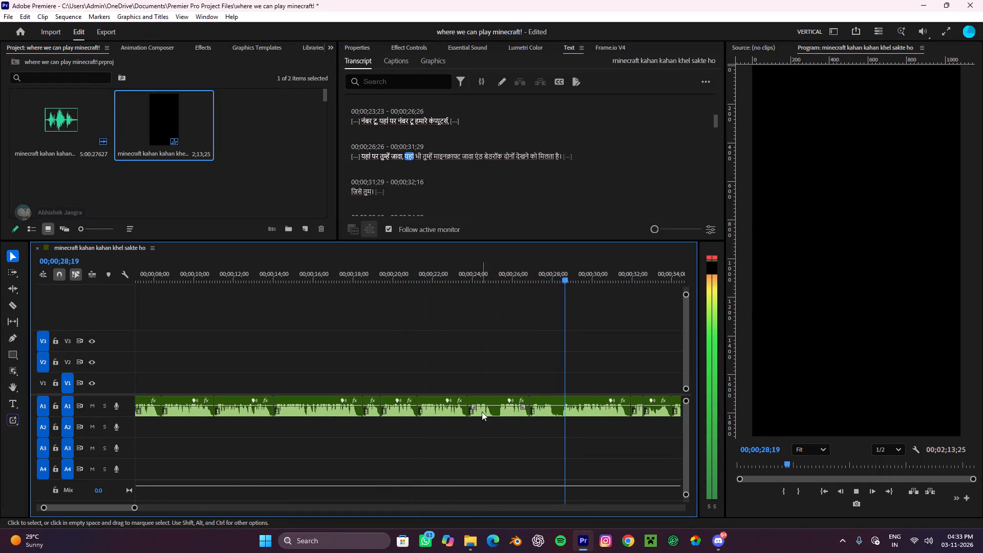
{"action": "key", "text": "space"}
{"action": "left_click_drag", "start_coordinate": [554, 268], "coordinate": [440, 333]}
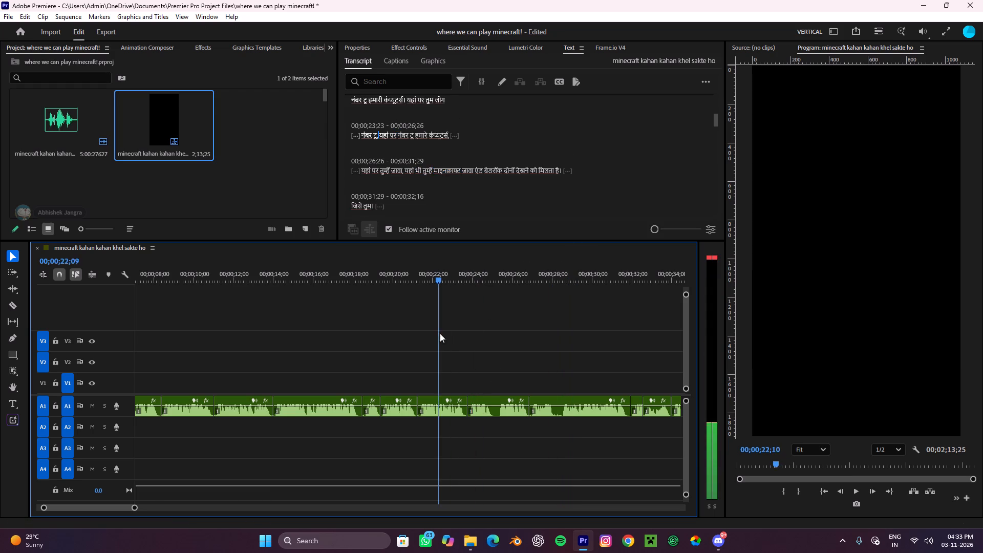
{"action": "left_click_drag", "start_coordinate": [440, 333], "coordinate": [418, 365]}
{"action": "key", "text": "space"}
{"action": "key", "text": "space"}
{"action": "left_click_drag", "start_coordinate": [389, 434], "coordinate": [371, 409]}
{"action": "key", "text": "e"}
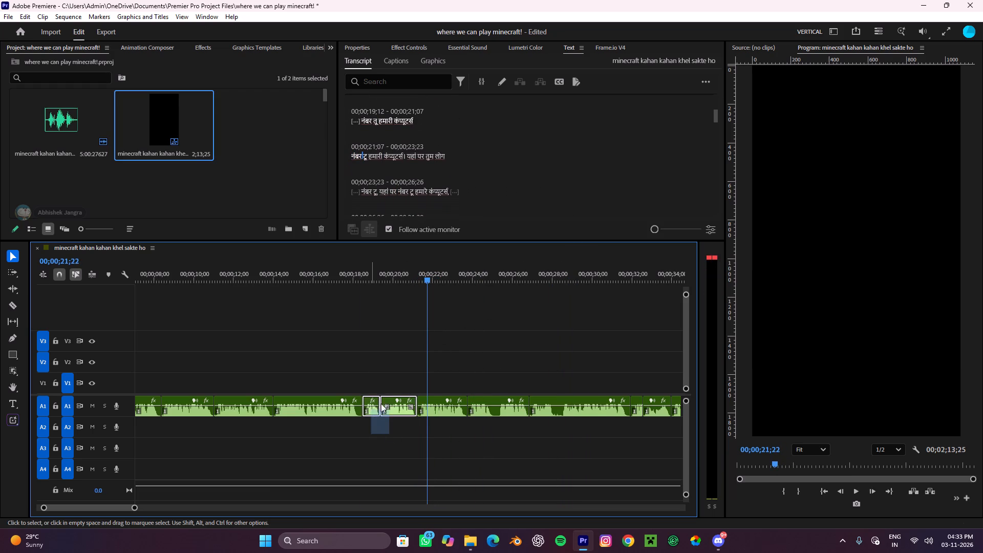
{"action": "left_click_drag", "start_coordinate": [350, 262], "coordinate": [261, 348]}
{"action": "key", "text": "space"}
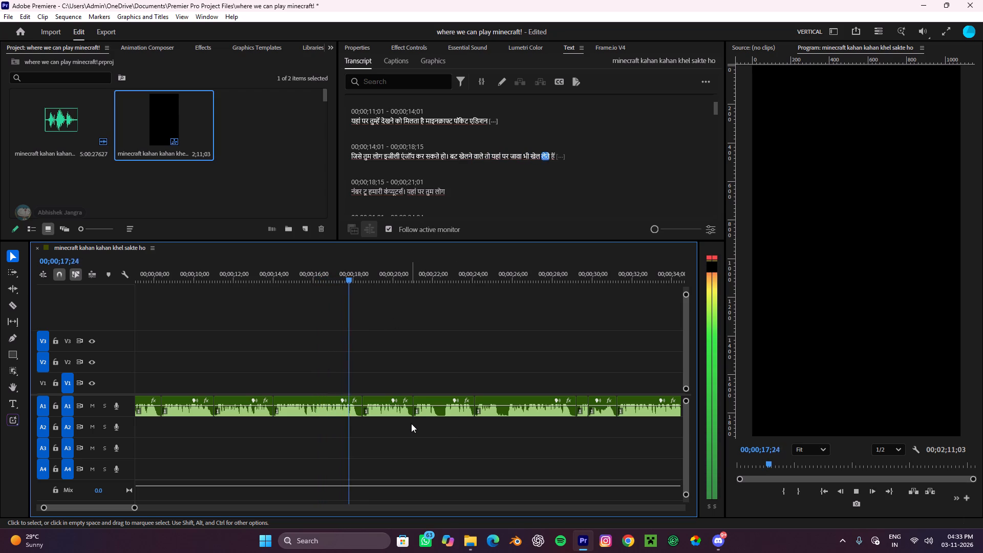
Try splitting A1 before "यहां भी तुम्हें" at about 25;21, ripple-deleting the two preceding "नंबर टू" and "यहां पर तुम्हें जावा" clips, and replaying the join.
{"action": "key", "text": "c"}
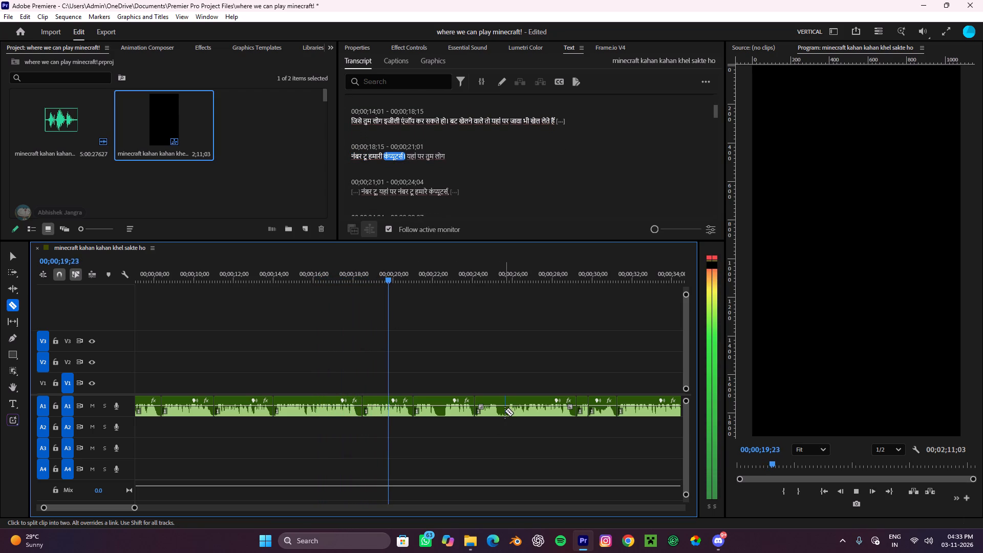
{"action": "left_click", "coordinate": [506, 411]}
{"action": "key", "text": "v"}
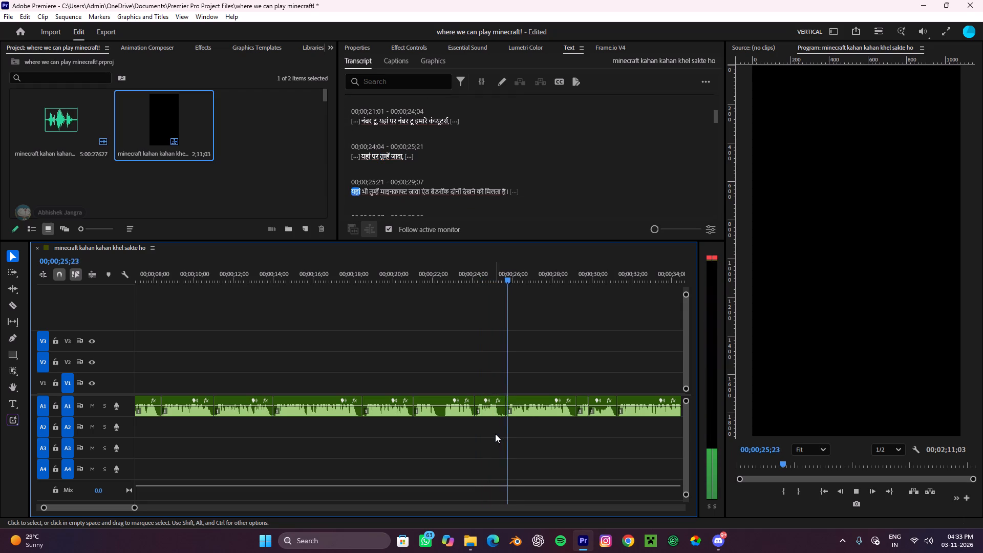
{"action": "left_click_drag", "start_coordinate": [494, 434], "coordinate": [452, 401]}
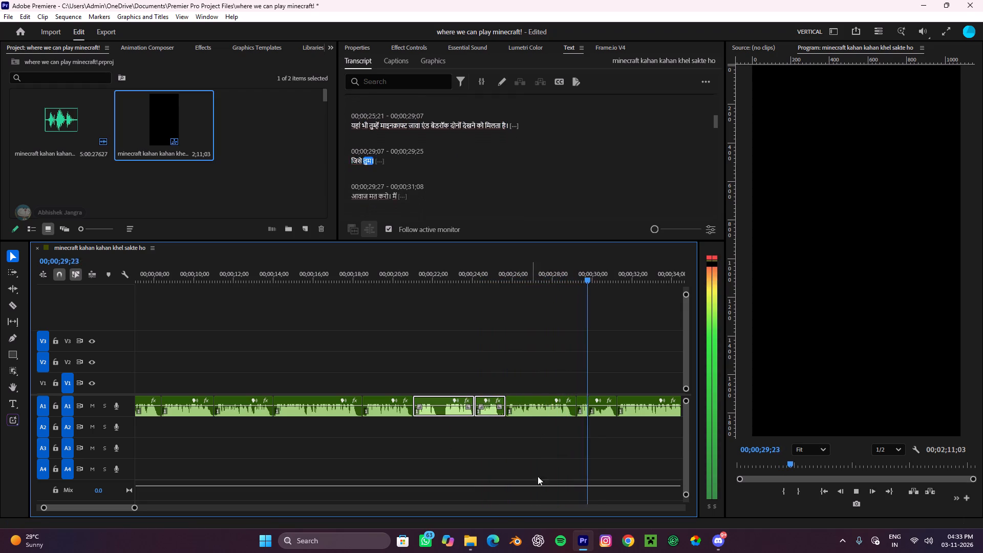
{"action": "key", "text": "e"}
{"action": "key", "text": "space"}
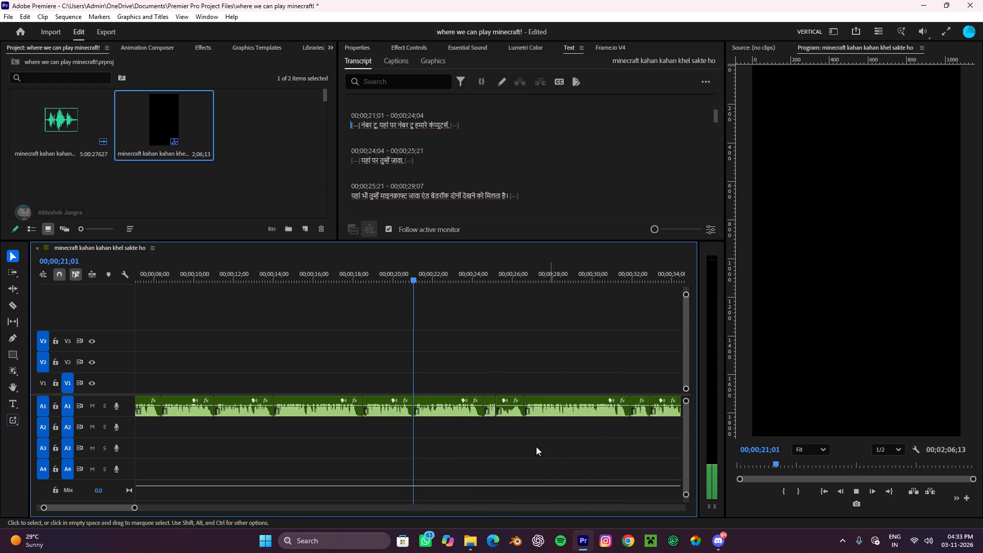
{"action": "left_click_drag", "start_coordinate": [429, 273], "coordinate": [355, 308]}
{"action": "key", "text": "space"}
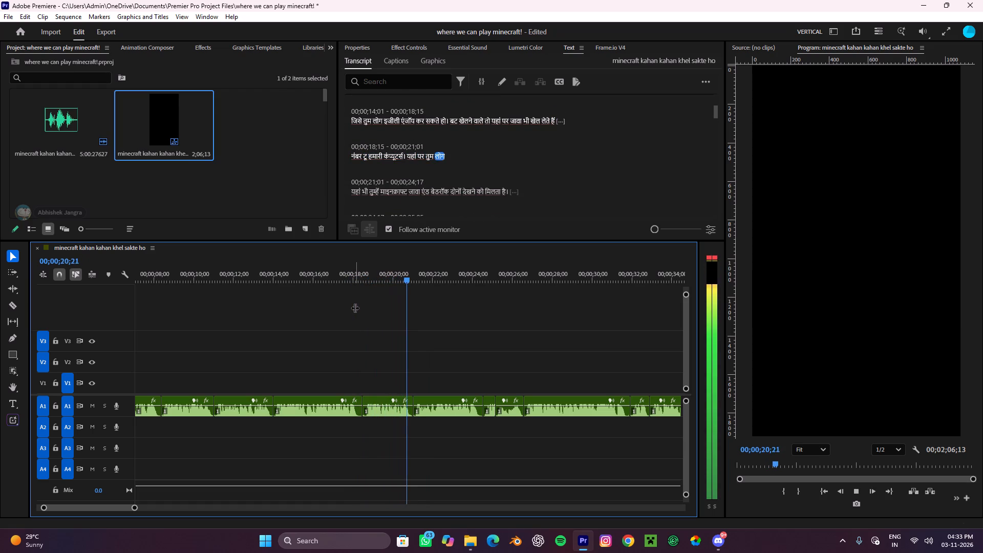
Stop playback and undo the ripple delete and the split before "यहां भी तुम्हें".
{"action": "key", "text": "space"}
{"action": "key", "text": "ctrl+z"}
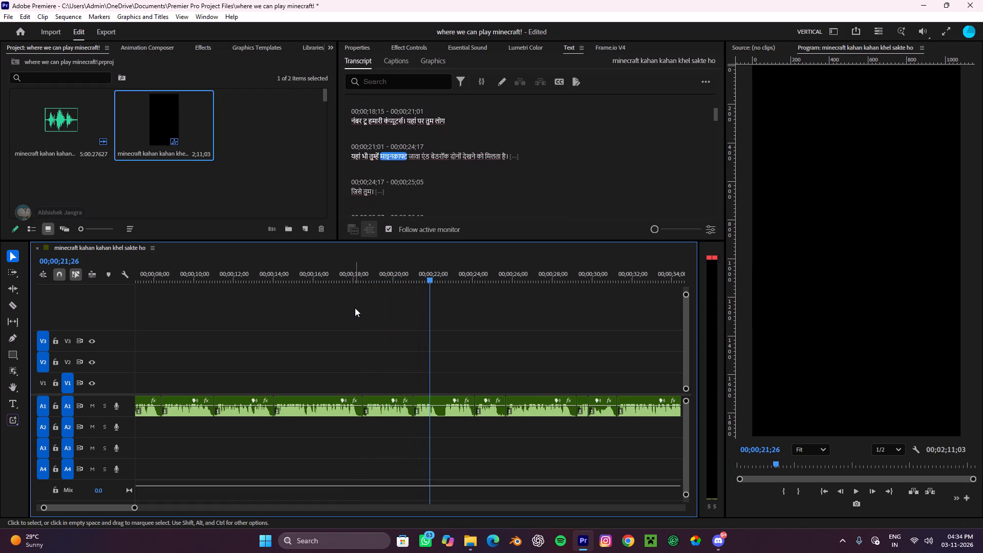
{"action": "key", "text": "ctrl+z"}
Split the "नंबर टू, यहां पर" clip before its repeated "नंबर टू", ripple-delete that false start and the preceding take, and replay the join.
{"action": "key", "text": "space"}
{"action": "scroll", "coordinate": [417, 394], "scroll_direction": "up", "scroll_amount": 6, "text": "alt"}
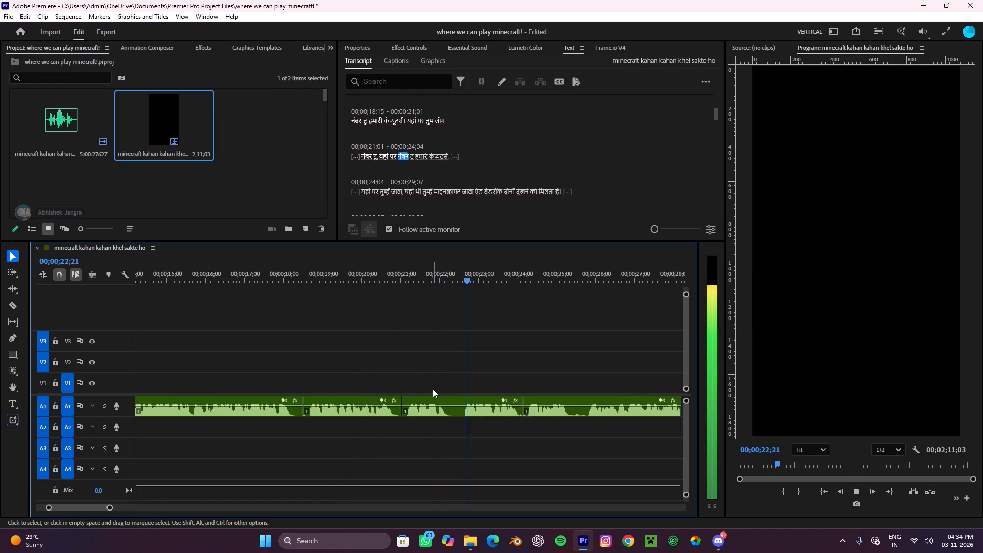
{"action": "scroll", "coordinate": [433, 389], "scroll_direction": "down", "scroll_amount": 5}
{"action": "scroll", "coordinate": [434, 389], "scroll_direction": "down", "scroll_amount": 4, "text": "alt"}
{"action": "key", "text": "space"}
{"action": "key", "text": "c"}
{"action": "left_click", "coordinate": [402, 411]}
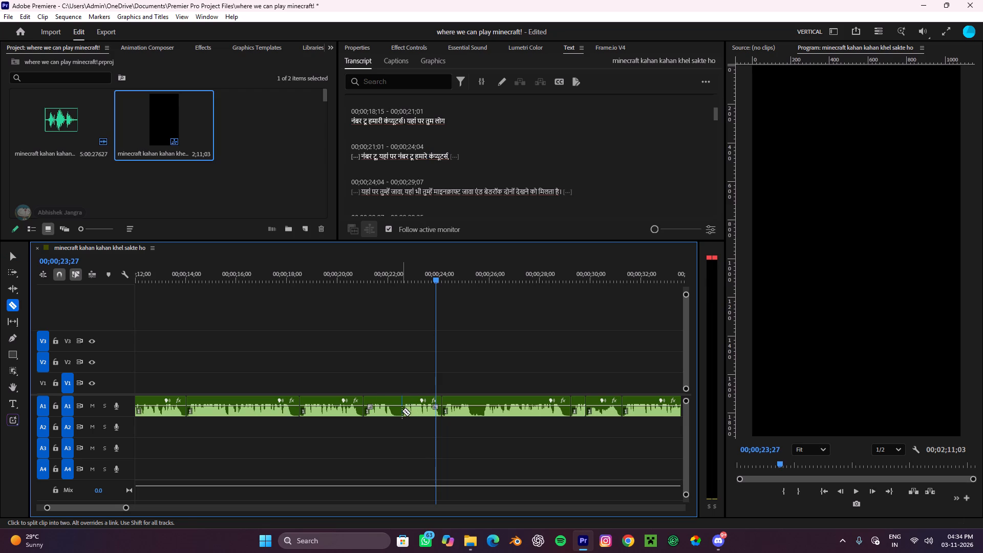
{"action": "key", "text": "v"}
{"action": "left_click_drag", "start_coordinate": [395, 430], "coordinate": [322, 405]}
{"action": "key", "text": "e"}
{"action": "left_click_drag", "start_coordinate": [298, 273], "coordinate": [255, 312]}
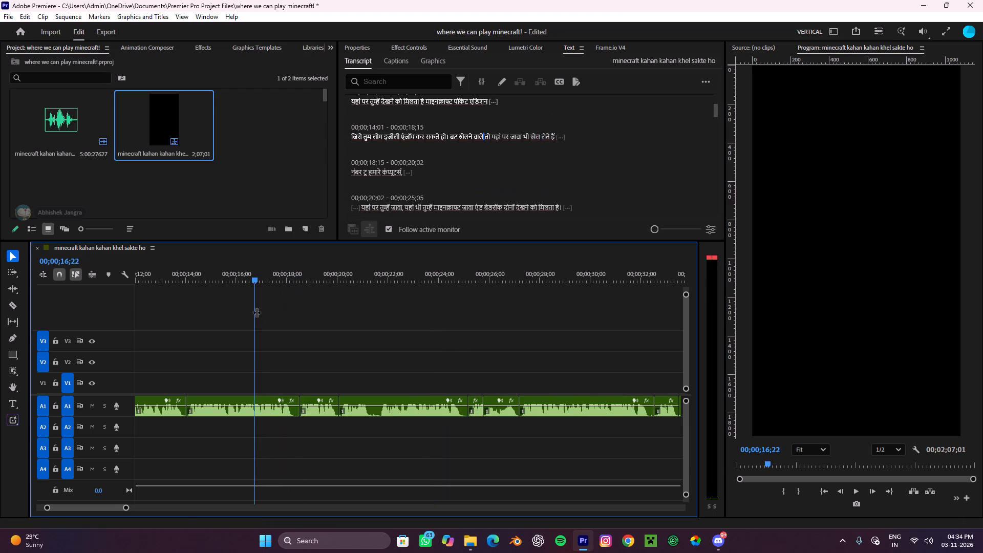
{"action": "key", "text": "space"}
Split the A1 clip at about 00;00;21;20, in the pause between "यहां पर तुम्हें जावा" and "यहां भी तुम्हें".
{"action": "scroll", "coordinate": [300, 327], "scroll_direction": "down", "scroll_amount": 4, "text": "alt"}
{"action": "scroll", "coordinate": [300, 327], "scroll_direction": "up", "scroll_amount": 4, "text": "alt"}
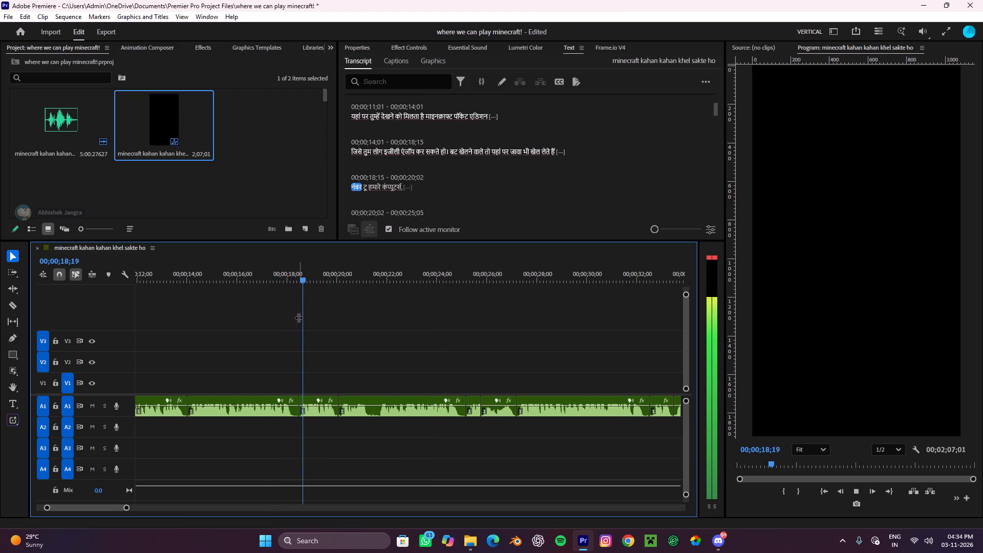
{"action": "key", "text": "c"}
{"action": "left_click", "coordinate": [383, 412]}
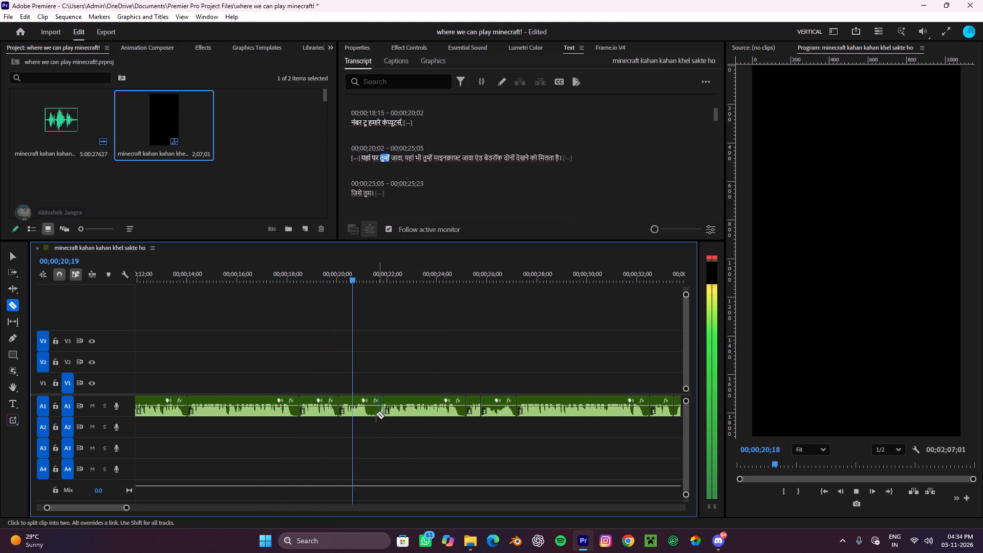
{"action": "key", "text": "space"}
{"action": "key", "text": "ctrl+z"}
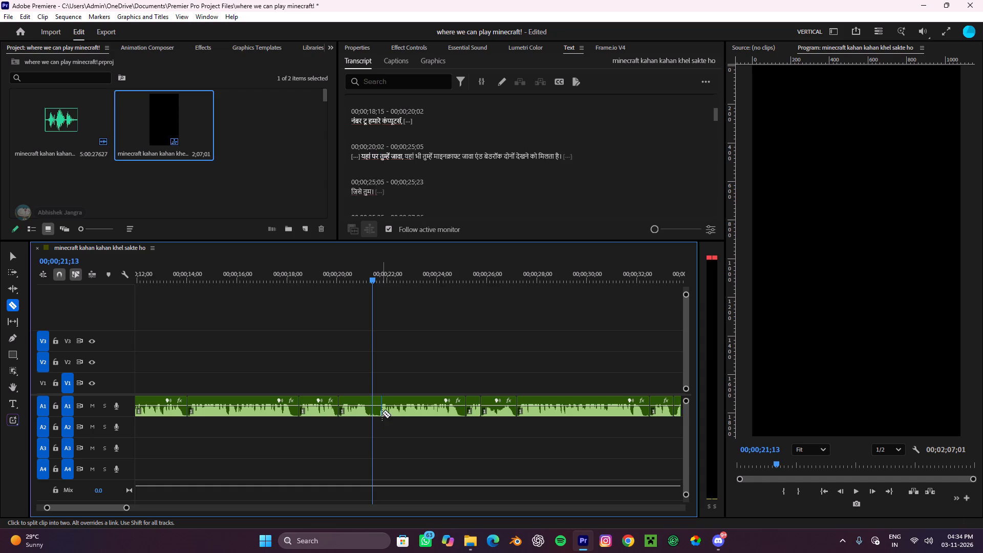
{"action": "left_click", "coordinate": [378, 411]}
{"action": "key", "text": "space"}
{"action": "key", "text": "v"}
Ripple-delete only the "यहां पर तुम्हें जावा" fragment on A1 and replay from just before the "नंबर टू" line.
{"action": "left_click_drag", "start_coordinate": [357, 434], "coordinate": [338, 412]}
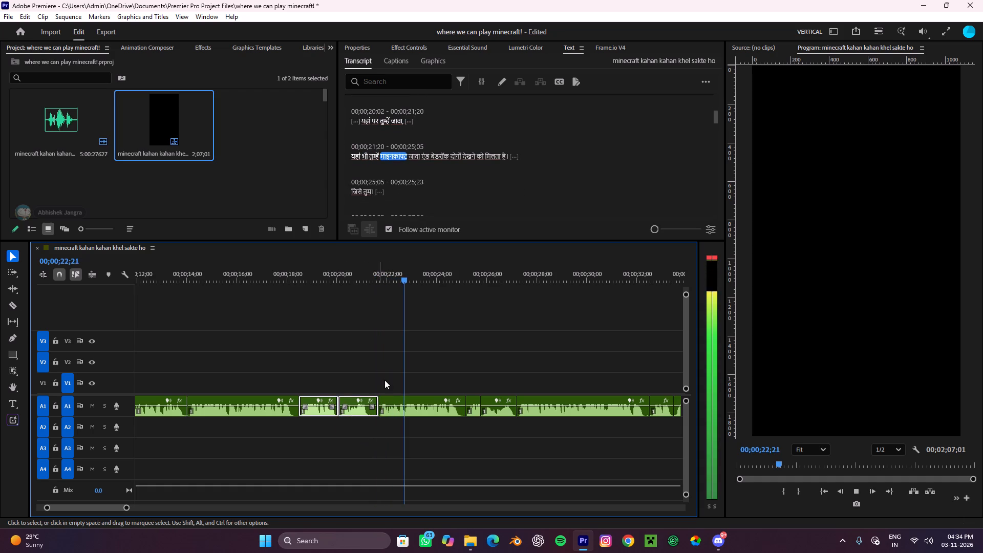
{"action": "key", "text": "space"}
{"action": "left_click_drag", "start_coordinate": [397, 276], "coordinate": [344, 321]}
{"action": "left_click", "coordinate": [402, 355]}
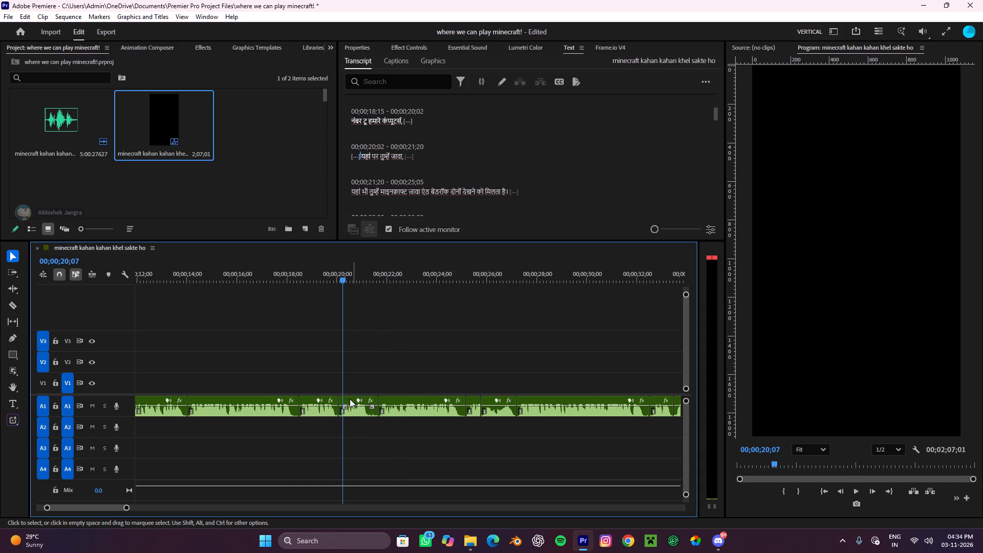
{"action": "left_click", "coordinate": [350, 399]}
{"action": "key", "text": "e"}
{"action": "left_click_drag", "start_coordinate": [334, 273], "coordinate": [285, 325]}
{"action": "key", "text": "space"}
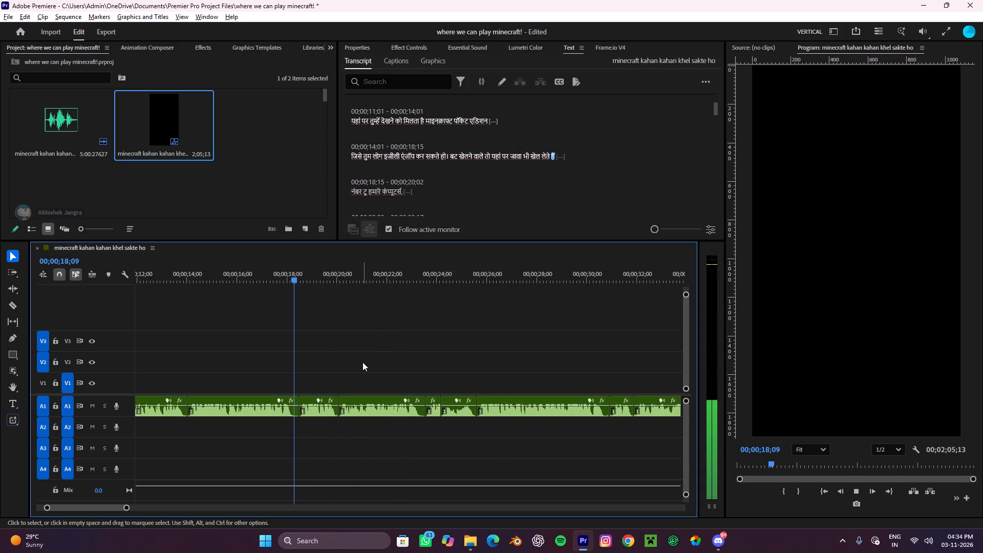
Ripple-delete the four A1 clips from "नंबर टू हमारे कंप्यूटर्स" through "आवाज मत करो", keeping the final full "number two" take, and play it.
{"action": "scroll", "coordinate": [362, 362], "scroll_direction": "down", "scroll_amount": 5, "text": "alt"}
{"action": "scroll", "coordinate": [362, 362], "scroll_direction": "up", "scroll_amount": 5, "text": "alt"}
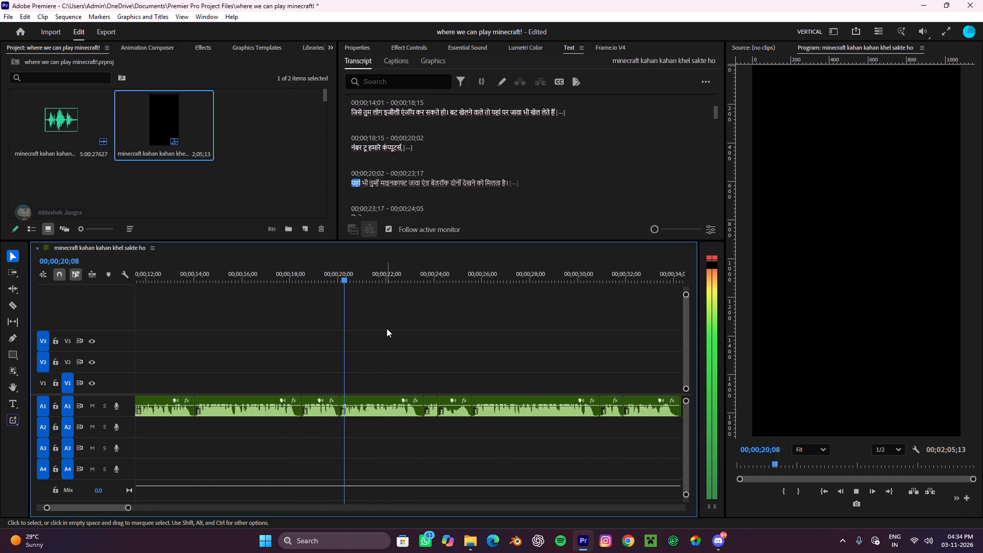
{"action": "scroll", "coordinate": [469, 402], "scroll_direction": "up", "scroll_amount": 4, "text": "alt"}
{"action": "scroll", "coordinate": [468, 402], "scroll_direction": "down", "scroll_amount": 4}
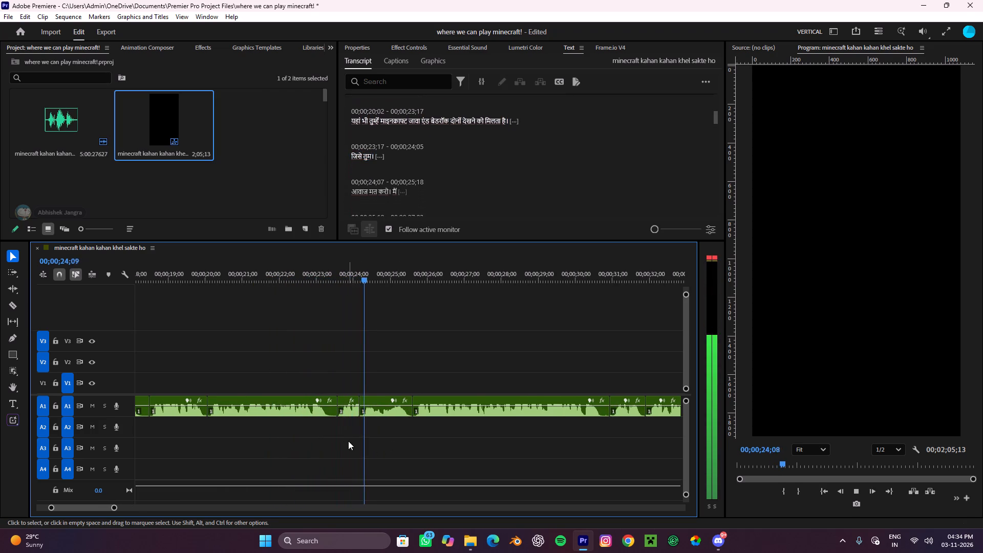
{"action": "left_click_drag", "start_coordinate": [376, 430], "coordinate": [356, 401]}
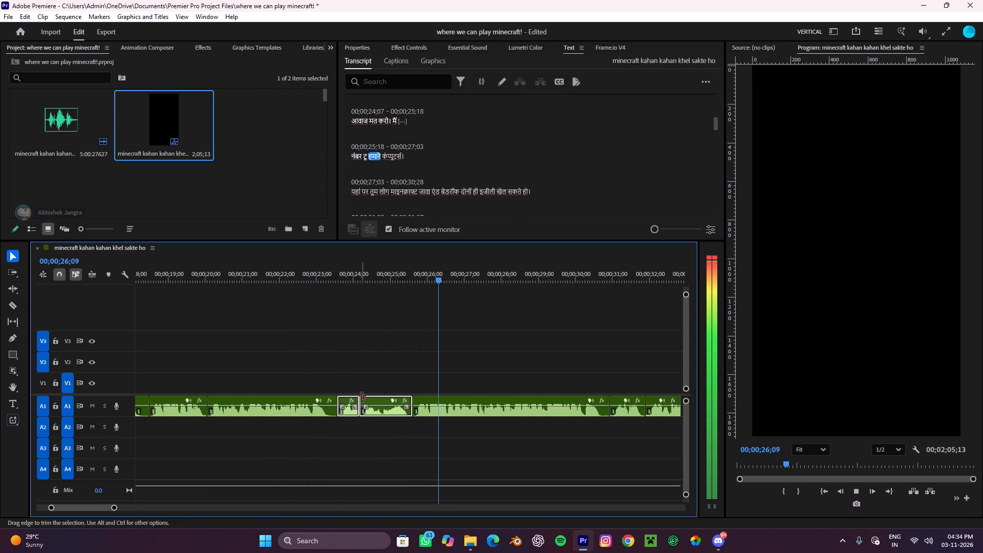
{"action": "left_click", "coordinate": [398, 454]}
{"action": "scroll", "coordinate": [398, 454], "scroll_direction": "down", "scroll_amount": 7, "text": "alt"}
{"action": "key", "text": "space"}
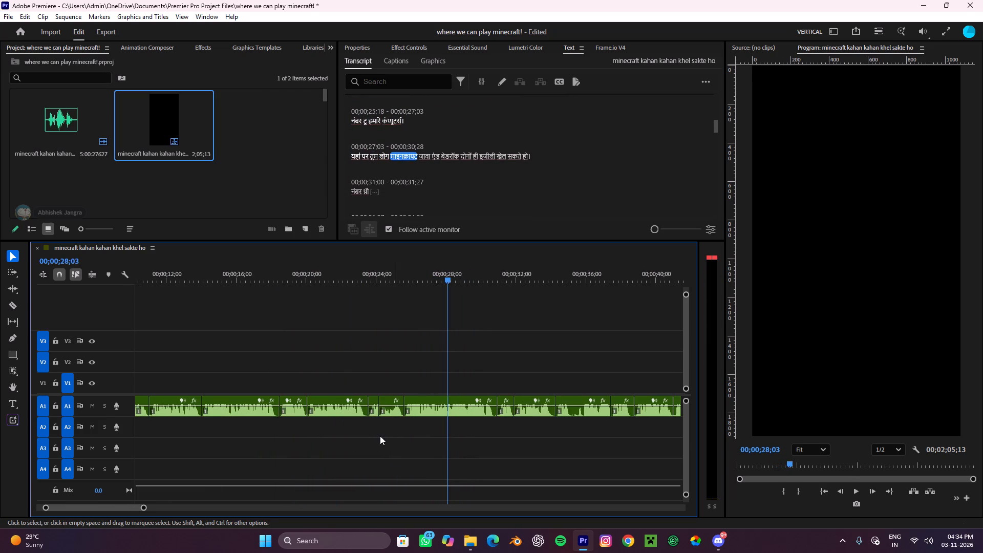
{"action": "left_click_drag", "start_coordinate": [384, 428], "coordinate": [303, 410]}
{"action": "key", "text": "e"}
{"action": "key", "text": "space"}
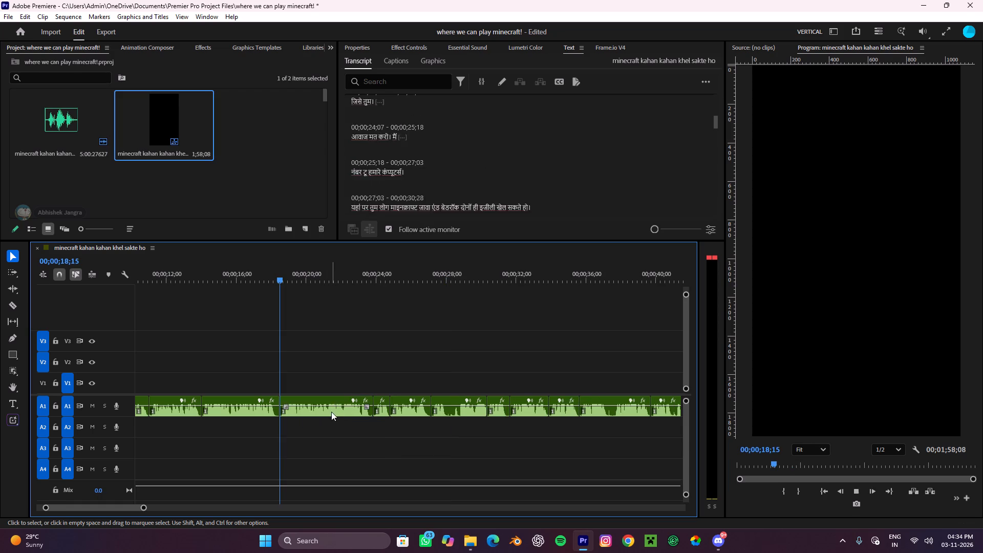
{"action": "scroll", "coordinate": [325, 403], "scroll_direction": "down", "scroll_amount": 4, "text": "alt"}
{"action": "scroll", "coordinate": [324, 403], "scroll_direction": "up", "scroll_amount": 5, "text": "alt"}
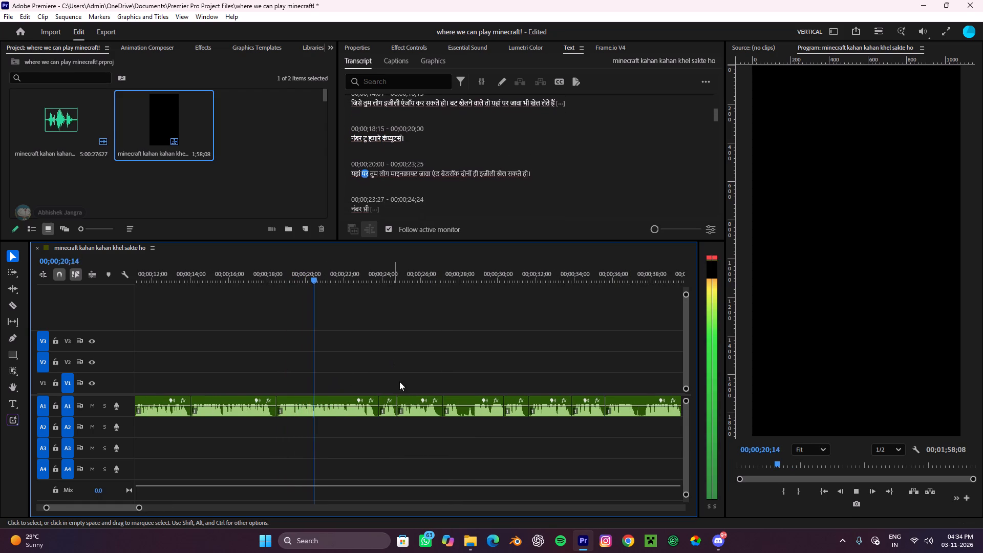
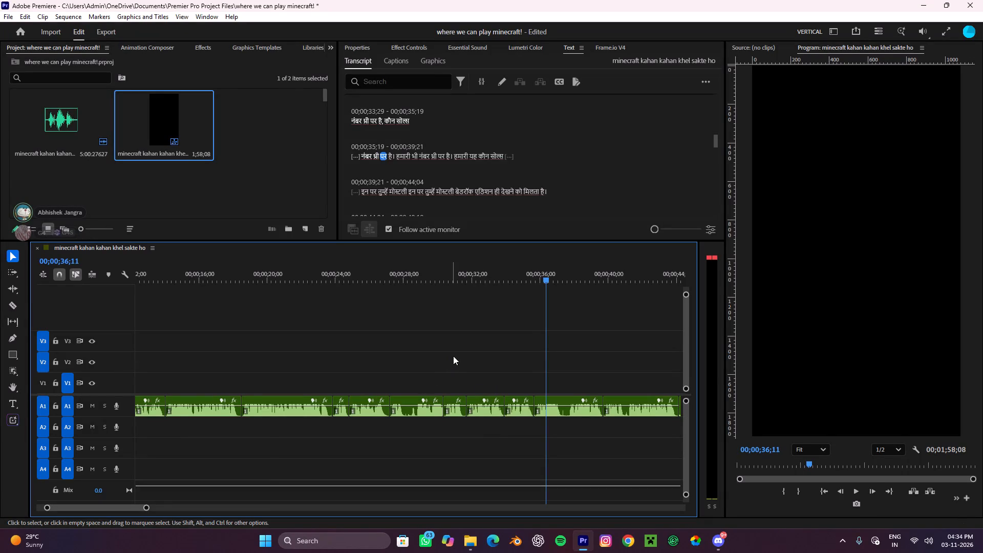
Move the playhead back to about 00;00;21;13, select the "नंबर 3" clip near 00;00;27;10 on A1, and undo the last action.
{"action": "left_click_drag", "start_coordinate": [542, 274], "coordinate": [394, 351]}
{"action": "left_click", "coordinate": [476, 292]}
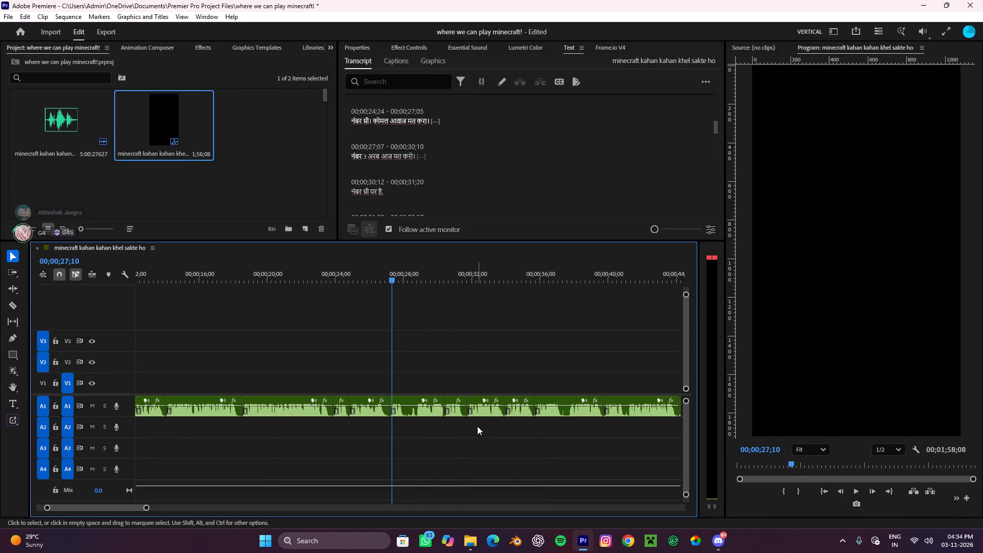
{"action": "scroll", "coordinate": [476, 427], "scroll_direction": "up", "scroll_amount": 3, "text": "alt"}
{"action": "scroll", "coordinate": [532, 444], "scroll_direction": "down", "scroll_amount": 7, "text": "alt"}
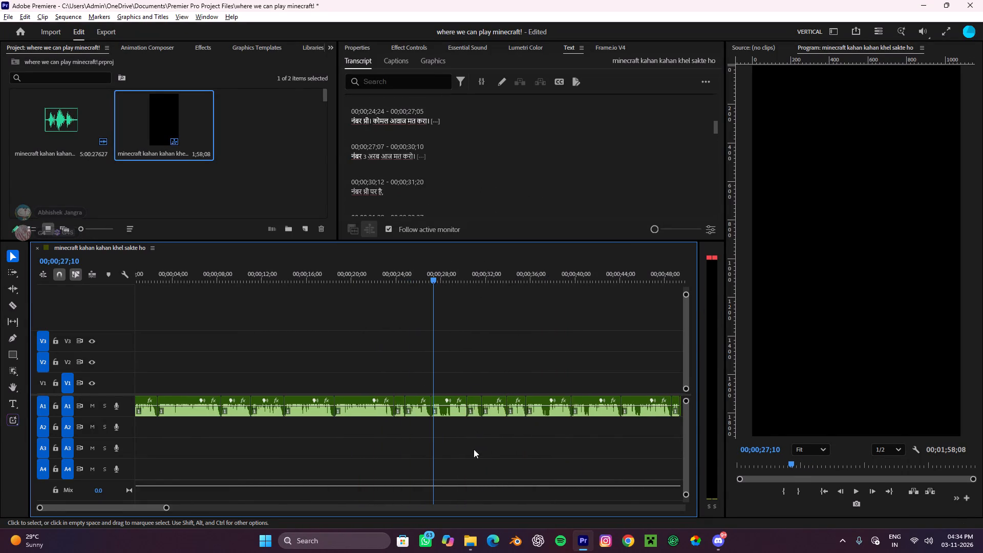
{"action": "scroll", "coordinate": [432, 443], "scroll_direction": "up", "scroll_amount": 3, "text": "alt"}
{"action": "scroll", "coordinate": [432, 437], "scroll_direction": "up", "scroll_amount": 4}
{"action": "left_click_drag", "start_coordinate": [439, 268], "coordinate": [405, 289]}
{"action": "left_click", "coordinate": [503, 408]}
{"action": "key", "text": "ctrl+z"}
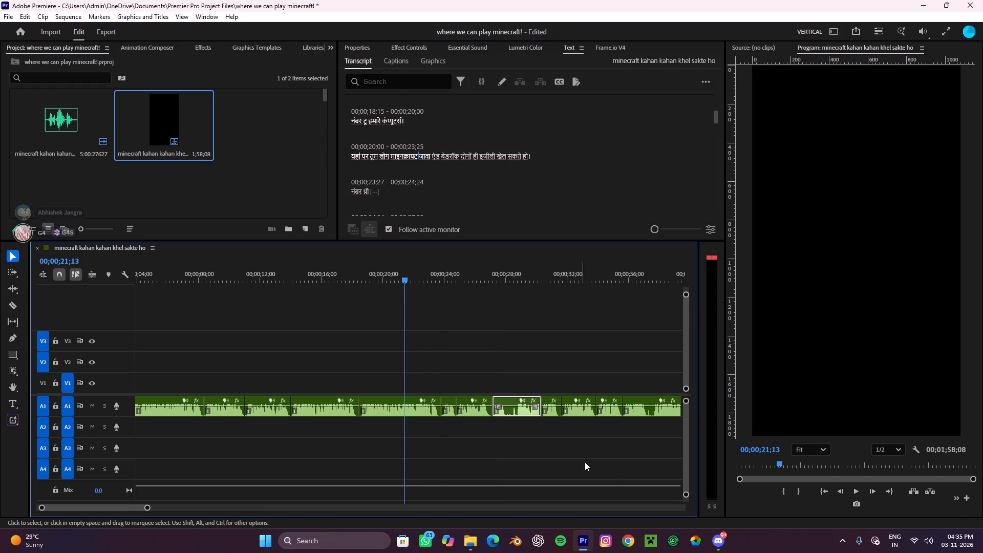
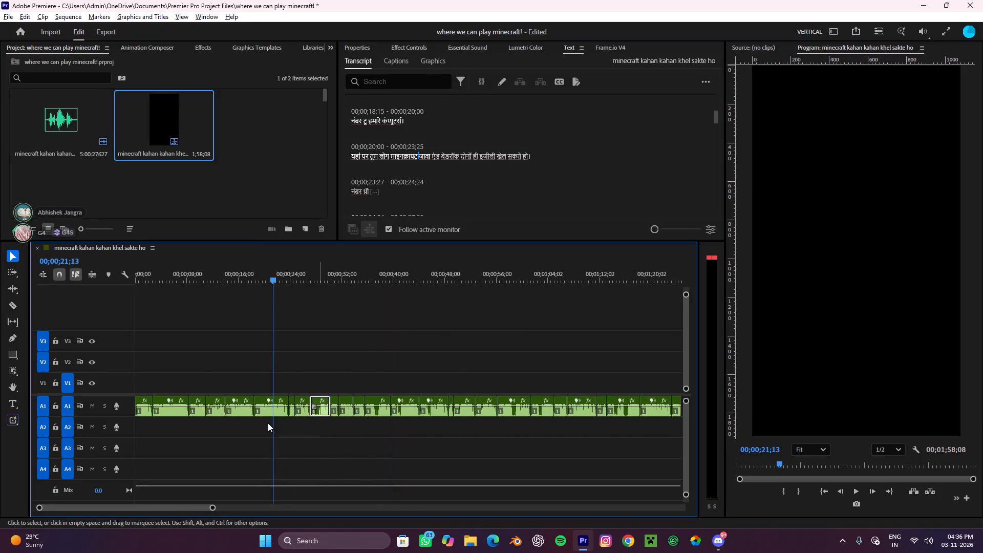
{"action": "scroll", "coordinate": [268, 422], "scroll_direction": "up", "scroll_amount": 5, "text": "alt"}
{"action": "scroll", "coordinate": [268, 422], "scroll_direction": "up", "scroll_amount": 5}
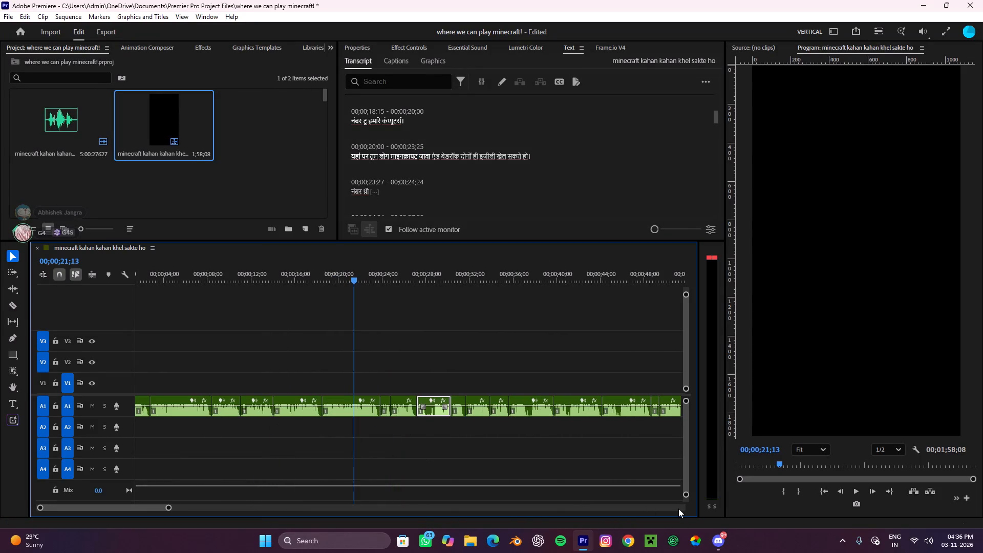
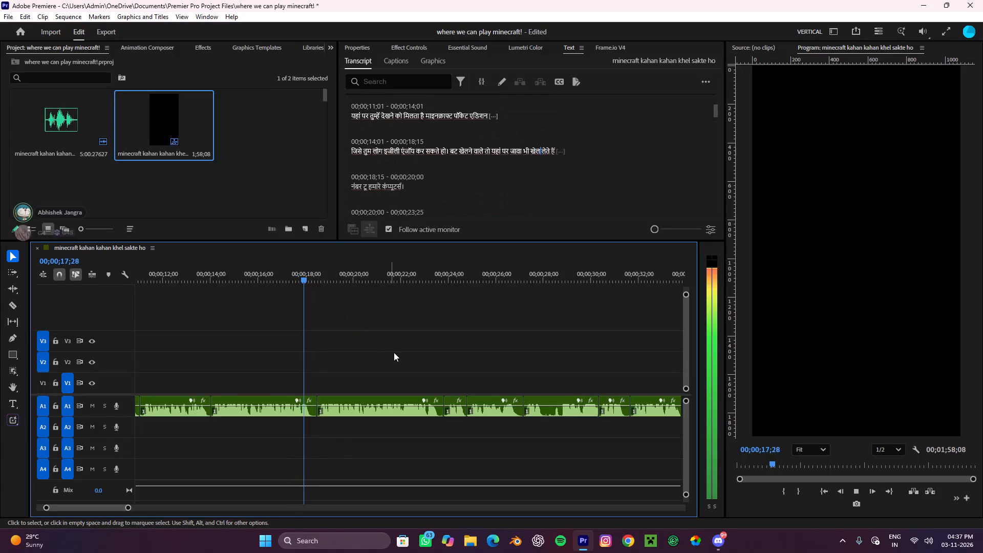
Review the voiceover playback and pause it during the line "नंबर टू हमारे कंप्यूटर्स".
{"action": "scroll", "coordinate": [394, 352], "scroll_direction": "down", "scroll_amount": 8, "text": "alt"}
{"action": "scroll", "coordinate": [394, 354], "scroll_direction": "up", "scroll_amount": 4, "text": "alt"}
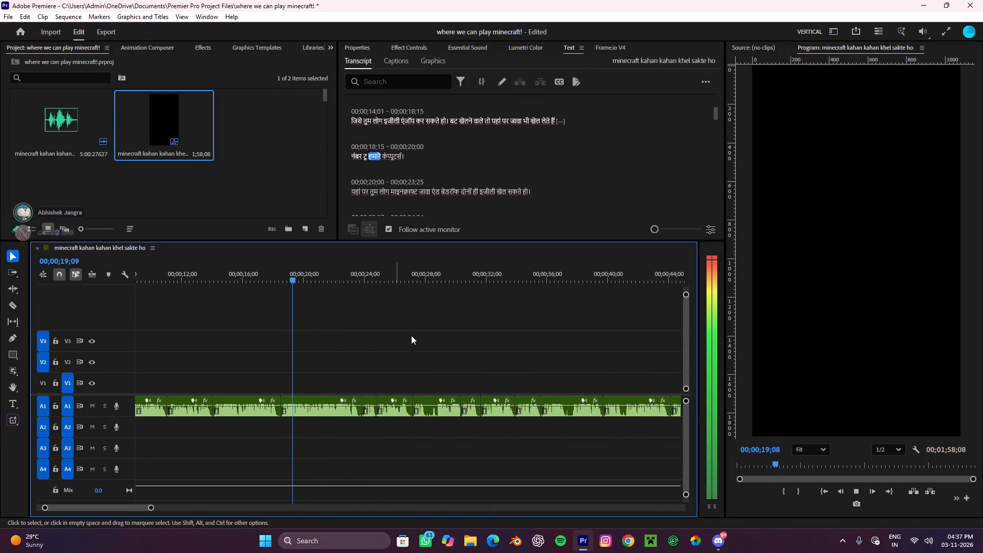
{"action": "key", "text": "space"}
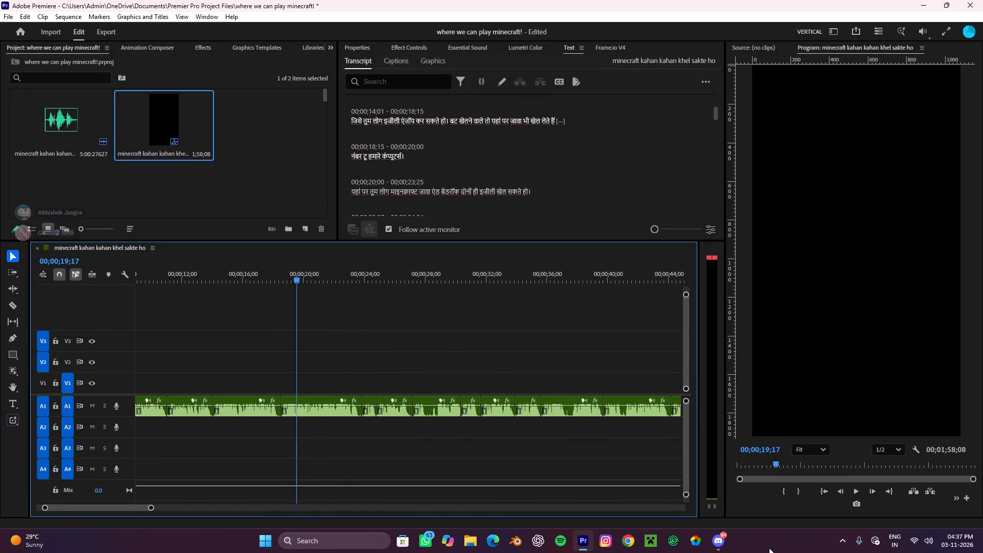
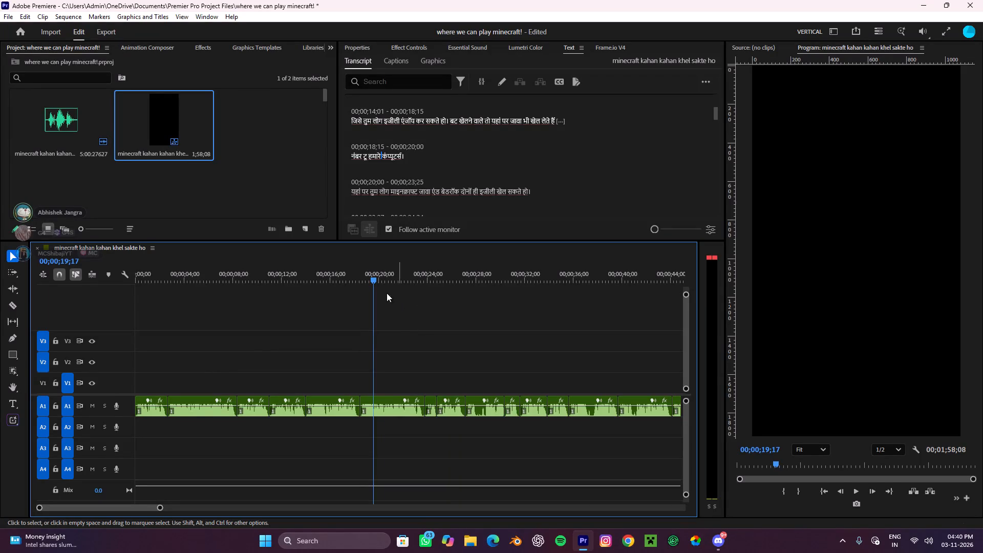
Return the playhead to the start of the voiceover sequence and look over the cut clips on track A1.
{"action": "left_click_drag", "start_coordinate": [383, 270], "coordinate": [0, 243]}
{"action": "scroll", "coordinate": [316, 369], "scroll_direction": "down", "scroll_amount": 8, "text": "alt"}
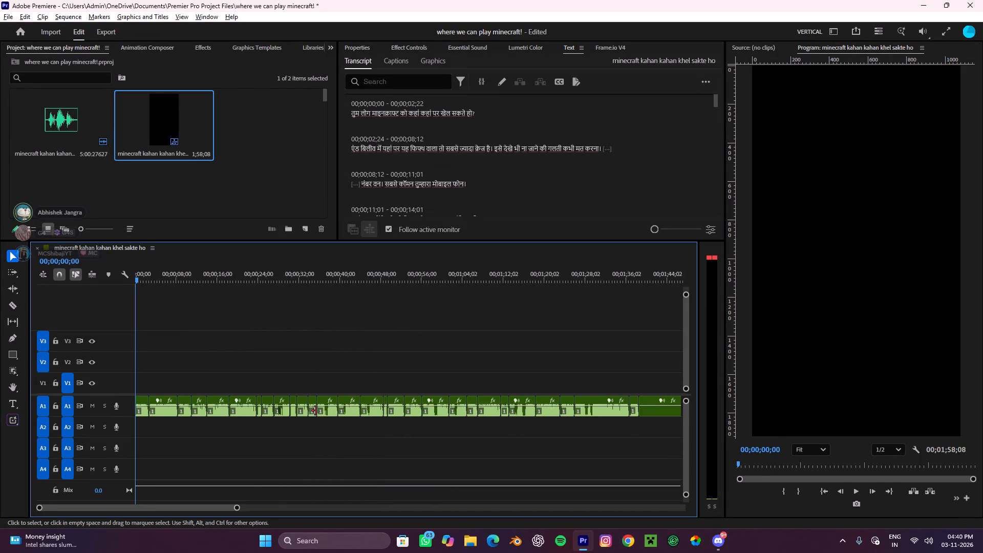
{"action": "scroll", "coordinate": [316, 411], "scroll_direction": "up", "scroll_amount": 5, "text": "alt"}
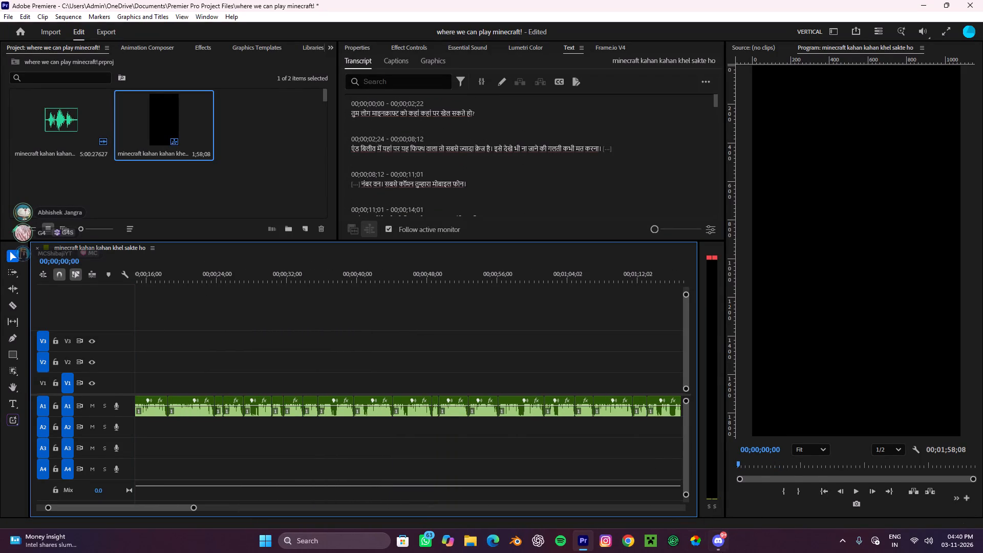
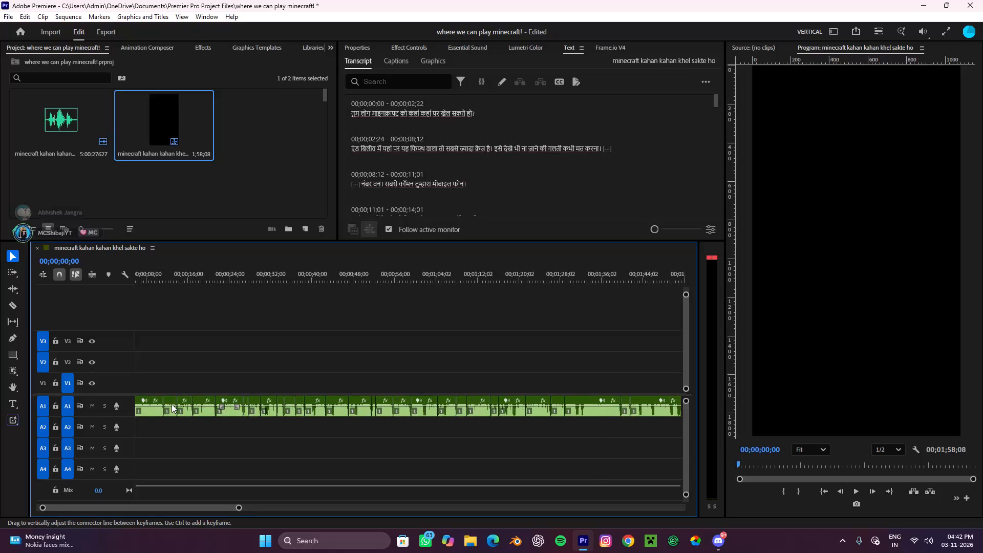
Play the voiceover from 00;00;18;21 to review the cuts around the "नंबर टू हमारे कंप्यूटर्स" line.
{"action": "scroll", "coordinate": [172, 404], "scroll_direction": "up", "scroll_amount": 11}
{"action": "left_click_drag", "start_coordinate": [209, 275], "coordinate": [287, 294]}
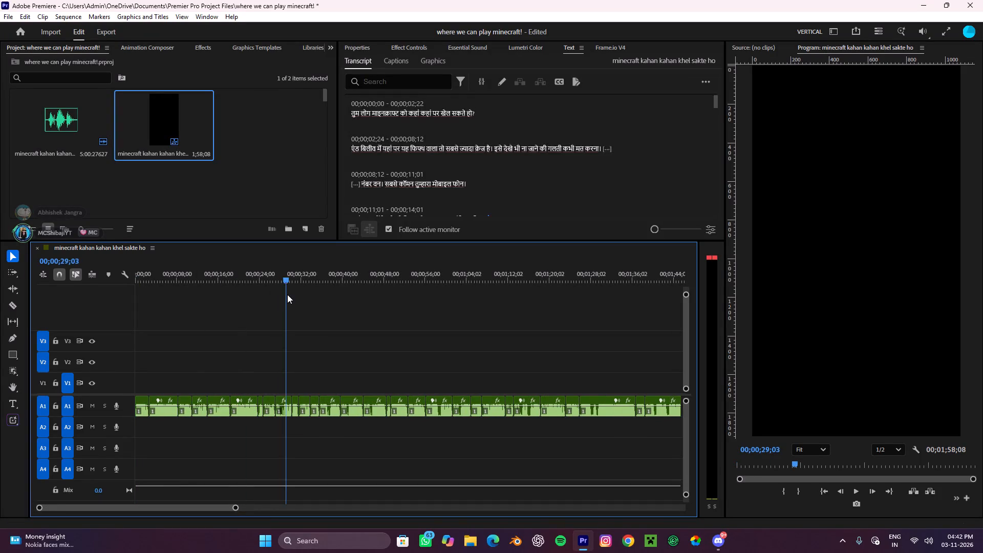
{"action": "left_click_drag", "start_coordinate": [287, 294], "coordinate": [233, 358]}
{"action": "scroll", "coordinate": [286, 347], "scroll_direction": "up", "scroll_amount": 15, "text": "alt"}
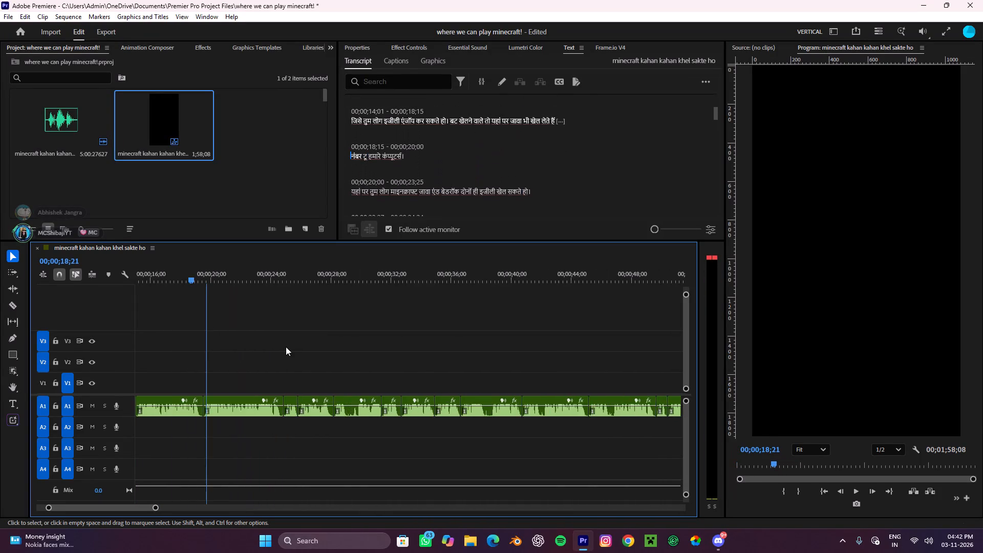
{"action": "scroll", "coordinate": [286, 347], "scroll_direction": "up", "scroll_amount": 6, "text": "alt"}
{"action": "left_click_drag", "start_coordinate": [345, 449], "coordinate": [145, 336]}
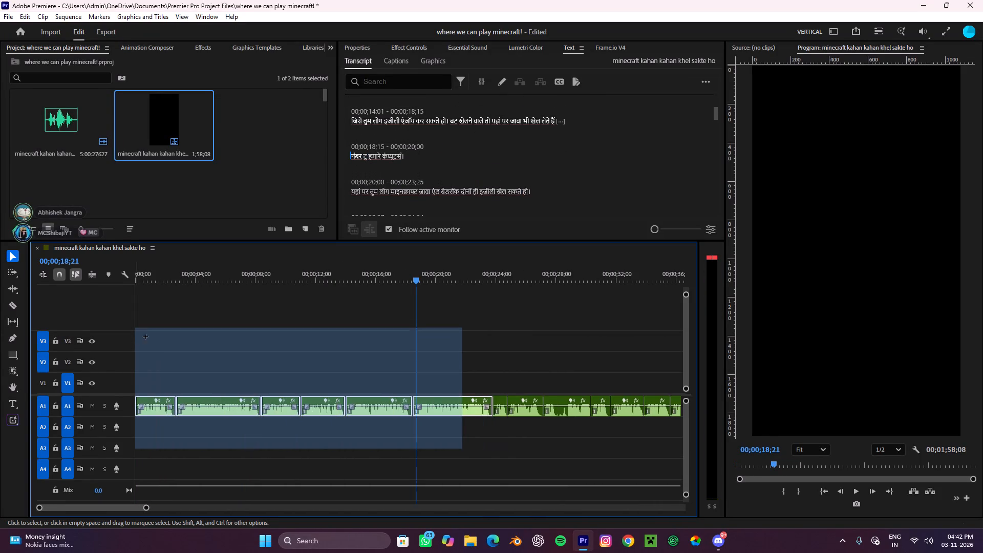
{"action": "left_click_drag", "start_coordinate": [145, 336], "coordinate": [458, 430]}
{"action": "left_click", "coordinate": [478, 339]}
{"action": "key", "text": "space"}
{"action": "scroll", "coordinate": [478, 339], "scroll_direction": "down", "scroll_amount": 4}
{"action": "scroll", "coordinate": [478, 339], "scroll_direction": "down", "scroll_amount": 4, "text": "alt"}
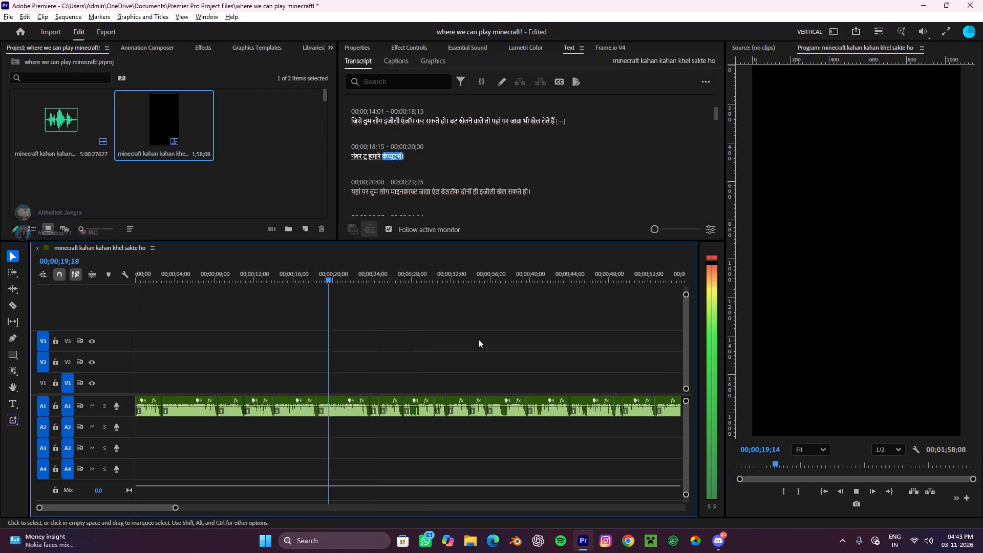
{"action": "scroll", "coordinate": [478, 339], "scroll_direction": "down", "scroll_amount": 3, "text": "alt"}
{"action": "scroll", "coordinate": [334, 366], "scroll_direction": "up", "scroll_amount": 1, "text": "alt"}
{"action": "scroll", "coordinate": [334, 366], "scroll_direction": "down", "scroll_amount": 1, "text": "alt"}
{"action": "scroll", "coordinate": [334, 366], "scroll_direction": "up", "scroll_amount": 12, "text": "alt"}
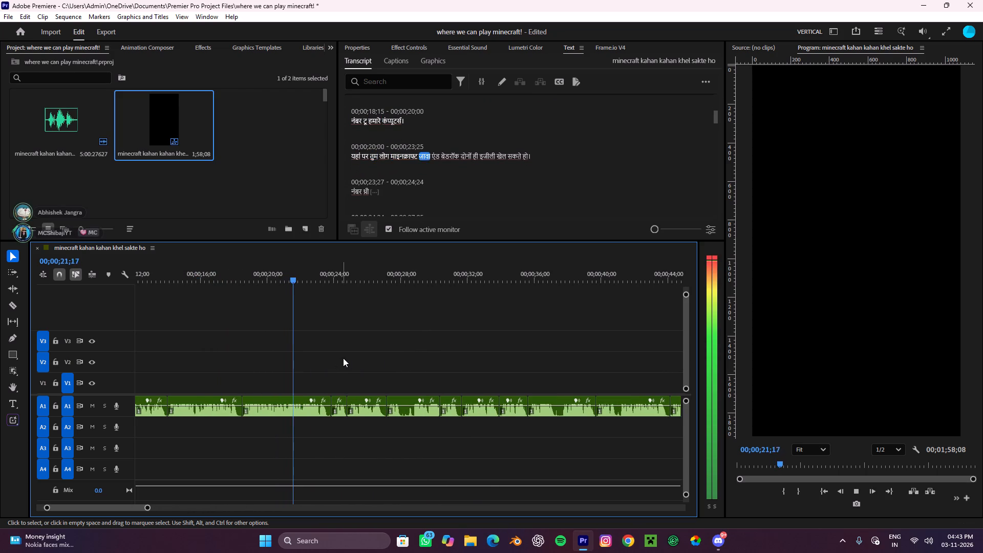
{"action": "left_click", "coordinate": [351, 356]}
{"action": "key", "text": "space"}
Review the earlier cuts by moving the playhead back to 00;00;13;02, 00;00;10;20 and 00;00;06;08 and playing short passages.
{"action": "left_click_drag", "start_coordinate": [333, 280], "coordinate": [153, 324]}
{"action": "left_click", "coordinate": [288, 341]}
{"action": "scroll", "coordinate": [288, 341], "scroll_direction": "down", "scroll_amount": 4, "text": "alt"}
{"action": "scroll", "coordinate": [209, 355], "scroll_direction": "up", "scroll_amount": 18, "text": "alt"}
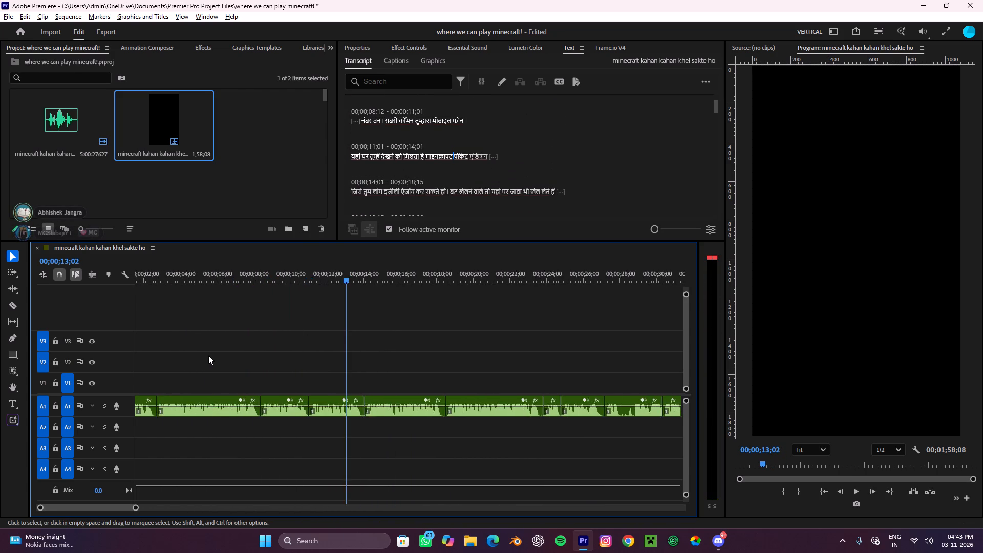
{"action": "scroll", "coordinate": [208, 355], "scroll_direction": "up", "scroll_amount": 2, "text": "alt"}
{"action": "left_click_drag", "start_coordinate": [437, 267], "coordinate": [371, 292]}
{"action": "left_click", "coordinate": [475, 357]}
{"action": "scroll", "coordinate": [475, 357], "scroll_direction": "down", "scroll_amount": 7, "text": "alt"}
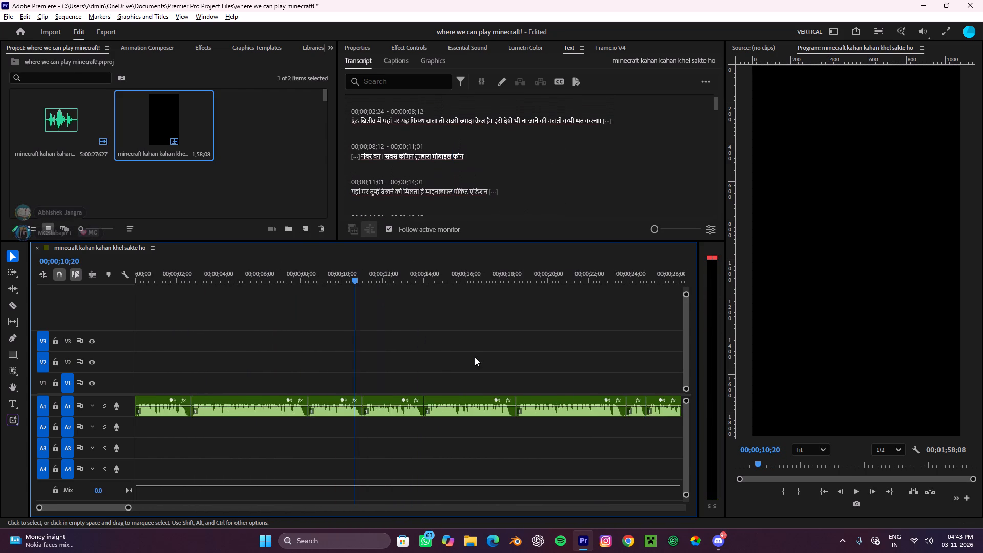
{"action": "scroll", "coordinate": [475, 357], "scroll_direction": "down", "scroll_amount": 2, "text": "alt"}
{"action": "key", "text": "space"}
{"action": "key", "text": "space"}
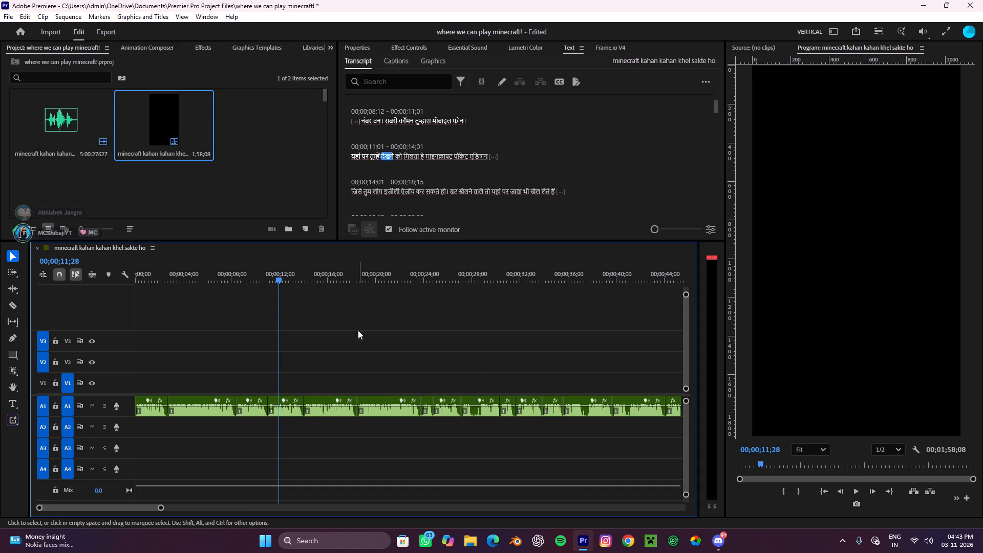
{"action": "left_click_drag", "start_coordinate": [268, 266], "coordinate": [212, 324]}
{"action": "left_click", "coordinate": [358, 363]}
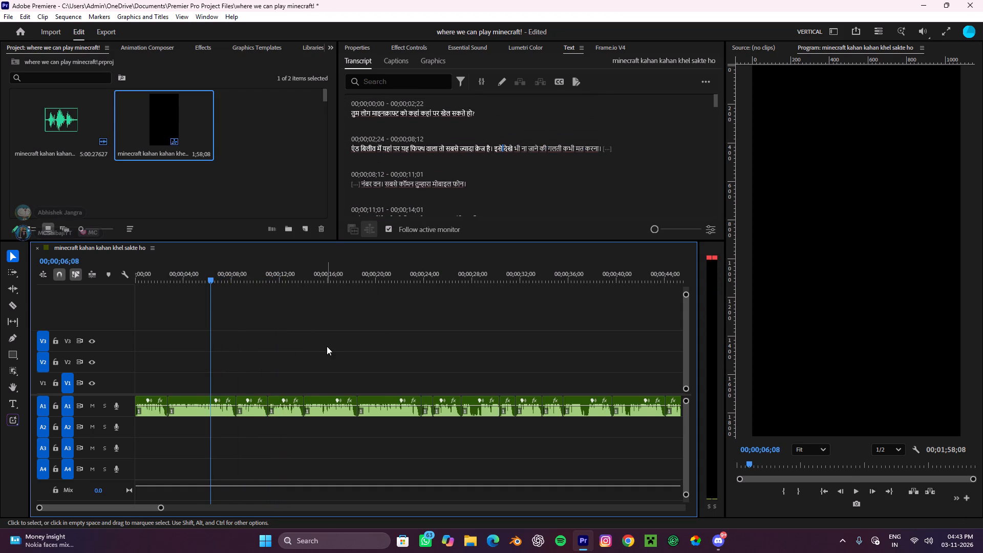
{"action": "key", "text": "space"}
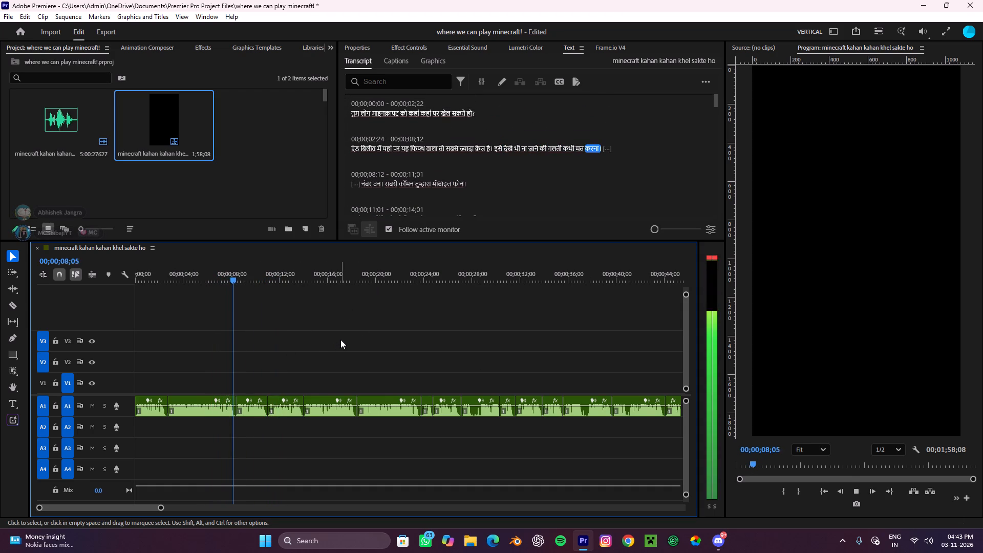
Play on from about 00;00;18;16 and ripple-delete the three repeated "नंबर थ्री" clips between 00;00;23;27 and about 00;00;30;10 on A1.
{"action": "left_click_drag", "start_coordinate": [274, 276], "coordinate": [356, 326]}
{"action": "key", "text": "space"}
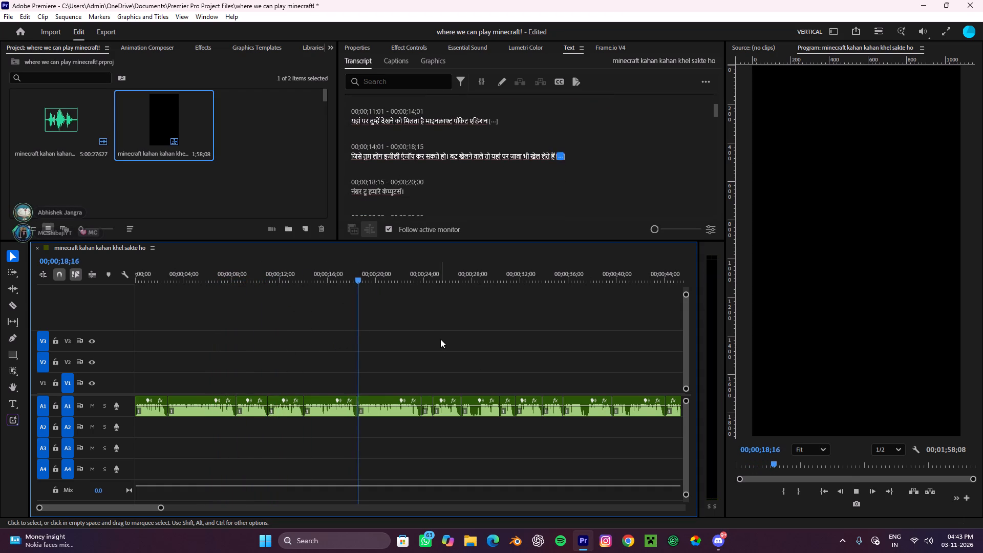
{"action": "scroll", "coordinate": [440, 342], "scroll_direction": "down", "scroll_amount": 3, "text": "alt"}
{"action": "scroll", "coordinate": [440, 342], "scroll_direction": "up", "scroll_amount": 4, "text": "alt"}
{"action": "scroll", "coordinate": [339, 398], "scroll_direction": "up", "scroll_amount": 4, "text": "alt"}
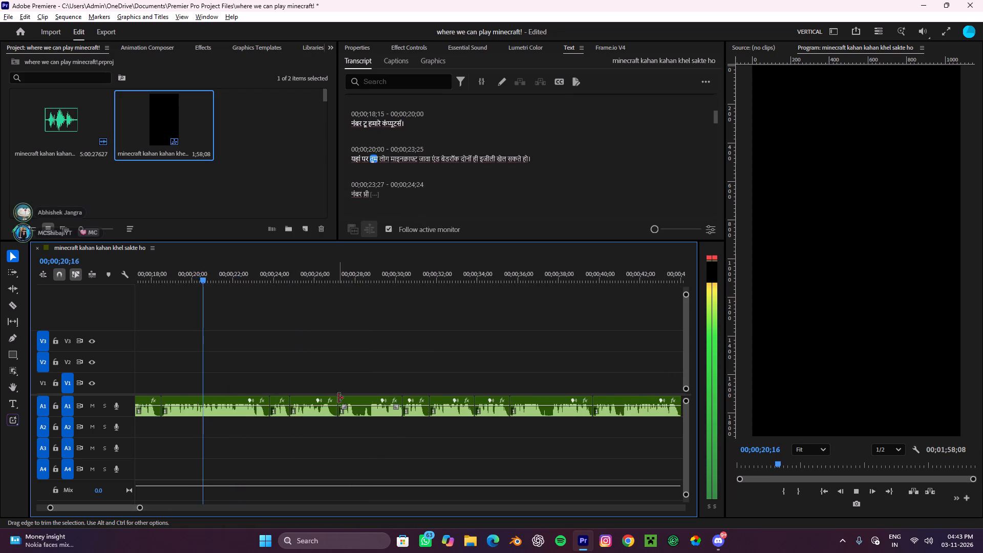
{"action": "scroll", "coordinate": [338, 398], "scroll_direction": "up", "scroll_amount": 4, "text": "alt"}
{"action": "scroll", "coordinate": [338, 397], "scroll_direction": "up", "scroll_amount": 4}
{"action": "key", "text": "v"}
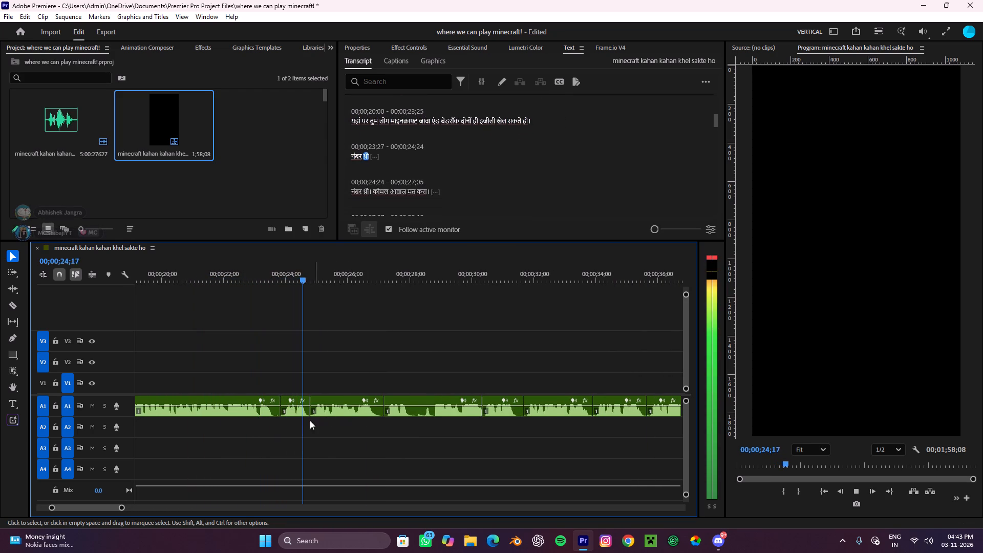
{"action": "key", "text": "space"}
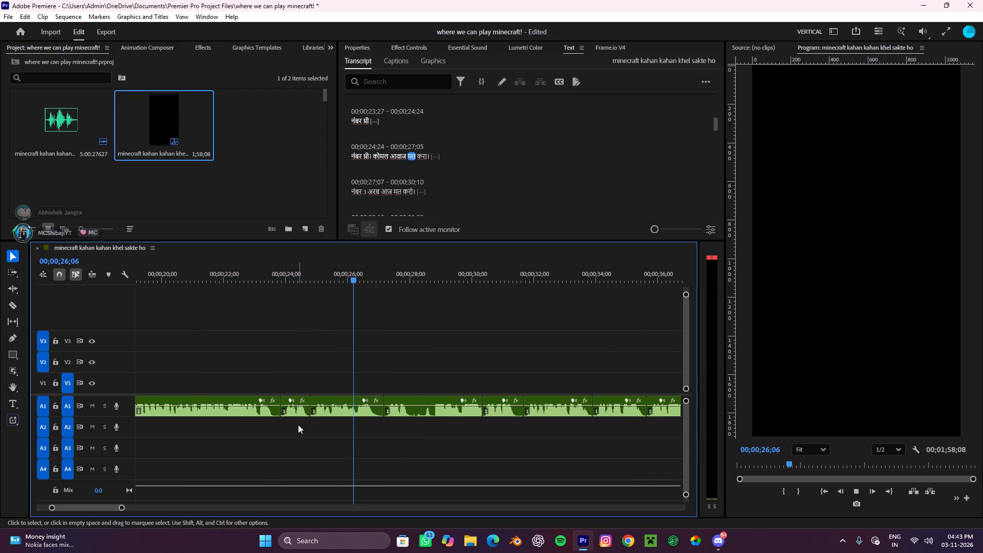
{"action": "key", "text": "space"}
{"action": "left_click_drag", "start_coordinate": [333, 439], "coordinate": [305, 394]}
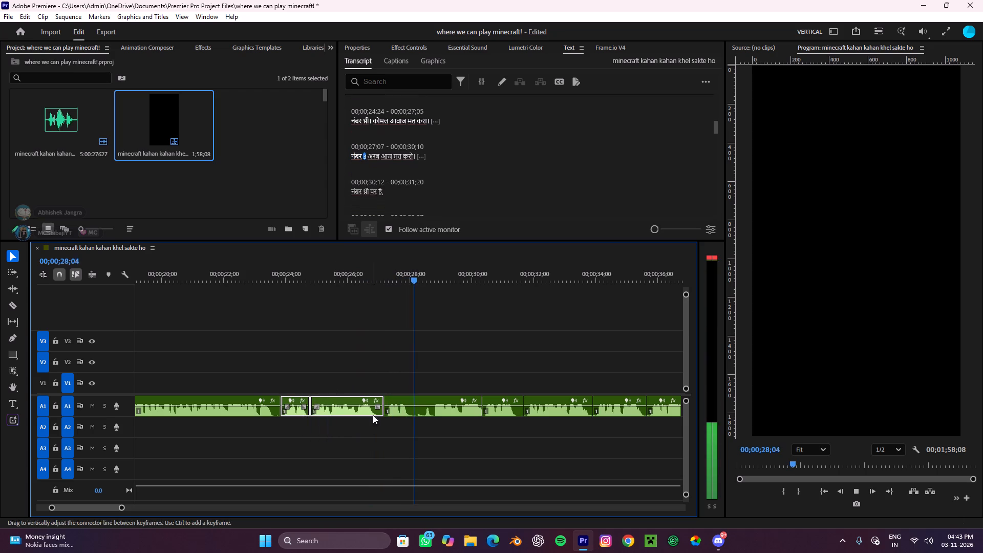
{"action": "left_click", "coordinate": [367, 452]}
{"action": "left_click_drag", "start_coordinate": [428, 435], "coordinate": [297, 410]}
{"action": "type", "text": "e"}
Play from the join and ripple-delete the short "नंबर थ्री पर है" clip from 00;00;23;27 to 00;00;25;05.
{"action": "key", "text": "space"}
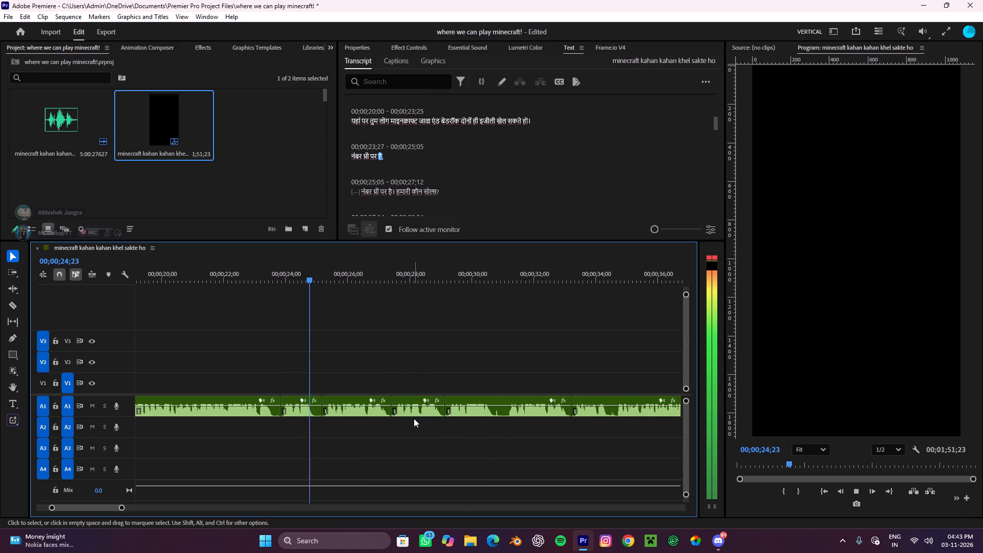
{"action": "left_click_drag", "start_coordinate": [306, 422], "coordinate": [301, 392]}
{"action": "type", "text": "e"}
Split the A1 clip at about 00;00;29;25, before the final "नंबर थ्री पर है" take, and ripple-delete the repeated takes back to 00;00;23;25.
{"action": "key", "text": "space"}
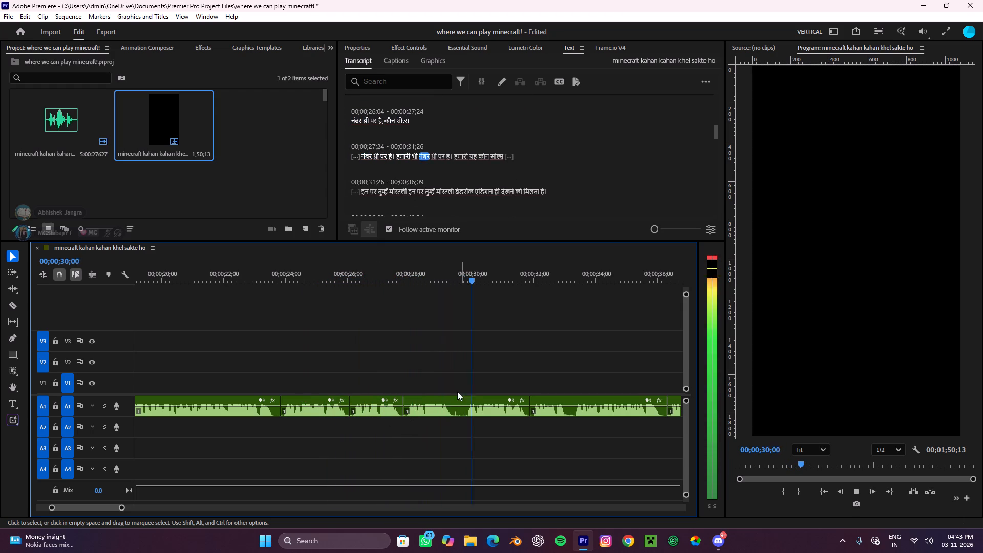
{"action": "key", "text": "space"}
{"action": "key", "text": "c"}
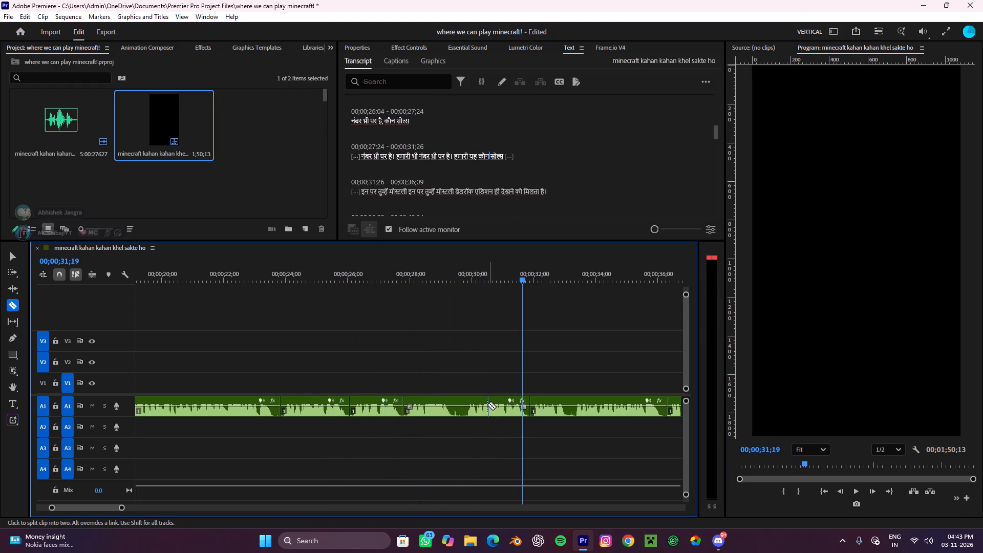
{"action": "left_click", "coordinate": [466, 411]}
{"action": "key", "text": "v"}
{"action": "left_click_drag", "start_coordinate": [459, 430], "coordinate": [298, 395]}
{"action": "key", "text": "e"}
Split the clip starting at 00;00;25;26 at about 00;00;27;10 and ripple-delete its false start, "इन पर तुम्हें मोस्टली".
{"action": "key", "text": "space"}
{"action": "scroll", "coordinate": [390, 409], "scroll_direction": "down", "scroll_amount": 4, "text": "alt"}
{"action": "scroll", "coordinate": [343, 415], "scroll_direction": "up", "scroll_amount": 5, "text": "alt"}
{"action": "scroll", "coordinate": [343, 415], "scroll_direction": "down", "scroll_amount": 5}
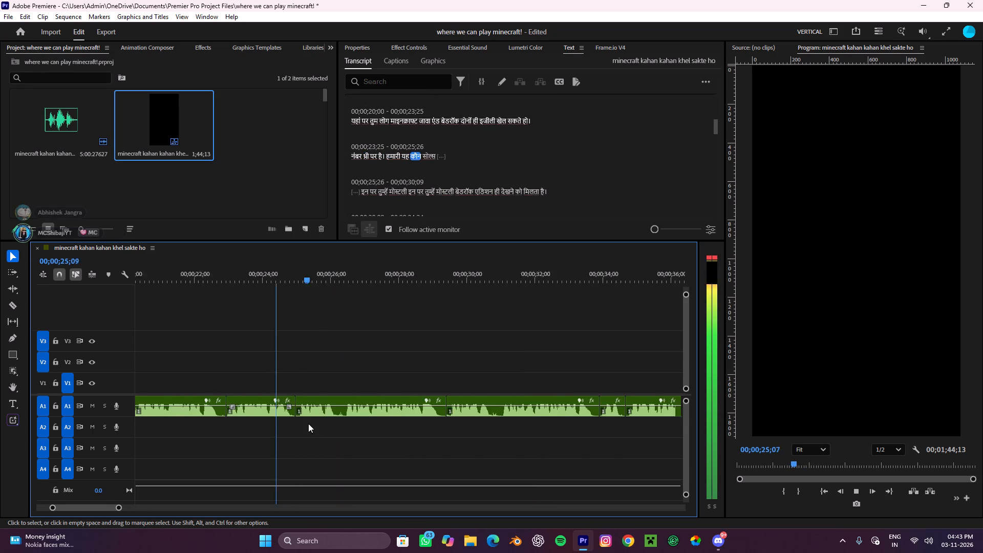
{"action": "scroll", "coordinate": [307, 422], "scroll_direction": "up", "scroll_amount": 4, "text": "alt"}
{"action": "key", "text": "space"}
{"action": "key", "text": "c"}
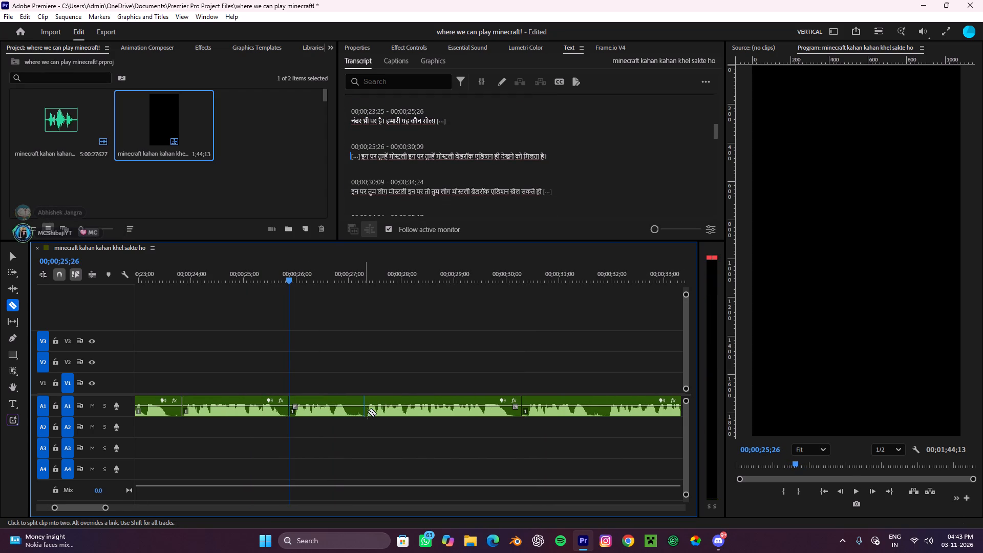
{"action": "left_click", "coordinate": [367, 412]}
{"action": "key", "text": "v"}
{"action": "left_click_drag", "start_coordinate": [351, 438], "coordinate": [338, 410]}
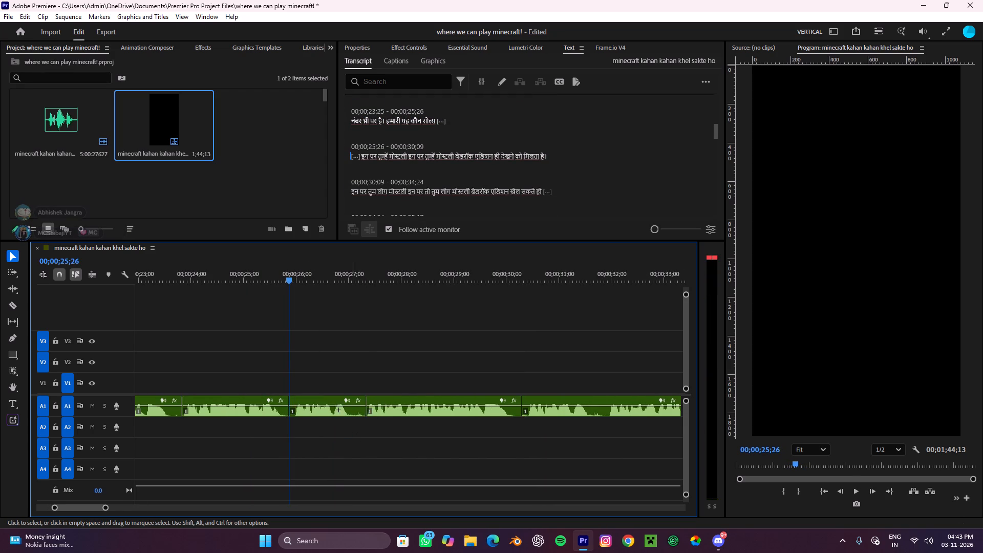
{"action": "left_click_drag", "start_coordinate": [338, 410], "coordinate": [328, 382]}
{"action": "key", "text": "e"}
Play the voiceover from 00;00;25;26 to check the new cut.
{"action": "key", "text": "space"}
{"action": "key", "text": "alt+space"}
{"action": "scroll", "coordinate": [357, 389], "scroll_direction": "down", "scroll_amount": 8, "text": "alt"}
{"action": "key", "text": "v"}
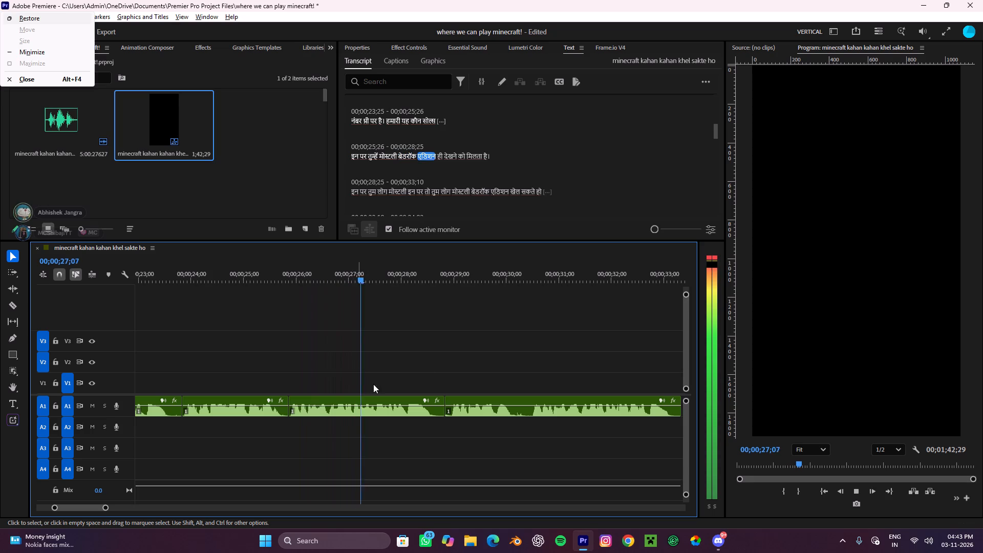
{"action": "left_click", "coordinate": [423, 368]}
{"action": "key", "text": "space"}
Play from 00;00;23;20 to about 00;00;32;18 to compare the repeated Bedrock edition takes.
{"action": "left_click_drag", "start_coordinate": [392, 269], "coordinate": [176, 394]}
{"action": "left_click", "coordinate": [228, 377]}
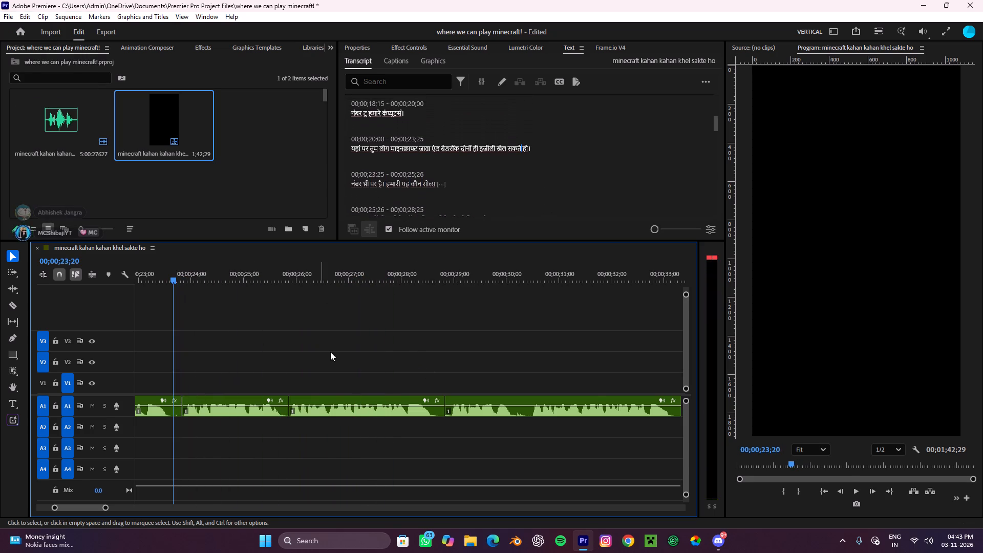
{"action": "key", "text": "space"}
{"action": "scroll", "coordinate": [334, 374], "scroll_direction": "down", "scroll_amount": 4, "text": "alt"}
{"action": "scroll", "coordinate": [334, 374], "scroll_direction": "up", "scroll_amount": 4, "text": "alt"}
{"action": "left_click", "coordinate": [329, 375]}
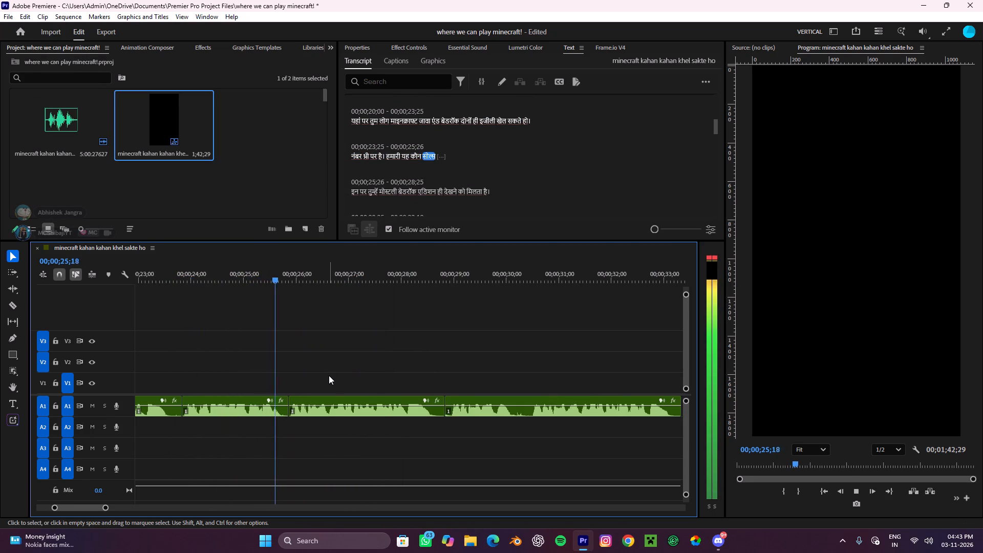
{"action": "scroll", "coordinate": [330, 376], "scroll_direction": "down", "scroll_amount": 9, "text": "alt"}
{"action": "scroll", "coordinate": [330, 376], "scroll_direction": "up", "scroll_amount": 4, "text": "alt"}
{"action": "scroll", "coordinate": [330, 376], "scroll_direction": "down", "scroll_amount": 4}
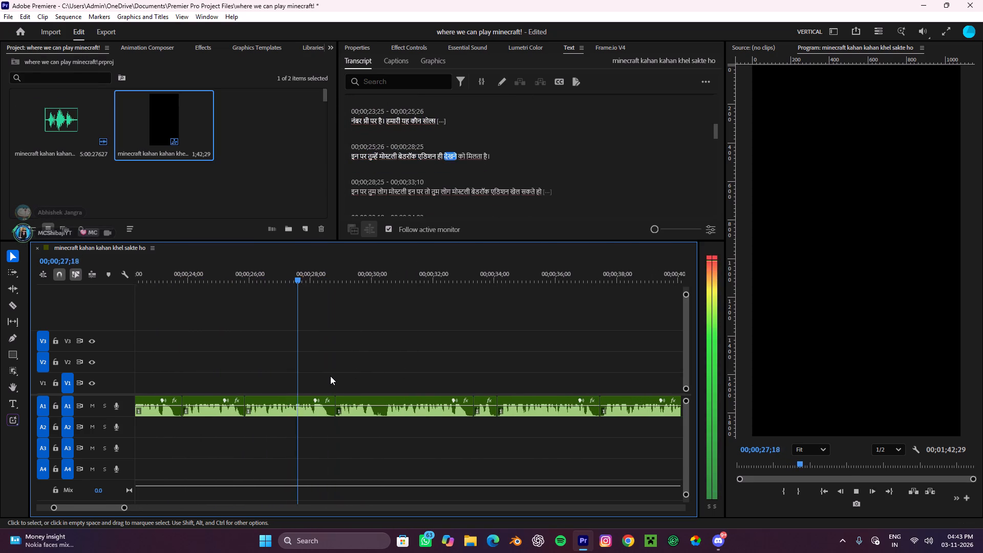
{"action": "scroll", "coordinate": [330, 376], "scroll_direction": "down", "scroll_amount": 3, "text": "alt"}
{"action": "scroll", "coordinate": [330, 376], "scroll_direction": "up", "scroll_amount": 4, "text": "alt"}
{"action": "scroll", "coordinate": [330, 376], "scroll_direction": "down", "scroll_amount": 4}
{"action": "scroll", "coordinate": [346, 379], "scroll_direction": "up", "scroll_amount": 3, "text": "alt"}
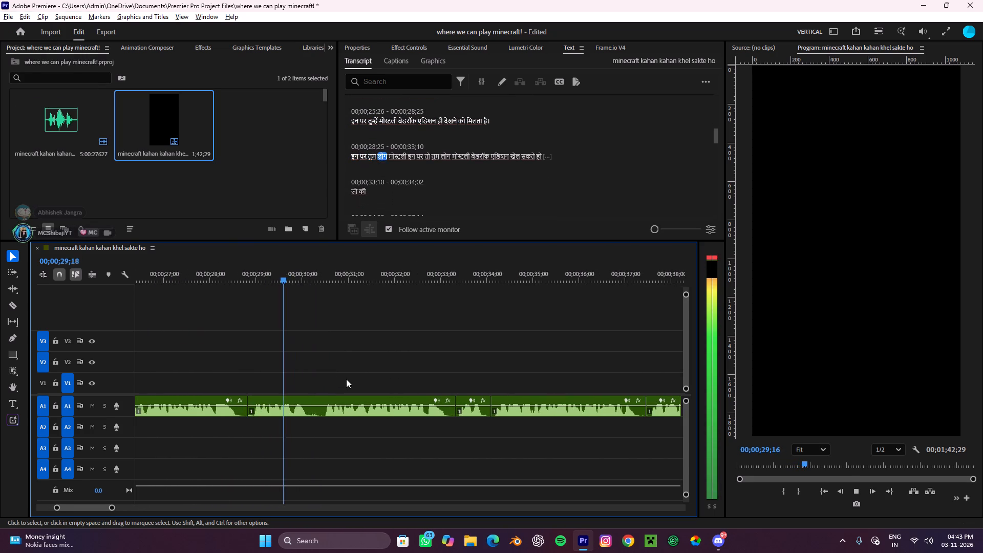
{"action": "scroll", "coordinate": [319, 389], "scroll_direction": "down", "scroll_amount": 10, "text": "alt"}
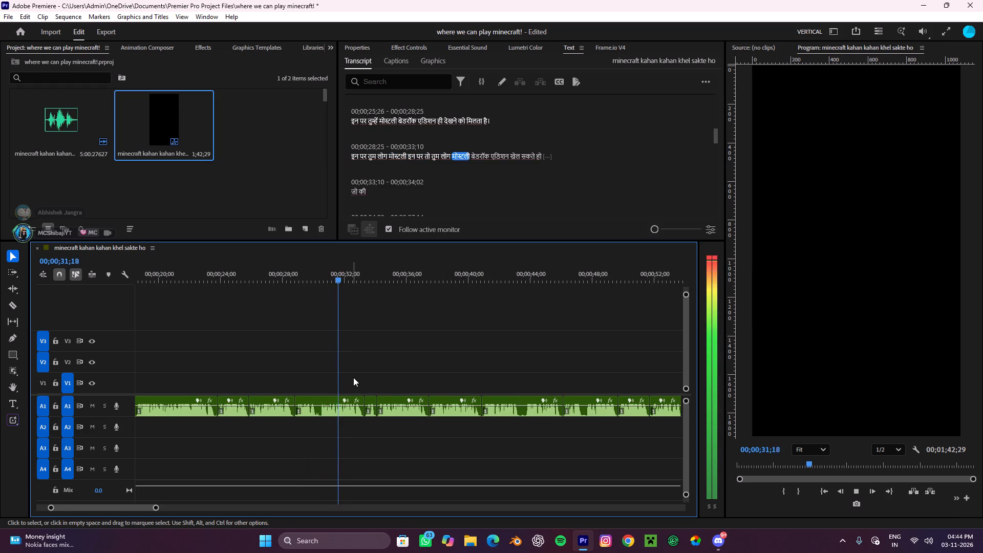
{"action": "key", "text": "space"}
Ripple-delete the "इन पर तुम्हें मोस्टली बेडरॉक एडिशन ही देखने को मिलता है" clip from 00;00;25;26 to 00;00;28;25.
{"action": "scroll", "coordinate": [310, 373], "scroll_direction": "up", "scroll_amount": 1, "text": "alt"}
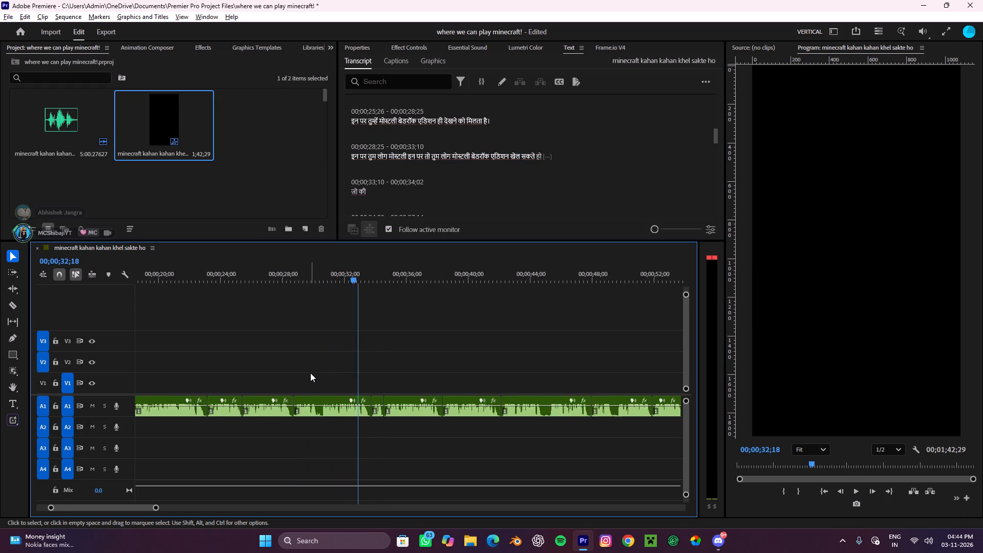
{"action": "scroll", "coordinate": [310, 373], "scroll_direction": "up", "scroll_amount": 11, "text": "alt"}
{"action": "left_click_drag", "start_coordinate": [303, 434], "coordinate": [301, 410]}
{"action": "key", "text": "e"}
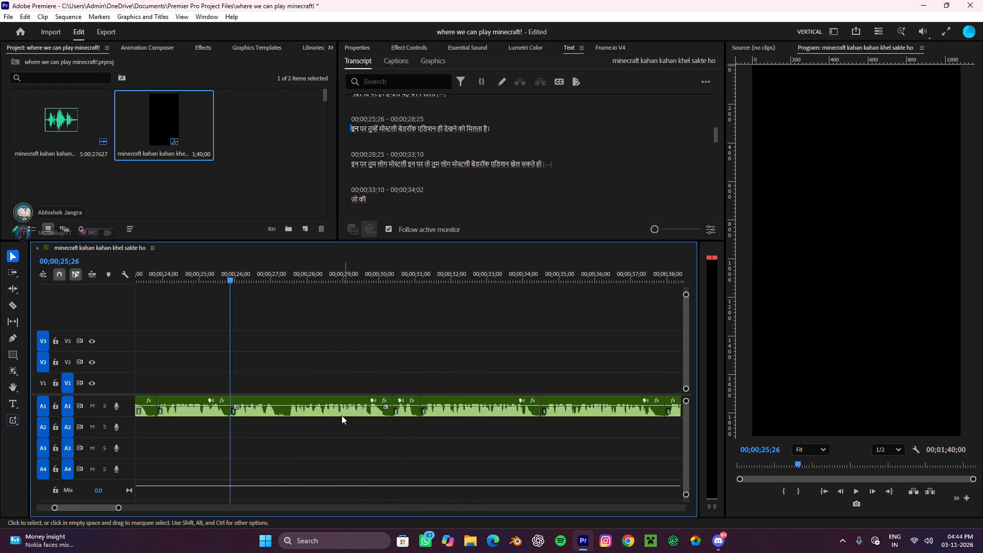
Split the next A1 clip at 00;00;27;15 and ripple-delete its opening false start, "इन पर तुम लोग मोस्टली".
{"action": "scroll", "coordinate": [329, 418], "scroll_direction": "up", "scroll_amount": 4, "text": "alt"}
{"action": "scroll", "coordinate": [251, 389], "scroll_direction": "up", "scroll_amount": 4, "text": "alt"}
{"action": "key", "text": "c"}
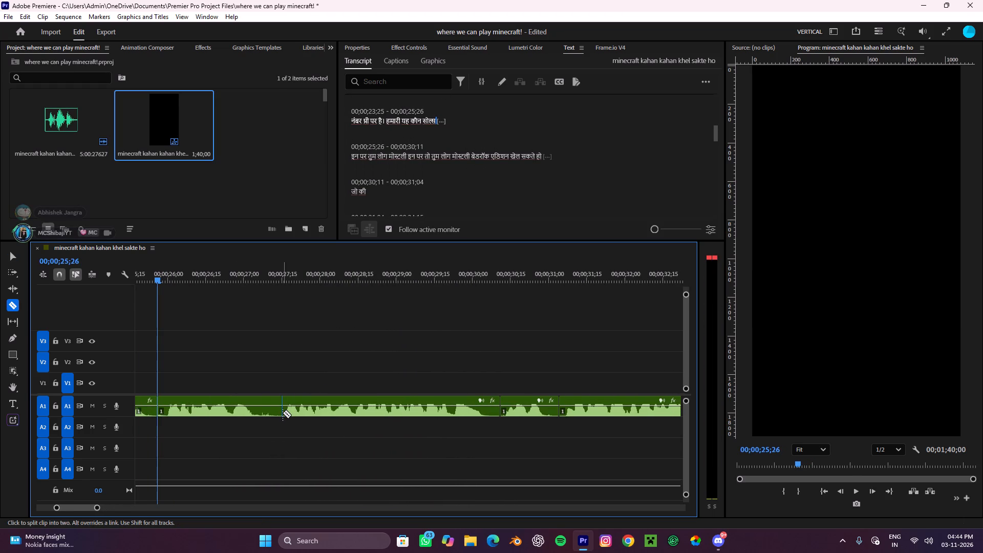
{"action": "left_click", "coordinate": [283, 413]}
{"action": "key", "text": "v"}
{"action": "left_click_drag", "start_coordinate": [267, 441], "coordinate": [258, 394]}
{"action": "key", "text": "e"}
{"action": "key", "text": "e"}
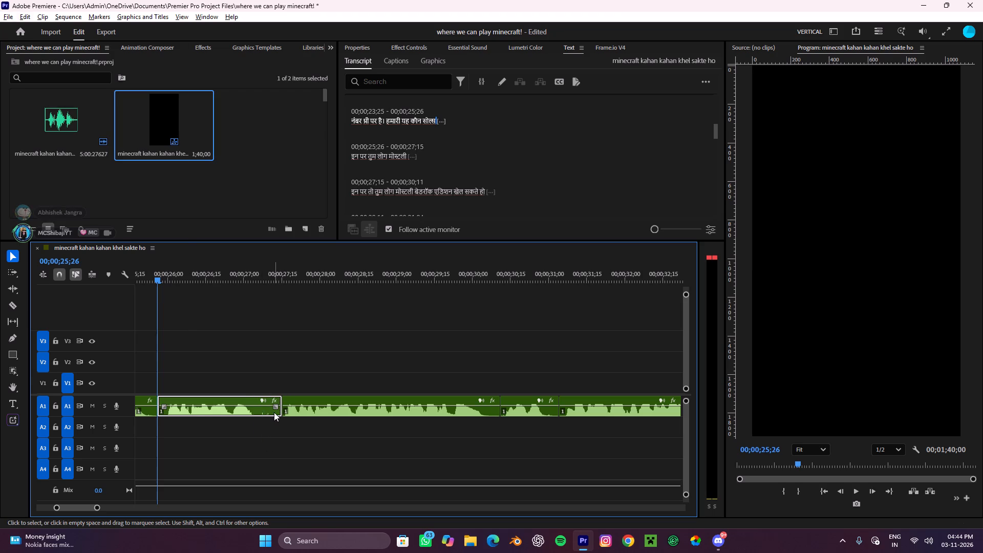
{"action": "left_click", "coordinate": [288, 350]}
{"action": "left_click_drag", "start_coordinate": [251, 436], "coordinate": [243, 383]}
{"action": "key", "text": "e"}
Play the voiceover from about 00;00;23;20 to 00;00;27;08 to review the latest cuts.
{"action": "scroll", "coordinate": [323, 382], "scroll_direction": "down", "scroll_amount": 15, "text": "alt"}
{"action": "scroll", "coordinate": [225, 403], "scroll_direction": "up", "scroll_amount": 5}
{"action": "left_click_drag", "start_coordinate": [307, 280], "coordinate": [280, 318]}
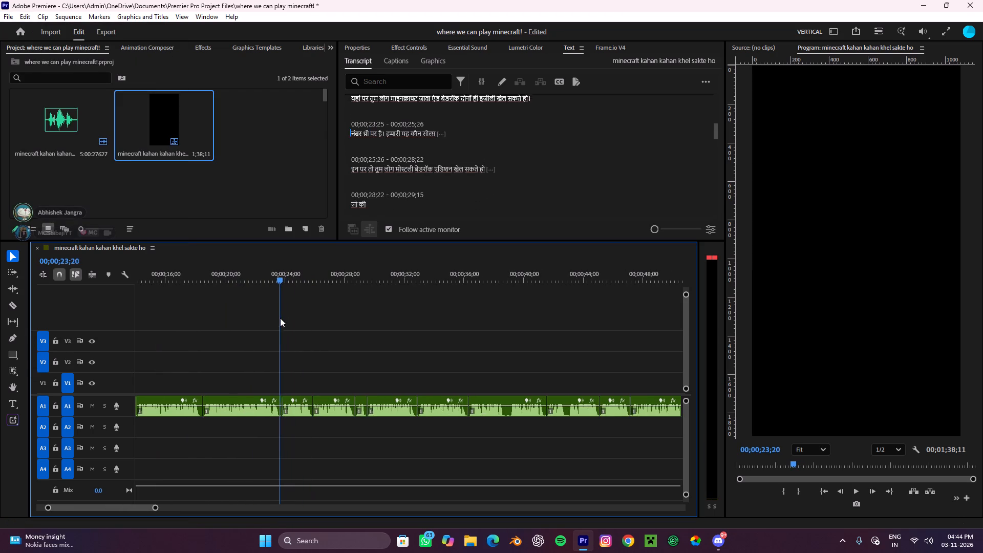
{"action": "left_click_drag", "start_coordinate": [280, 318], "coordinate": [279, 324]}
{"action": "left_click", "coordinate": [313, 330]}
{"action": "key", "text": "space"}
{"action": "scroll", "coordinate": [349, 340], "scroll_direction": "up", "scroll_amount": 4, "text": "alt"}
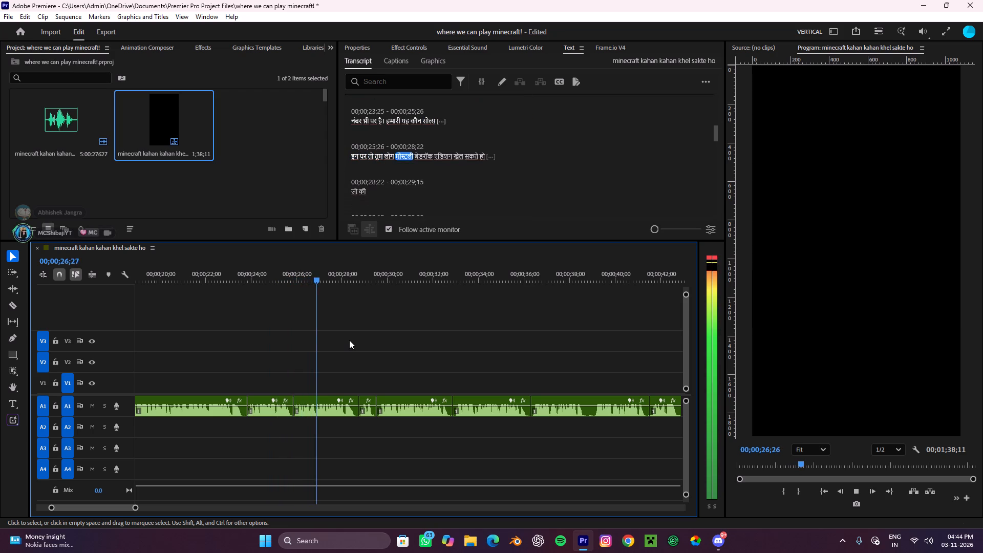
{"action": "key", "text": "space"}
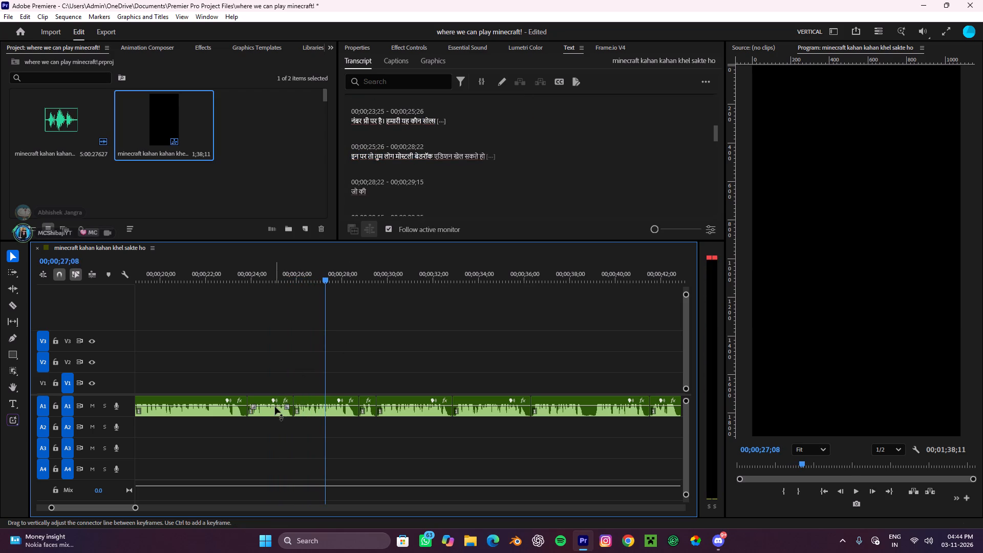
{"action": "scroll", "coordinate": [400, 418], "scroll_direction": "down", "scroll_amount": 4, "text": "alt"}
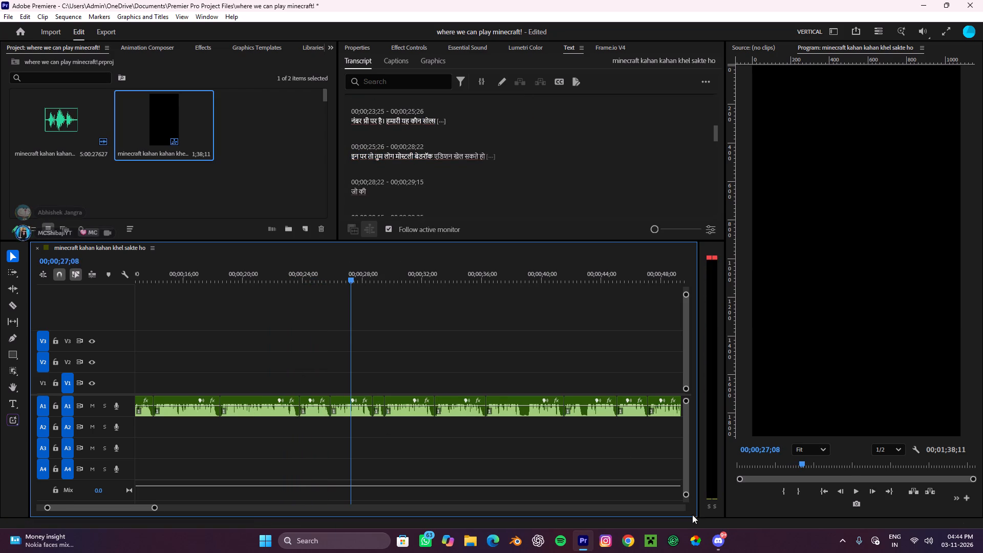
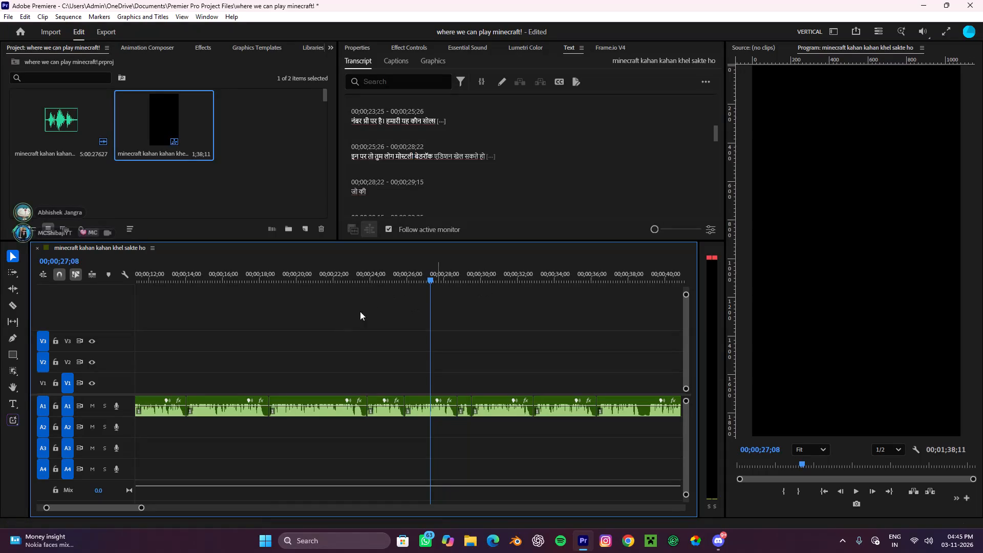
Play the voiceover from 00;00;21;23 and ripple-delete the short "जो की" fragment on A1, from 00;00;28;22 to 00;00;29;15.
{"action": "left_click_drag", "start_coordinate": [423, 280], "coordinate": [330, 306]}
{"action": "left_click_drag", "start_coordinate": [396, 344], "coordinate": [402, 345]}
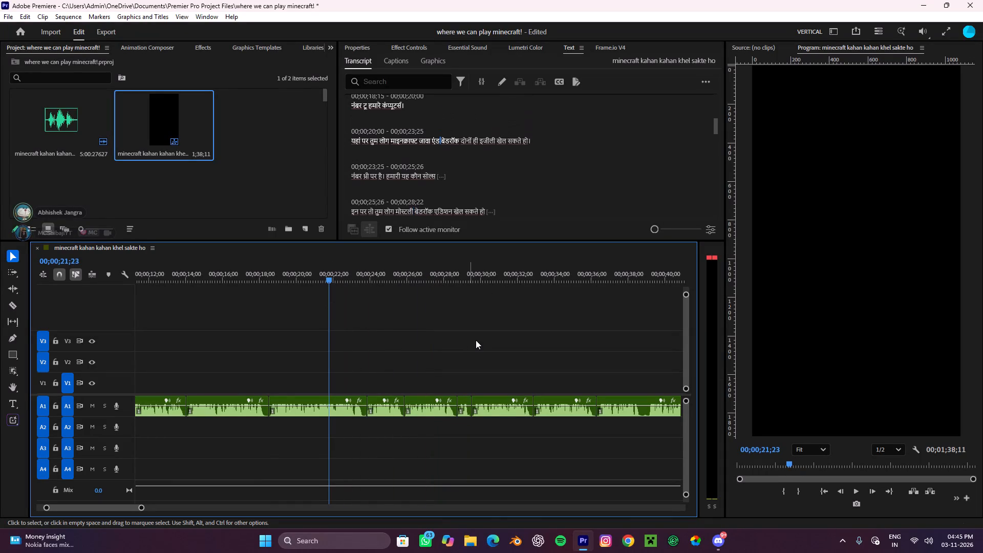
{"action": "key", "text": "space"}
{"action": "scroll", "coordinate": [477, 339], "scroll_direction": "down", "scroll_amount": 4, "text": "alt"}
{"action": "scroll", "coordinate": [477, 339], "scroll_direction": "up", "scroll_amount": 4, "text": "alt"}
{"action": "scroll", "coordinate": [477, 339], "scroll_direction": "down", "scroll_amount": 3}
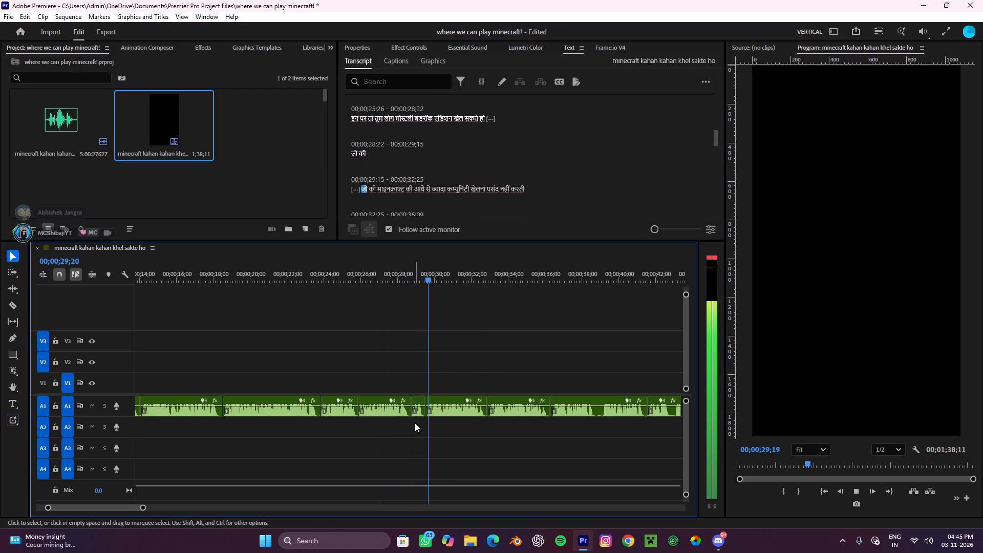
{"action": "left_click_drag", "start_coordinate": [415, 428], "coordinate": [419, 411]}
{"action": "left_click", "coordinate": [505, 350]}
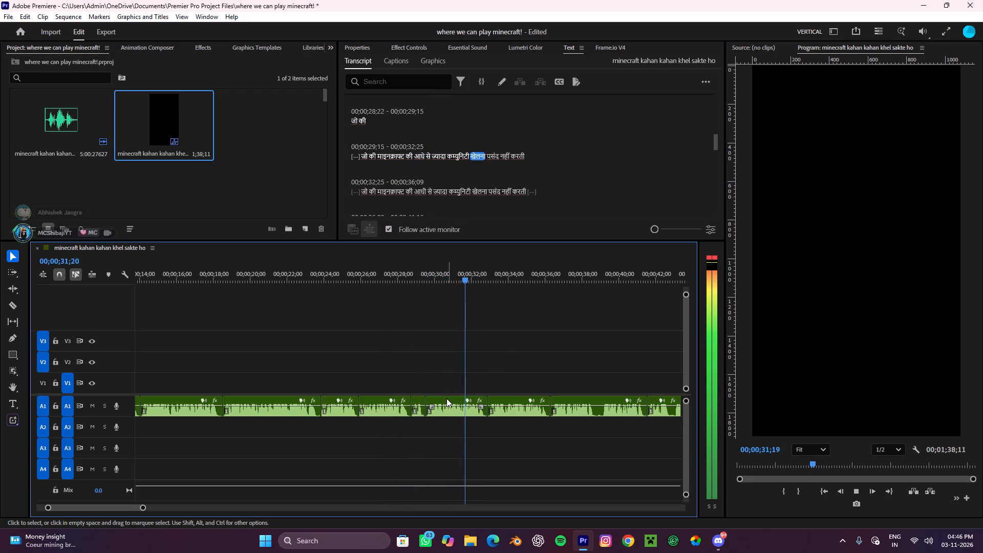
{"action": "key", "text": "space"}
{"action": "left_click_drag", "start_coordinate": [416, 431], "coordinate": [421, 409]}
{"action": "key", "text": "e"}
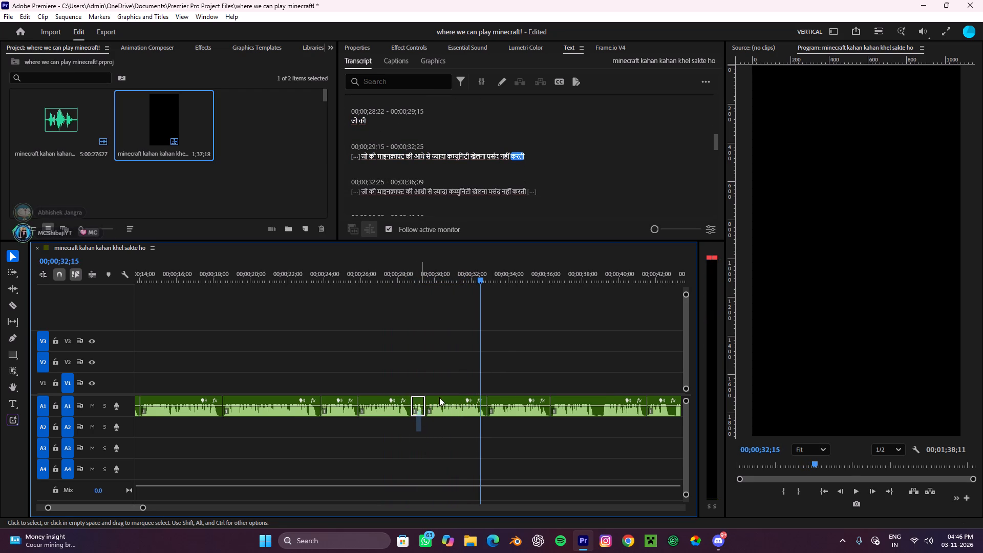
Compare the repeated community takes and ripple-delete the first, "…आधे से ज्यादा कम्युनिटी खेलना पसंद नहीं करती", from 00;00;28;22 to 00;00;32;03.
{"action": "key", "text": "space"}
{"action": "left_click", "coordinate": [463, 375]}
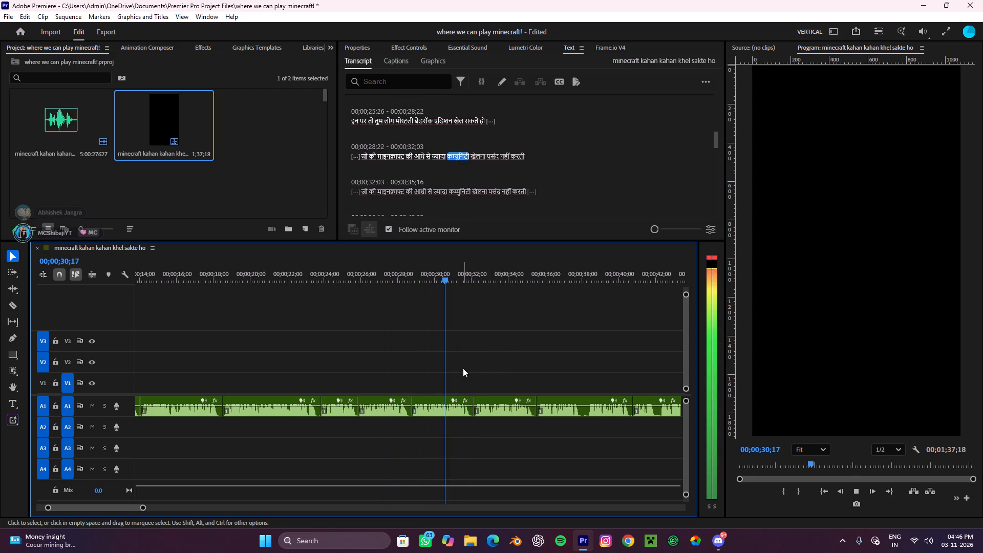
{"action": "key", "text": "space"}
{"action": "scroll", "coordinate": [491, 389], "scroll_direction": "down", "scroll_amount": 3, "text": "alt"}
{"action": "scroll", "coordinate": [491, 389], "scroll_direction": "up", "scroll_amount": 4, "text": "alt"}
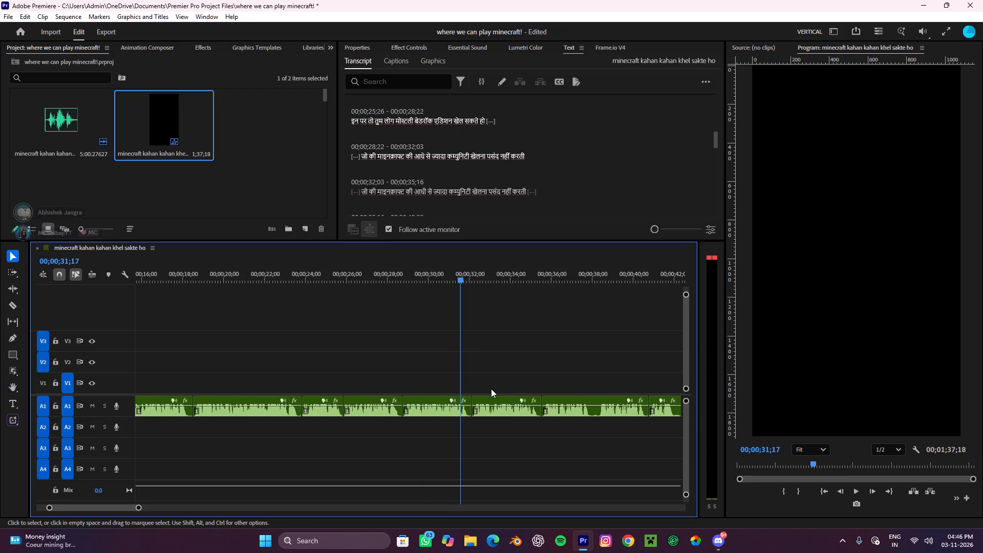
{"action": "scroll", "coordinate": [491, 389], "scroll_direction": "down", "scroll_amount": 4}
{"action": "scroll", "coordinate": [428, 393], "scroll_direction": "up", "scroll_amount": 4, "text": "alt"}
{"action": "key", "text": "space"}
{"action": "scroll", "coordinate": [427, 393], "scroll_direction": "down", "scroll_amount": 4}
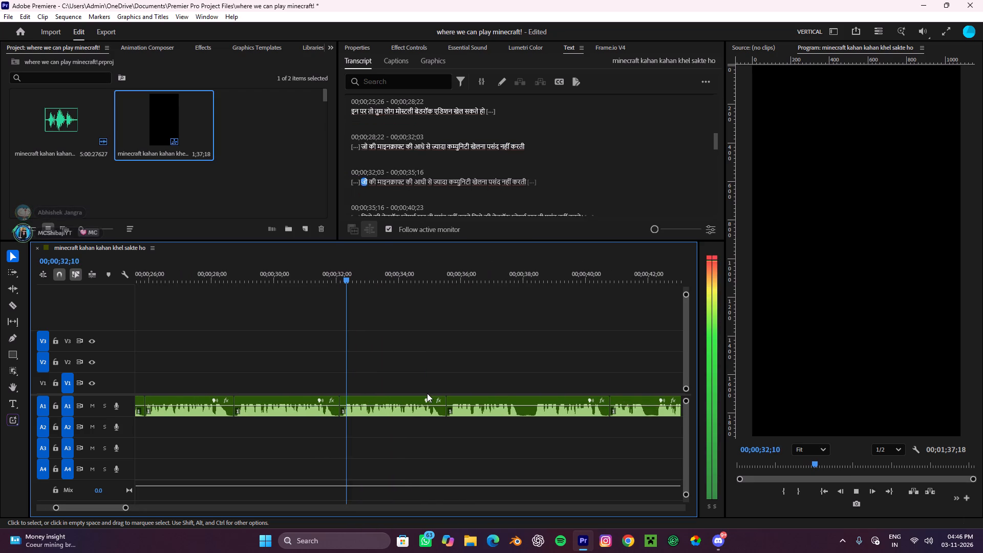
{"action": "key", "text": "space"}
{"action": "left_click_drag", "start_coordinate": [326, 444], "coordinate": [307, 406]}
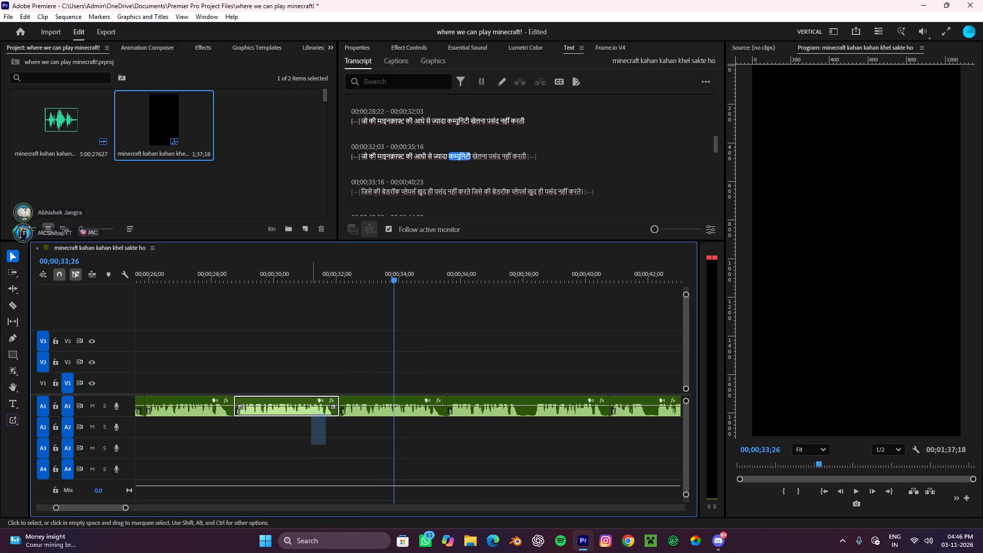
{"action": "left_click_drag", "start_coordinate": [307, 406], "coordinate": [305, 401]}
{"action": "key", "text": "e"}
Play from 00;00;28;22 and ripple-delete the remaining take, "जो की माइनक्राफ्ट की आधी से ज्यादा कम्युनिटी…", through 00;00;32;05.
{"action": "scroll", "coordinate": [316, 398], "scroll_direction": "down", "scroll_amount": 3, "text": "alt"}
{"action": "scroll", "coordinate": [316, 398], "scroll_direction": "up", "scroll_amount": 4, "text": "alt"}
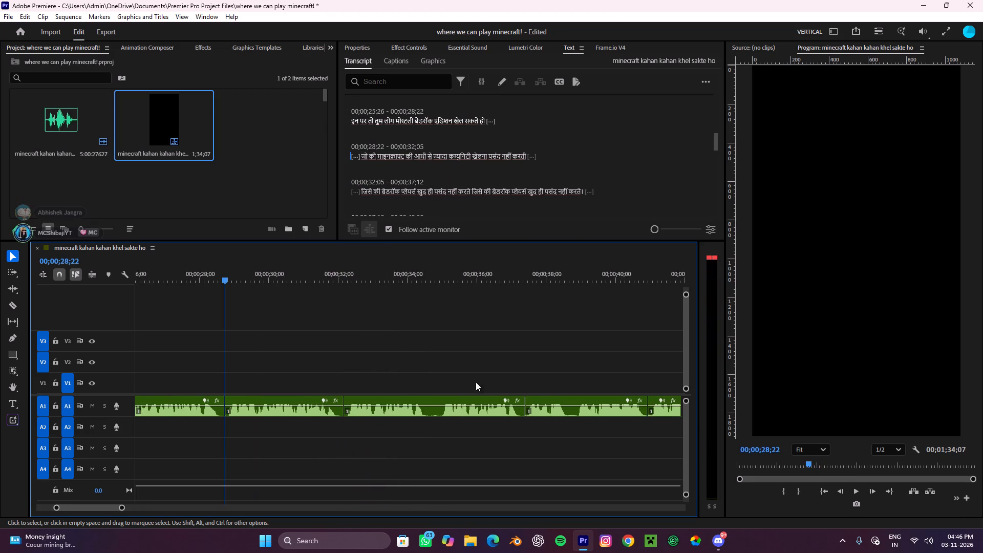
{"action": "scroll", "coordinate": [460, 385], "scroll_direction": "down", "scroll_amount": 3, "text": "alt"}
{"action": "scroll", "coordinate": [460, 385], "scroll_direction": "up", "scroll_amount": 4, "text": "alt"}
{"action": "key", "text": "space"}
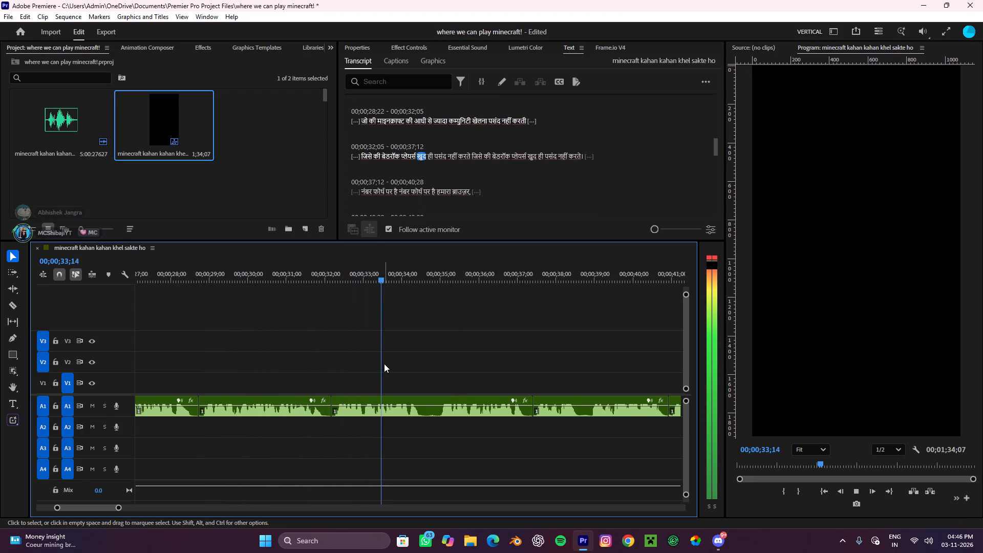
{"action": "key", "text": "space"}
{"action": "left_click_drag", "start_coordinate": [286, 436], "coordinate": [276, 409]}
{"action": "key", "text": "e"}
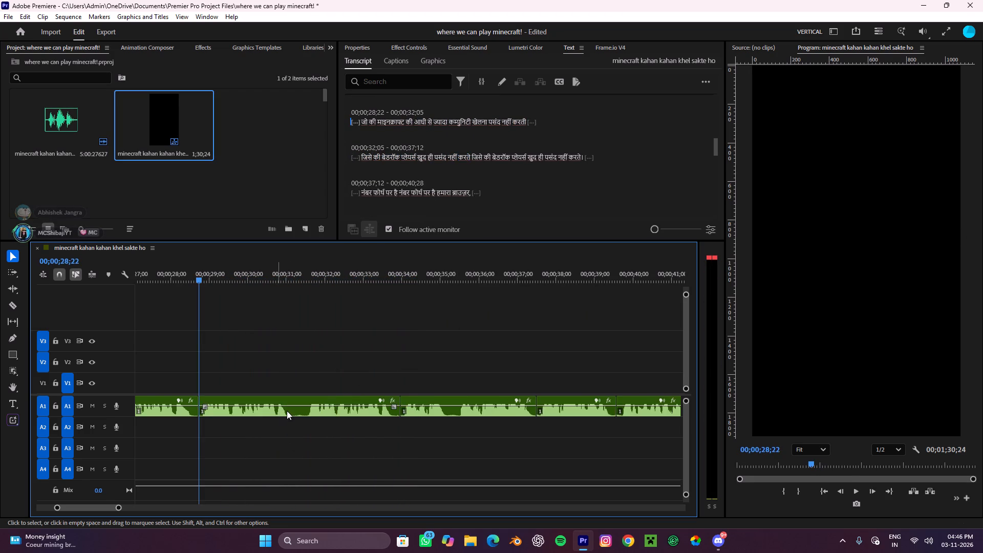
Split the "जिसे की बेडरॉक प्लेयर्स" clip at 00;00;31;06 and ripple-delete its repeated second half through 00;00;33;29.
{"action": "scroll", "coordinate": [287, 411], "scroll_direction": "up", "scroll_amount": 4, "text": "alt"}
{"action": "key", "text": "c"}
{"action": "type", "text": "v"}
{"action": "key", "text": "space"}
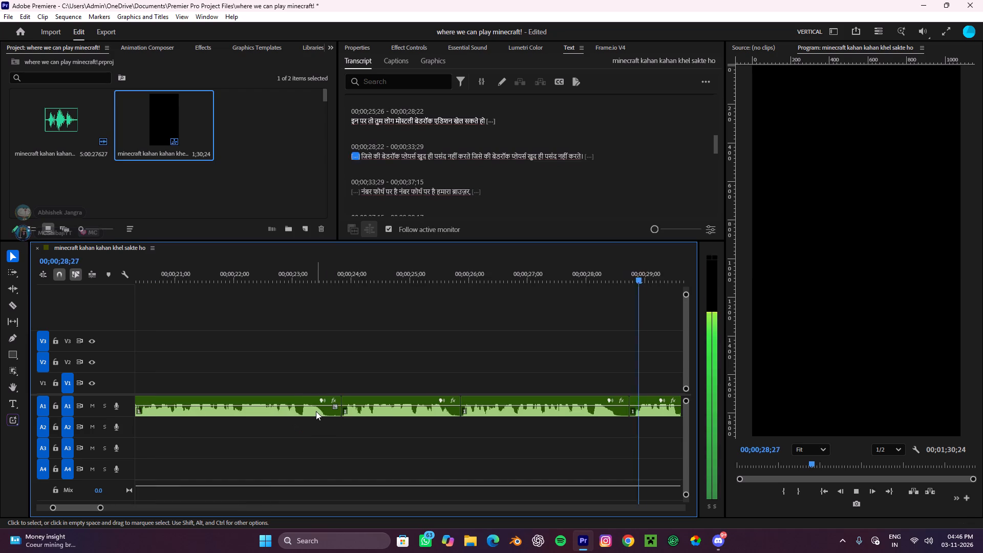
{"action": "scroll", "coordinate": [416, 409], "scroll_direction": "down", "scroll_amount": 14}
{"action": "scroll", "coordinate": [413, 409], "scroll_direction": "up", "scroll_amount": 4}
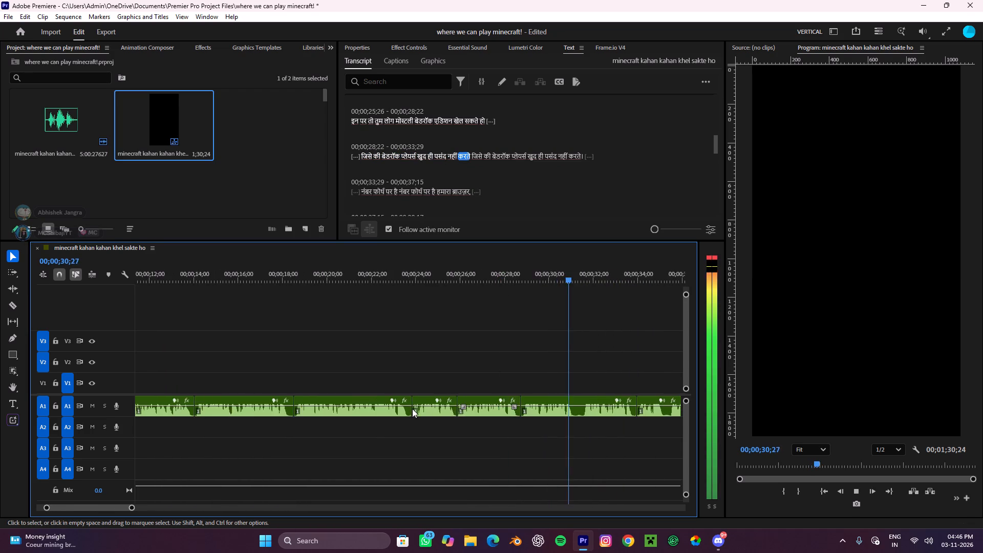
{"action": "scroll", "coordinate": [412, 409], "scroll_direction": "down", "scroll_amount": 8}
{"action": "scroll", "coordinate": [511, 416], "scroll_direction": "up", "scroll_amount": 4, "text": "alt"}
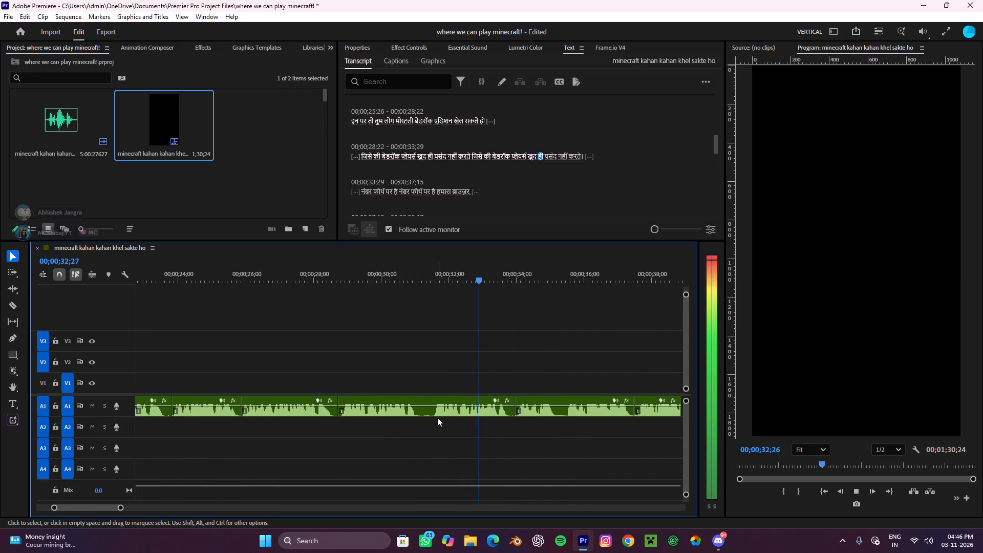
{"action": "key", "text": "space"}
{"action": "key", "text": "c"}
{"action": "left_click", "coordinate": [422, 413]}
{"action": "key", "text": "v"}
{"action": "left_click_drag", "start_coordinate": [450, 433], "coordinate": [450, 413]}
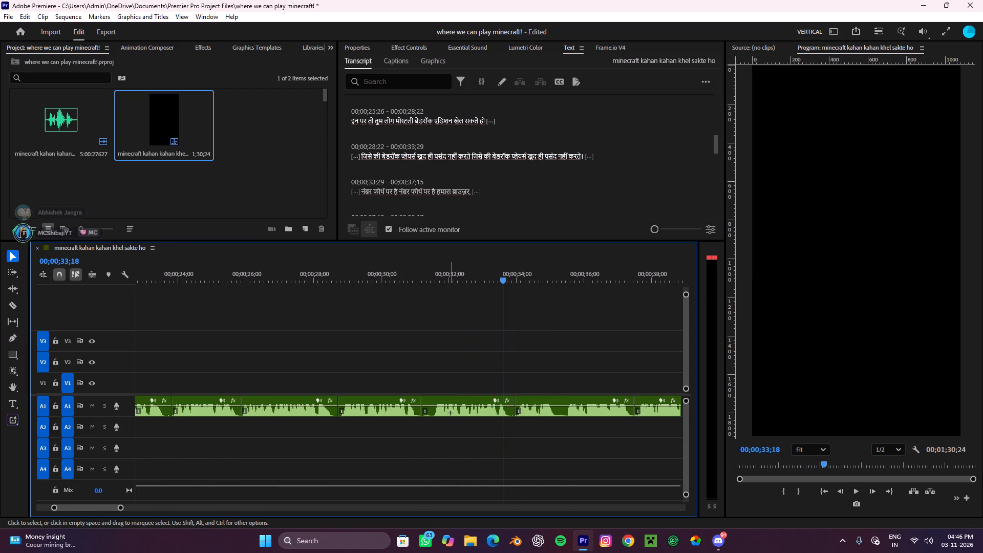
{"action": "left_click_drag", "start_coordinate": [450, 413], "coordinate": [448, 388]}
{"action": "key", "text": "e"}
Split the "नंबर फोर्थ पर है" clip at about 00;00;32;21 and ripple-delete its opening false start from 00;00;31;06.
{"action": "key", "text": "space"}
{"action": "scroll", "coordinate": [448, 388], "scroll_direction": "down", "scroll_amount": 4}
{"action": "key", "text": "space"}
{"action": "type", "text": "e"}
{"action": "key", "text": "space"}
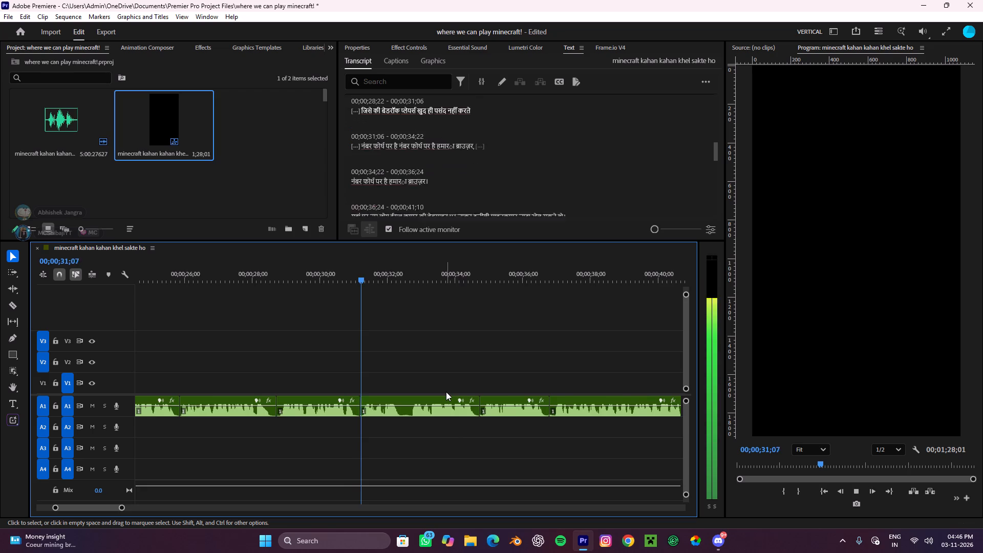
{"action": "scroll", "coordinate": [446, 392], "scroll_direction": "down", "scroll_amount": 8, "text": "alt"}
{"action": "scroll", "coordinate": [440, 393], "scroll_direction": "up", "scroll_amount": 5, "text": "alt"}
{"action": "scroll", "coordinate": [440, 393], "scroll_direction": "down", "scroll_amount": 5}
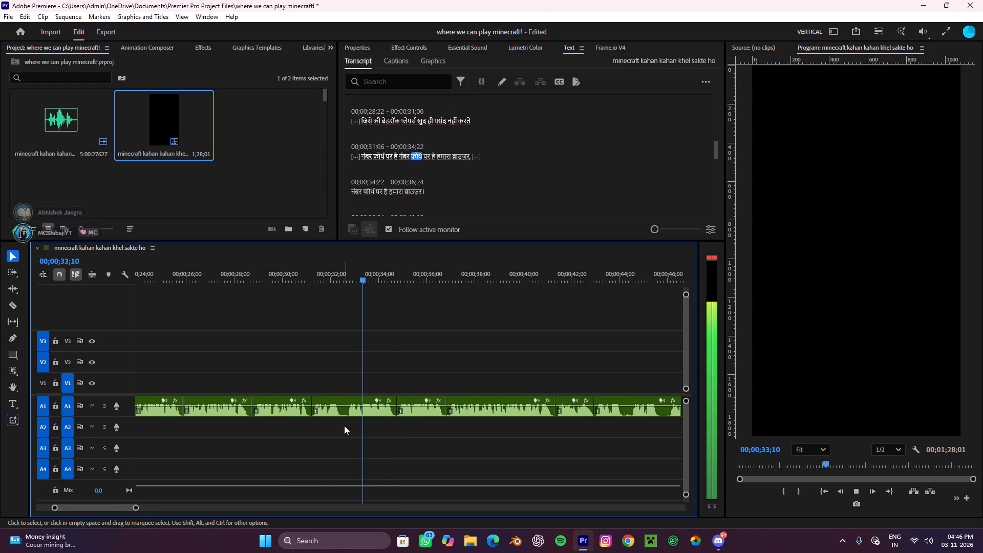
{"action": "scroll", "coordinate": [344, 426], "scroll_direction": "up", "scroll_amount": 4, "text": "alt"}
{"action": "key", "text": "space"}
{"action": "key", "text": "c"}
{"action": "left_click", "coordinate": [350, 409]}
{"action": "key", "text": "v"}
{"action": "left_click_drag", "start_coordinate": [329, 443], "coordinate": [326, 399]}
{"action": "key", "text": "e"}
Compare the two "नंबर फोर्थ पर है हमारा ब्राउज़र" takes and ripple-delete the first, from 00;00;31;06 to 00;00;33;07.
{"action": "key", "text": "space"}
{"action": "scroll", "coordinate": [329, 398], "scroll_direction": "down", "scroll_amount": 9, "text": "alt"}
{"action": "scroll", "coordinate": [329, 398], "scroll_direction": "up", "scroll_amount": 5, "text": "alt"}
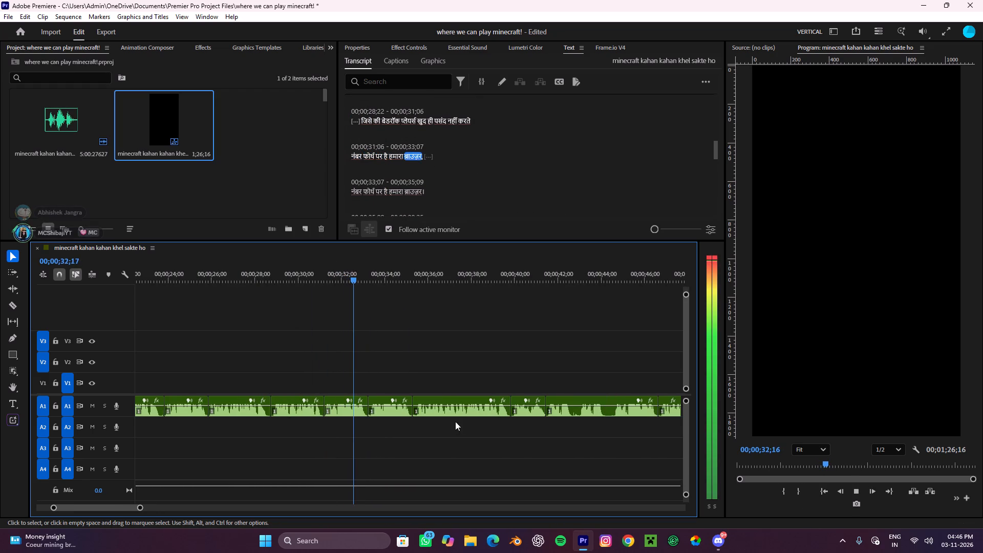
{"action": "key", "text": "space"}
{"action": "key", "text": "space"}
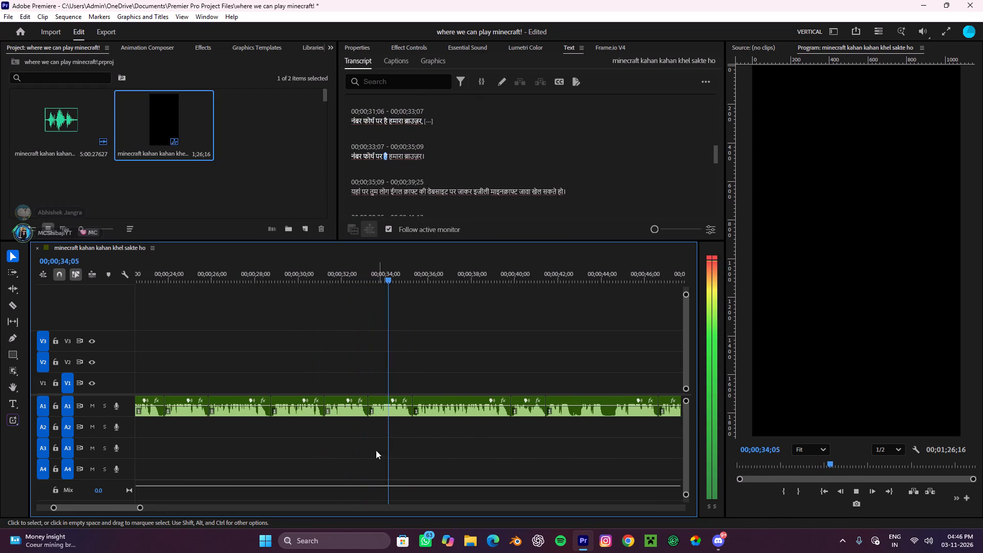
{"action": "left_click_drag", "start_coordinate": [354, 448], "coordinate": [332, 378]}
{"action": "key", "text": "e"}
Play the voiceover from about 00;00;31;06 to 00;00;39;01 to review the browser line and the lines after it.
{"action": "key", "text": "space"}
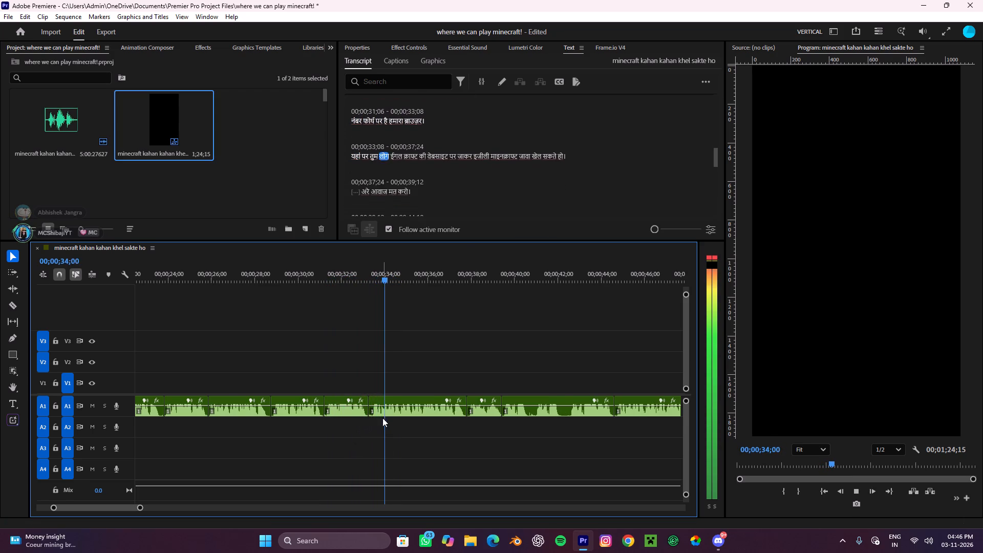
{"action": "scroll", "coordinate": [417, 423], "scroll_direction": "down", "scroll_amount": 4, "text": "alt"}
{"action": "scroll", "coordinate": [417, 423], "scroll_direction": "up", "scroll_amount": 4, "text": "alt"}
{"action": "scroll", "coordinate": [417, 423], "scroll_direction": "down", "scroll_amount": 4}
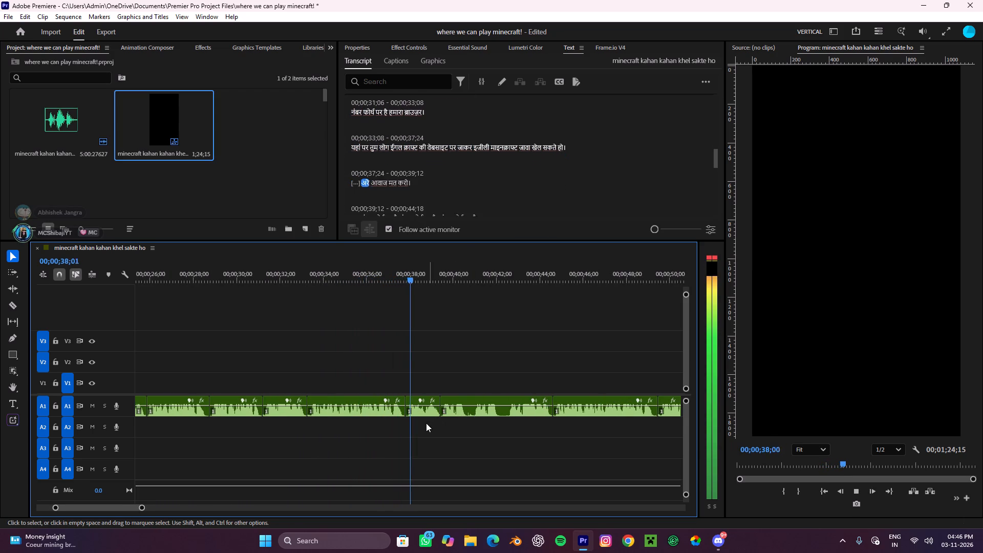
{"action": "key", "text": "space"}
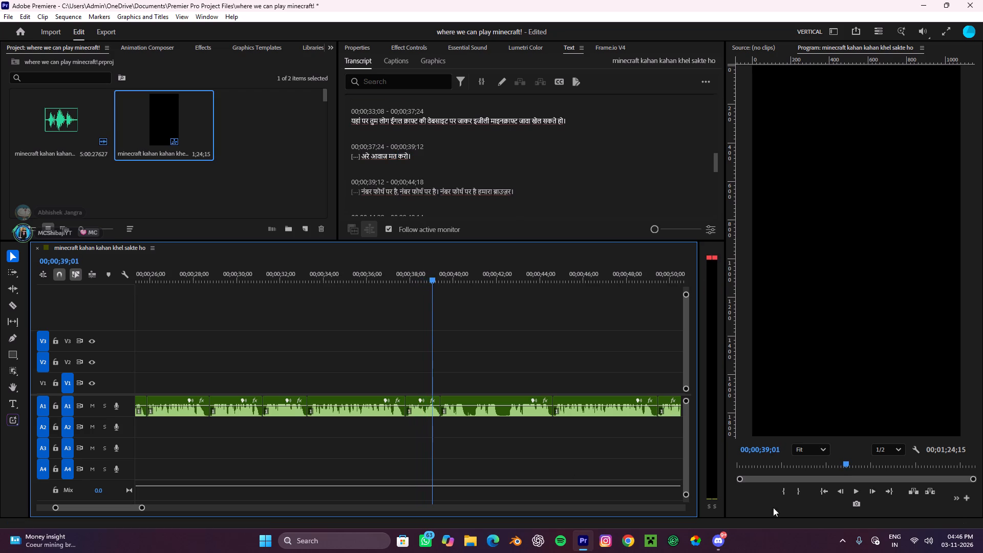
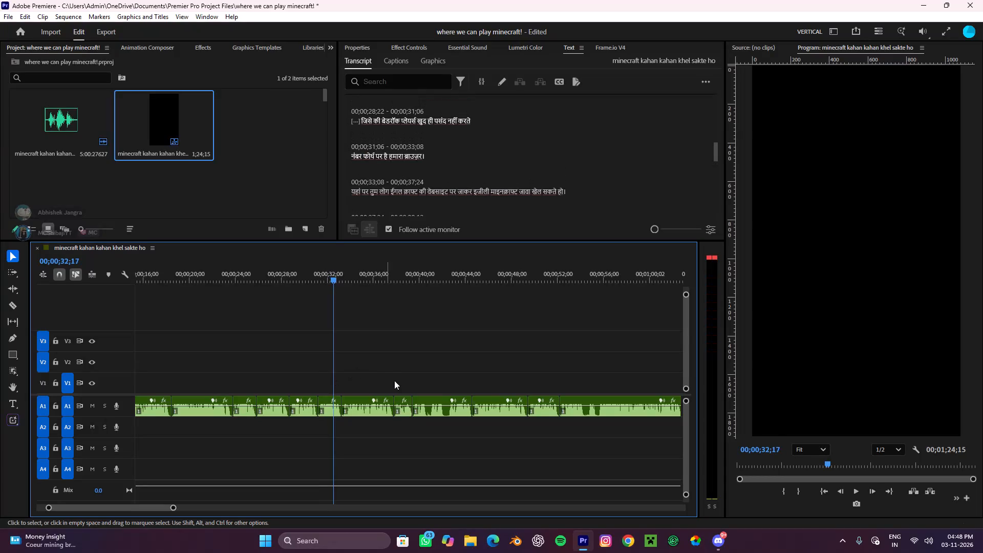
Play the voiceover on from about 00;00;32;17 and ripple-delete the stray "अरे आवाज मत करो" clip from 00;00;37;24 to 00;00;39;12.
{"action": "scroll", "coordinate": [397, 381], "scroll_direction": "up", "scroll_amount": 5, "text": "alt"}
{"action": "scroll", "coordinate": [397, 381], "scroll_direction": "down", "scroll_amount": 4, "text": "alt"}
{"action": "scroll", "coordinate": [393, 385], "scroll_direction": "up", "scroll_amount": 4, "text": "alt"}
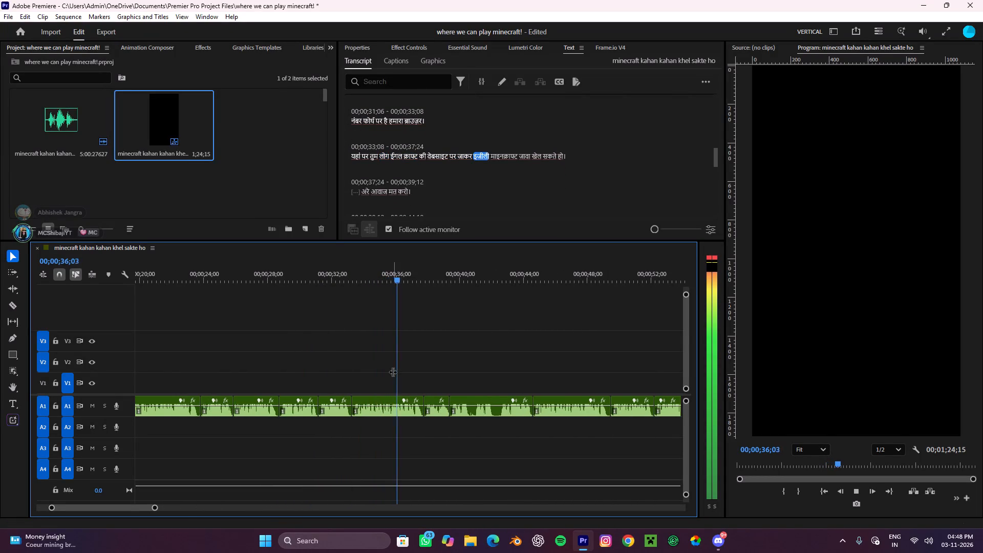
{"action": "scroll", "coordinate": [393, 365], "scroll_direction": "down", "scroll_amount": 3}
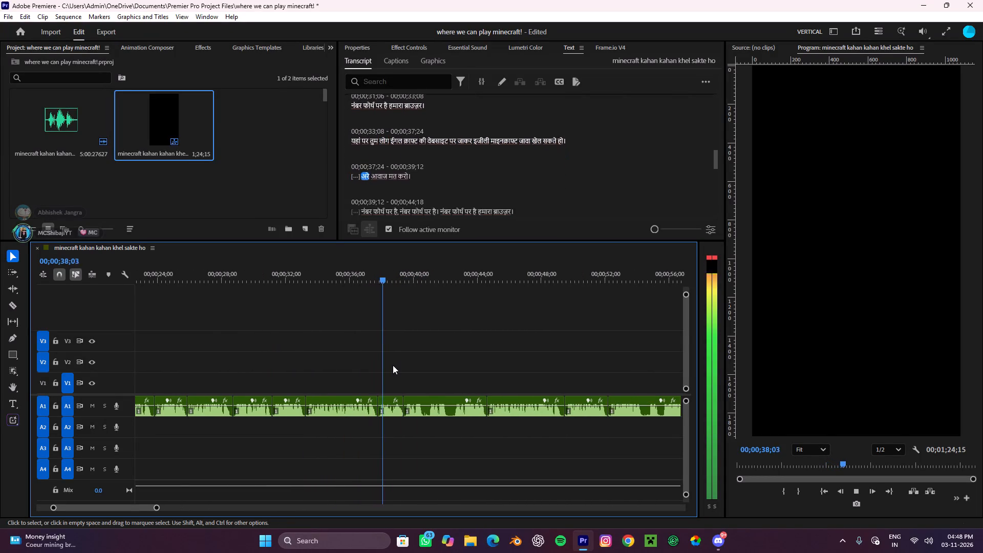
{"action": "scroll", "coordinate": [393, 365], "scroll_direction": "down", "scroll_amount": 4}
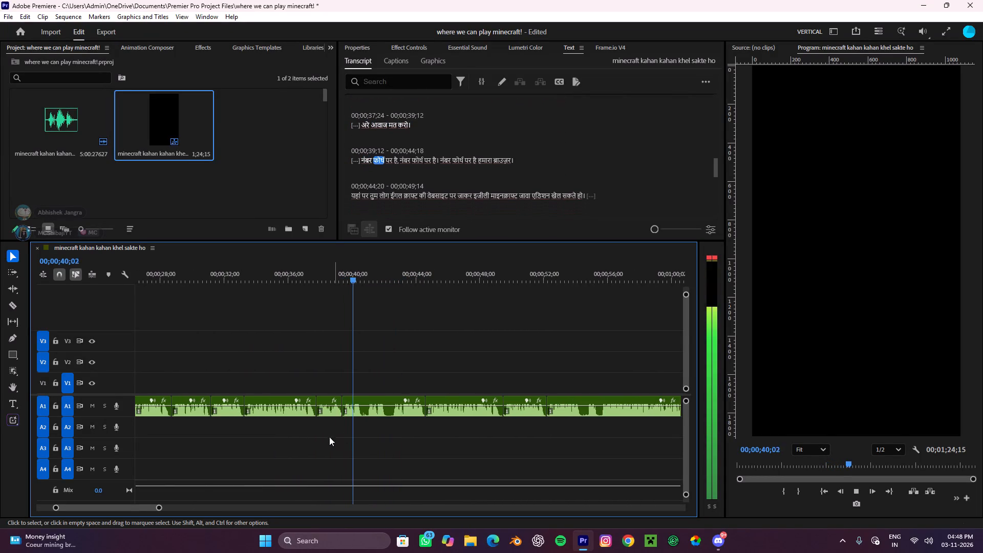
{"action": "left_click_drag", "start_coordinate": [328, 437], "coordinate": [329, 408]}
{"action": "left_click", "coordinate": [344, 453]}
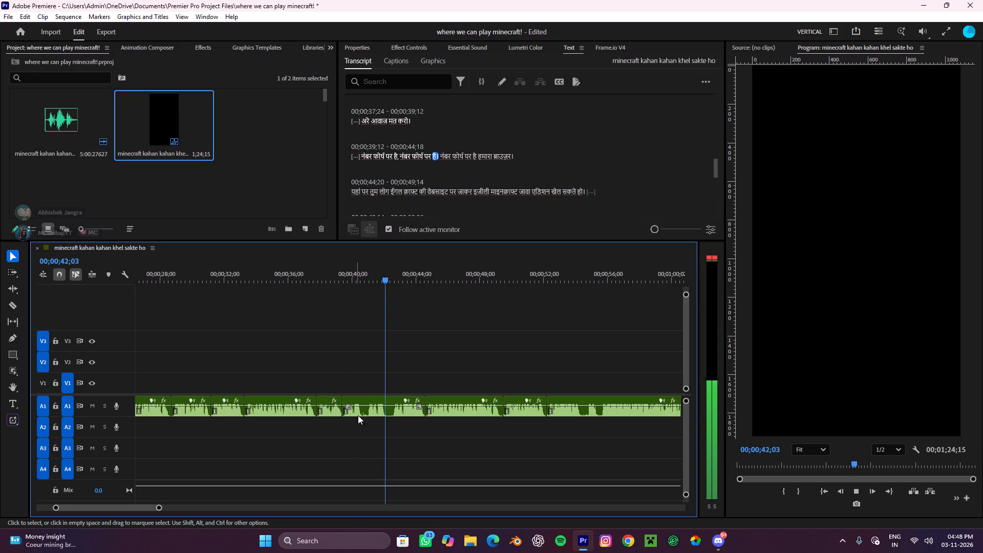
{"action": "left_click_drag", "start_coordinate": [336, 442], "coordinate": [327, 399]}
{"action": "left_click", "coordinate": [346, 449]}
{"action": "left_click_drag", "start_coordinate": [338, 456], "coordinate": [324, 413]}
{"action": "key", "text": "e"}
Split the repeated "नंबर फोर्थ पर है" clip at 00;00;41;00 and ripple-delete its false starts from 00;00;37;24.
{"action": "key", "text": "space"}
{"action": "scroll", "coordinate": [343, 420], "scroll_direction": "up", "scroll_amount": 3, "text": "alt"}
{"action": "key", "text": "c"}
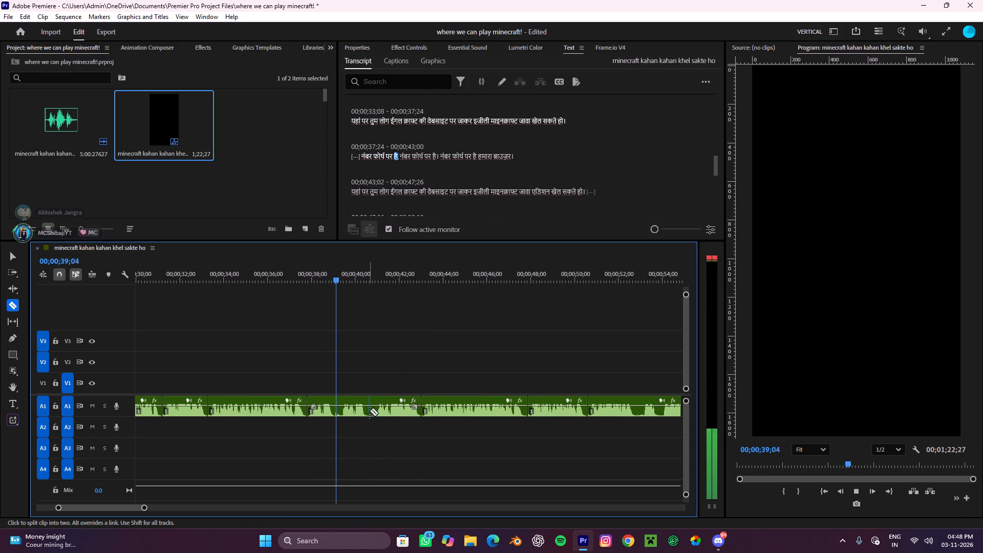
{"action": "left_click", "coordinate": [377, 407]}
{"action": "key", "text": "space"}
{"action": "key", "text": "v"}
{"action": "left_click_drag", "start_coordinate": [339, 444], "coordinate": [326, 409]}
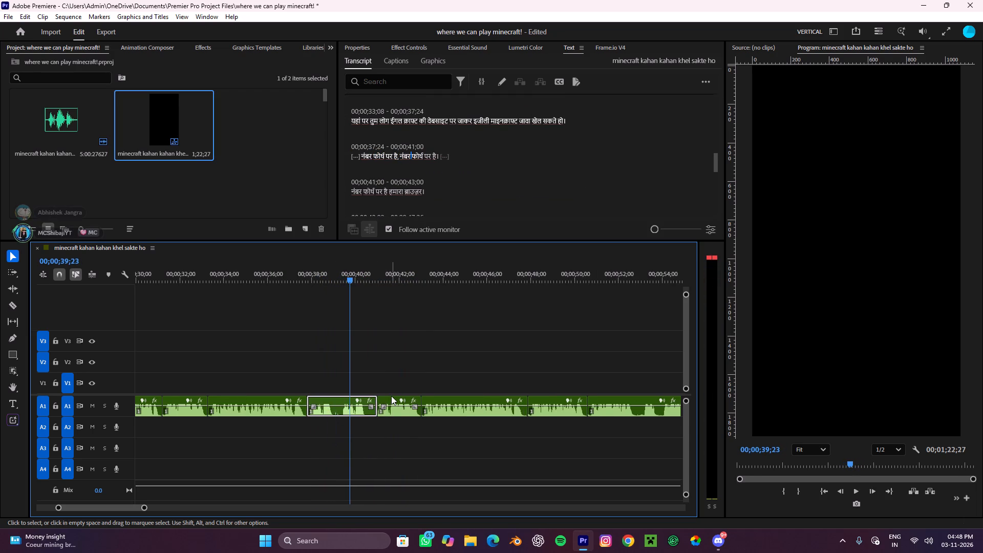
{"action": "type", "text": "e"}
Review the new cut, then replay from about 00;00;30;12 to 00;00;43;11, comparing the two takes of the browser and website lines.
{"action": "key", "text": "space"}
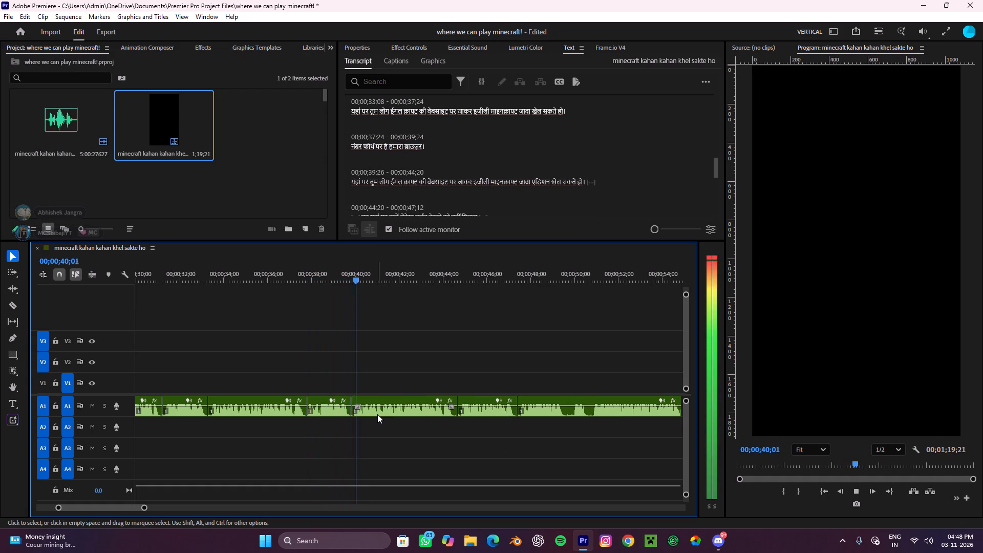
{"action": "scroll", "coordinate": [377, 414], "scroll_direction": "down", "scroll_amount": 8, "text": "alt"}
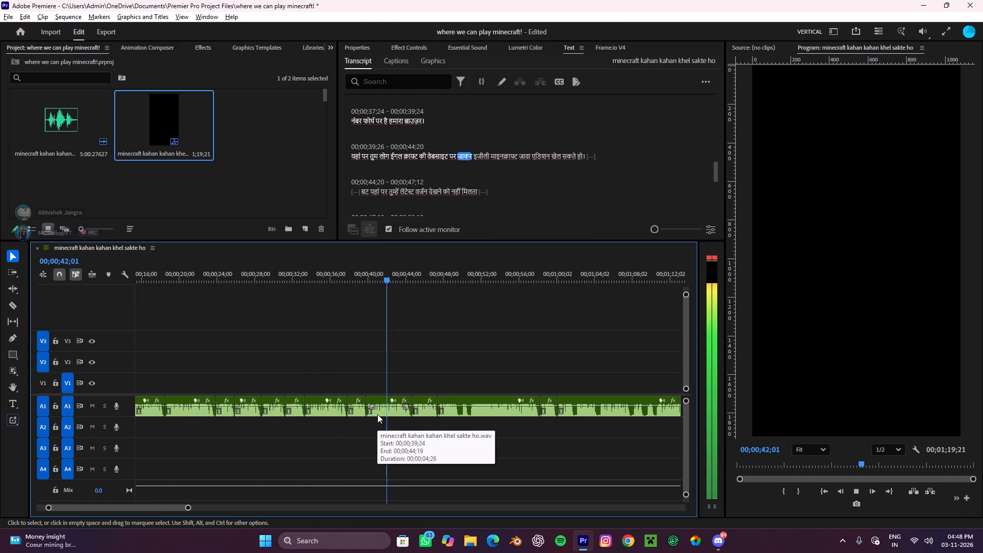
{"action": "key", "text": "space"}
{"action": "left_click_drag", "start_coordinate": [400, 282], "coordinate": [276, 330]}
{"action": "left_click", "coordinate": [333, 331]}
{"action": "key", "text": "space"}
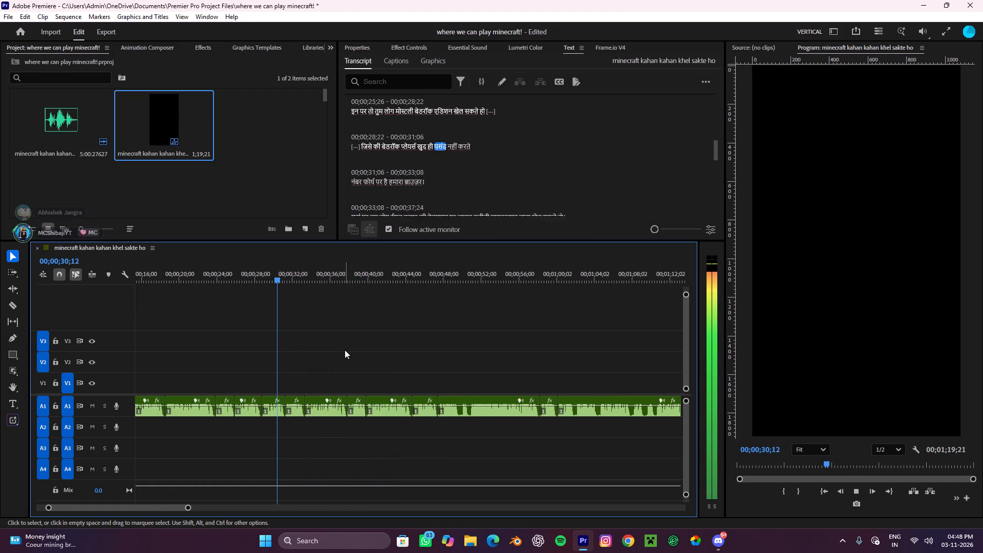
{"action": "scroll", "coordinate": [345, 350], "scroll_direction": "up", "scroll_amount": 4, "text": "alt"}
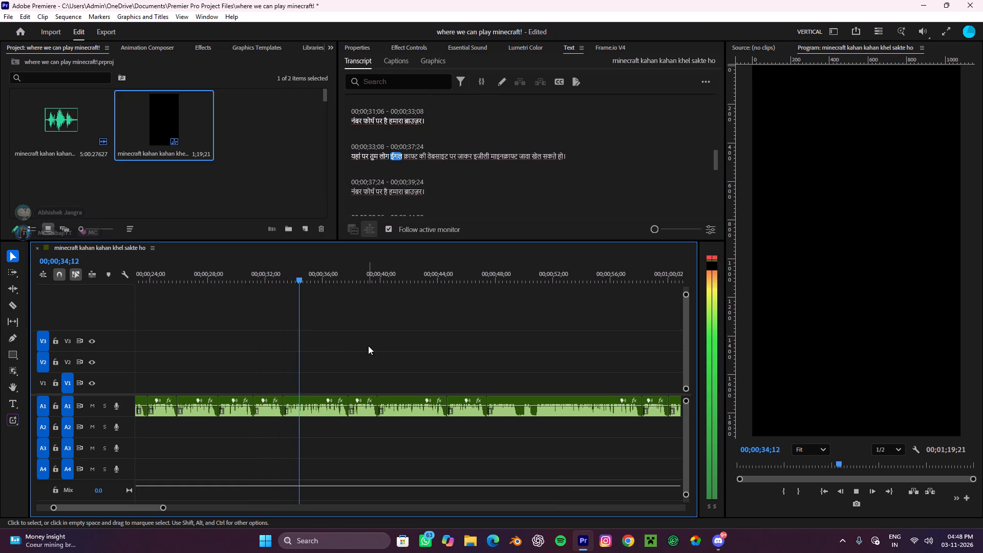
{"action": "left_click_drag", "start_coordinate": [405, 437], "coordinate": [376, 424]}
{"action": "left_click", "coordinate": [374, 464]}
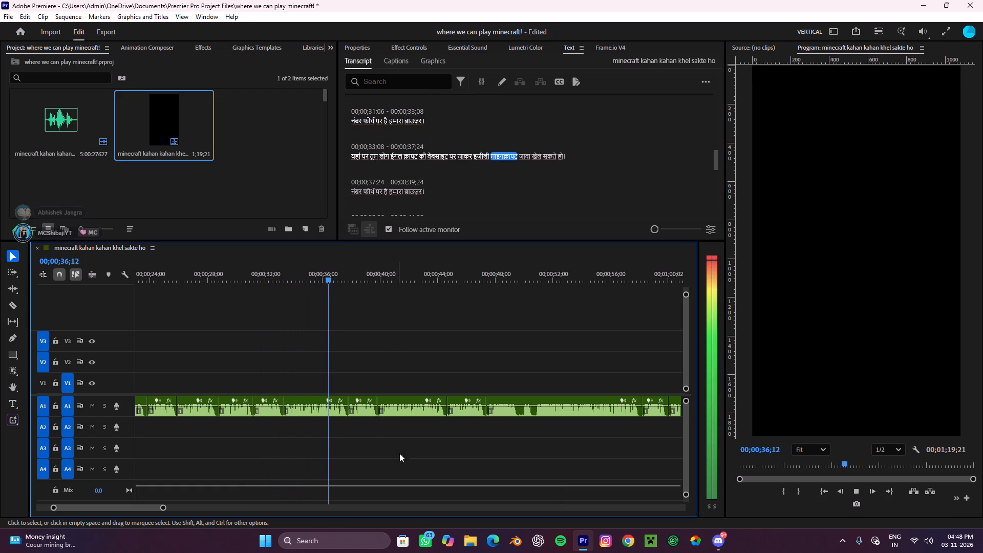
{"action": "left_click_drag", "start_coordinate": [414, 452], "coordinate": [378, 428]}
{"action": "left_click", "coordinate": [392, 433]}
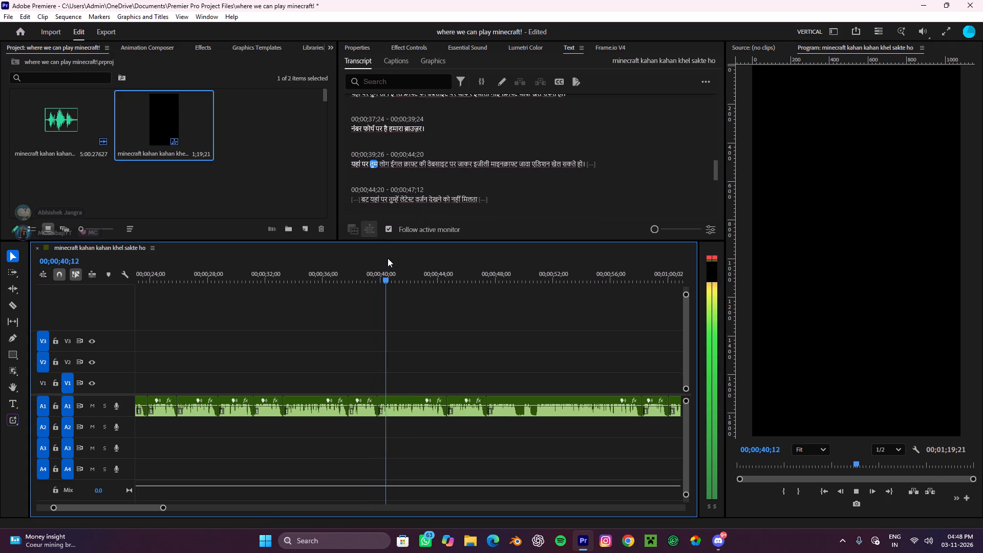
{"action": "left_click_drag", "start_coordinate": [312, 437], "coordinate": [273, 416]}
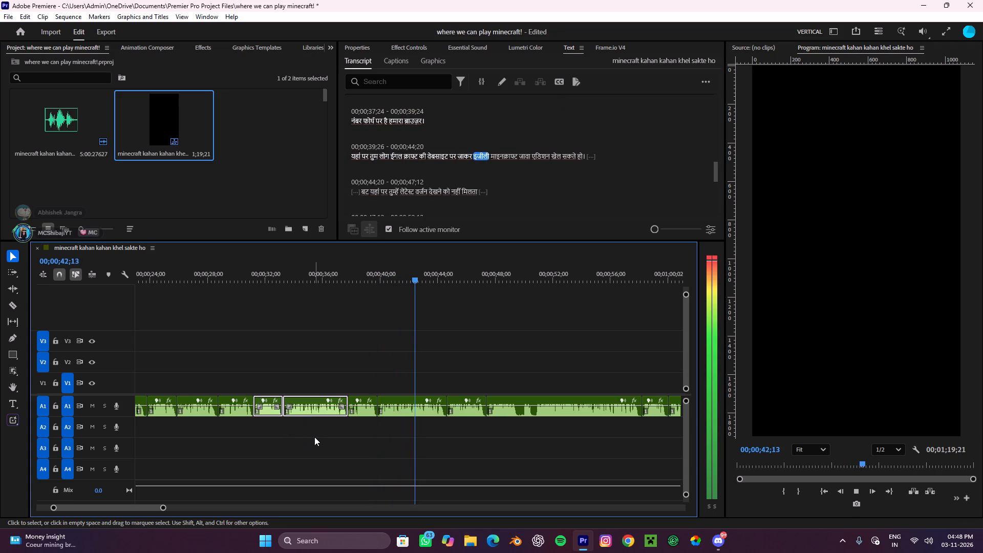
{"action": "left_click", "coordinate": [314, 439]}
{"action": "key", "text": "space"}
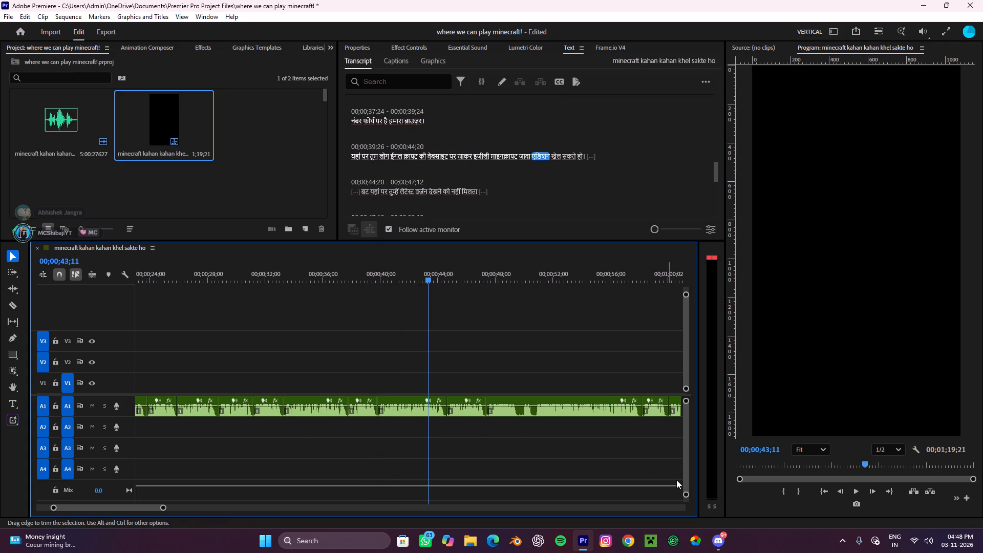
{"action": "left_click", "coordinate": [549, 445]}
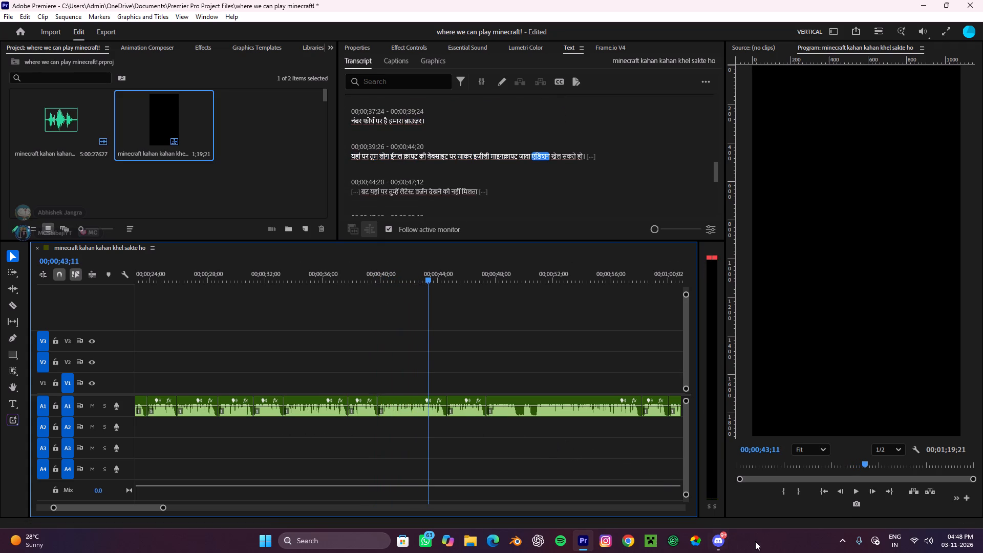
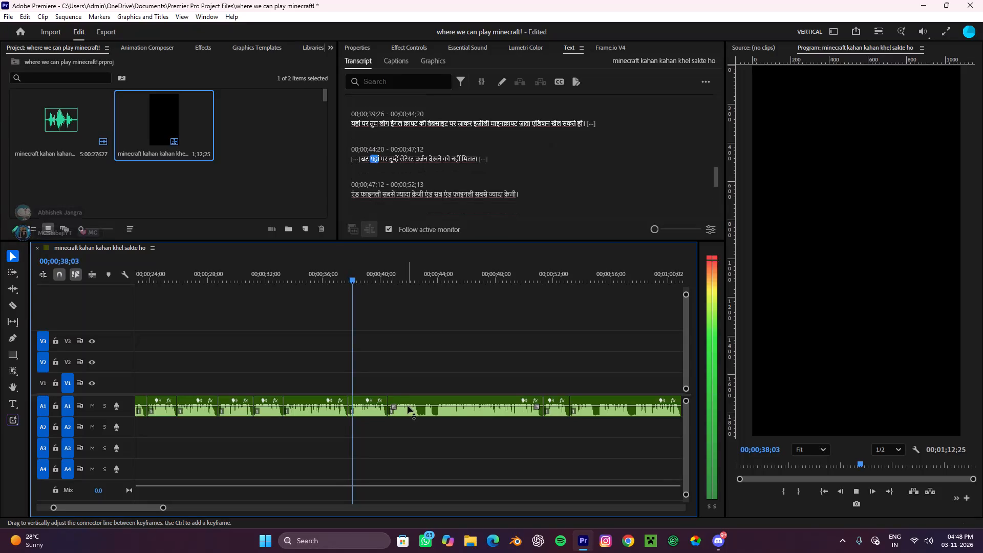
Play the voiceover on to about 00;00;44;08 and ripple-delete the "बट यहां पर तुम्हें लेटेस्ट वर्जन" clip from 00;00;37;24 to 00;00;40;16.
{"action": "scroll", "coordinate": [409, 411], "scroll_direction": "up", "scroll_amount": 3, "text": "alt"}
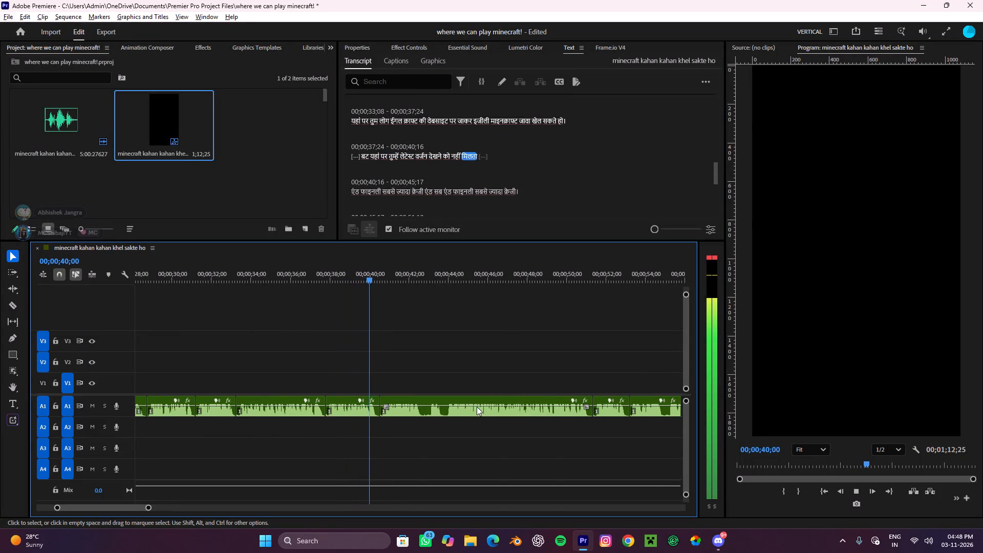
{"action": "key", "text": "space"}
{"action": "type", "text": "c"}
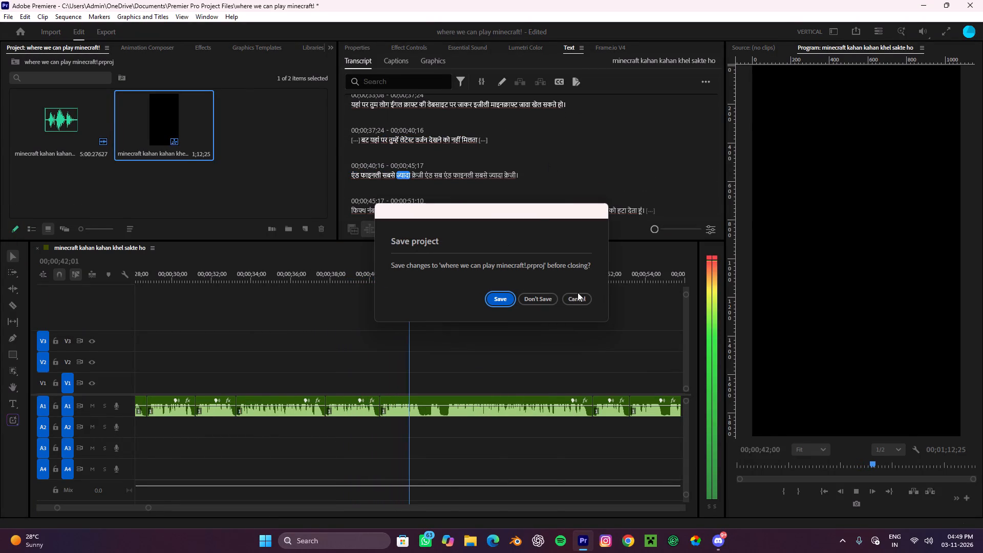
{"action": "left_click", "coordinate": [578, 292]}
{"action": "left_click", "coordinate": [576, 297]}
{"action": "scroll", "coordinate": [440, 335], "scroll_direction": "up", "scroll_amount": 3, "text": "alt"}
{"action": "key", "text": "space"}
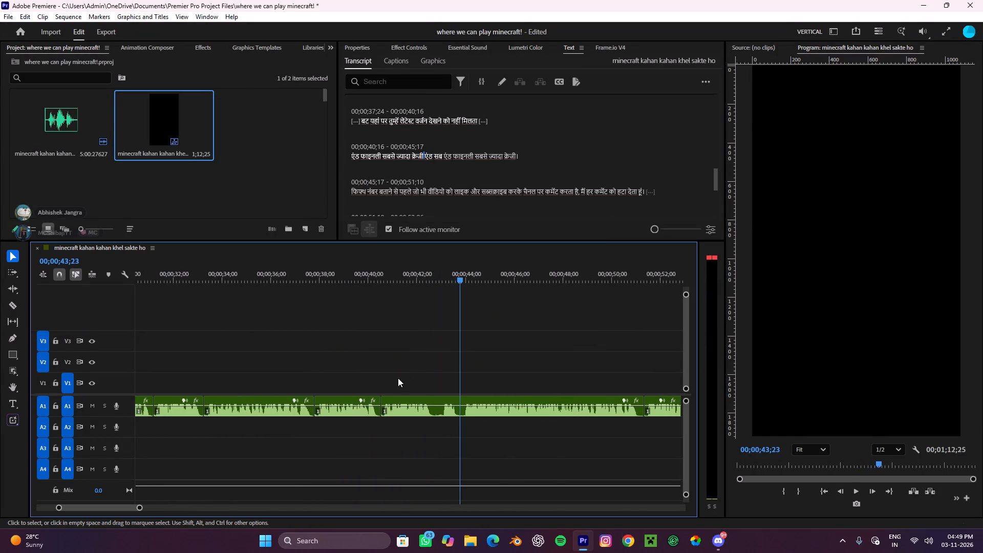
{"action": "key", "text": "space"}
{"action": "key", "text": "space"}
{"action": "left_click_drag", "start_coordinate": [359, 426], "coordinate": [356, 415]}
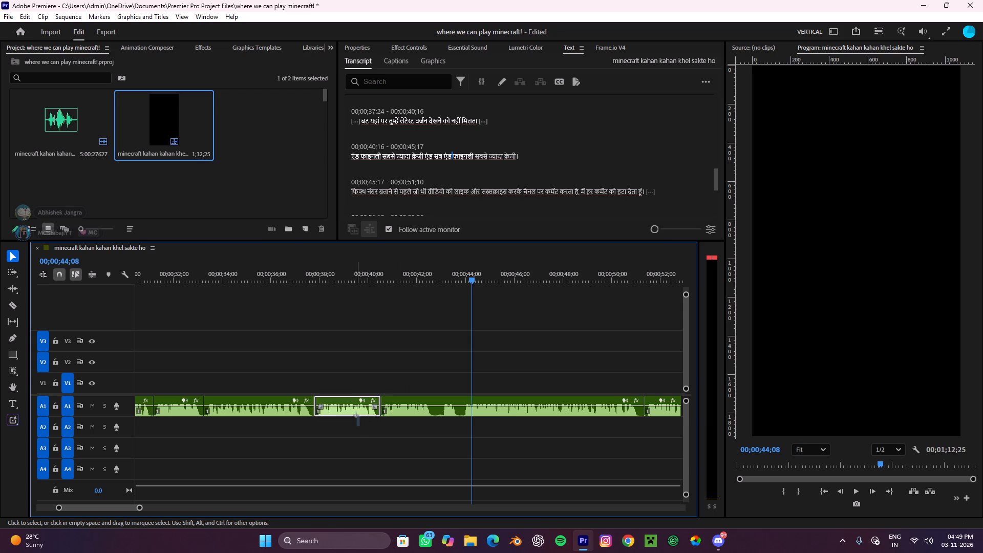
{"action": "left_click_drag", "start_coordinate": [356, 415], "coordinate": [355, 412]}
{"action": "key", "text": "e"}
Split the repeated "एंड फाइनली सबसे ज्यादा क्रेजी" clip at 00;00;41;06 and ripple-delete its earlier takes from 00;00;37;24.
{"action": "scroll", "coordinate": [406, 433], "scroll_direction": "up", "scroll_amount": 3, "text": "alt"}
{"action": "key", "text": "c"}
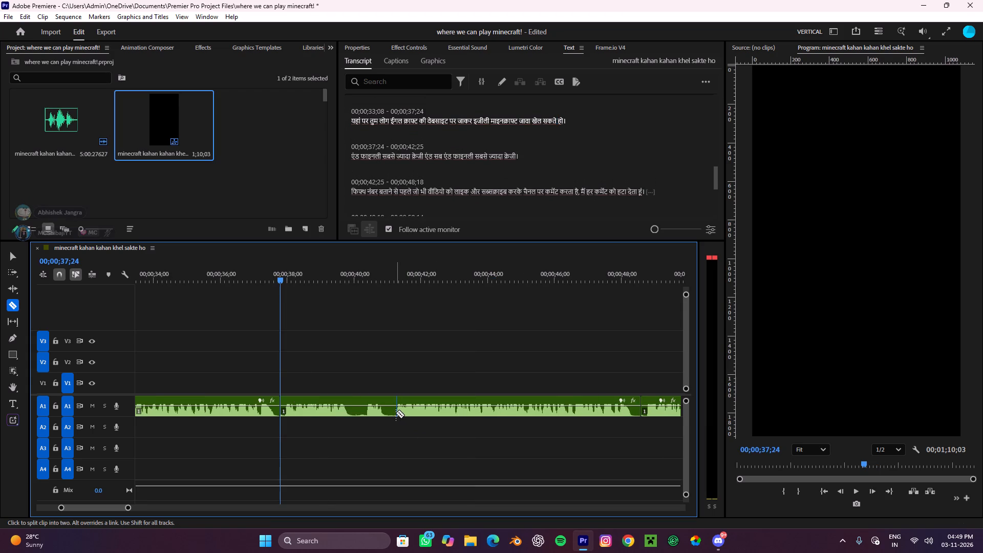
{"action": "left_click", "coordinate": [394, 413]}
{"action": "key", "text": "v"}
{"action": "left_click_drag", "start_coordinate": [359, 440], "coordinate": [341, 405]}
{"action": "key", "text": "e"}
Review the new cut from 00;00;37;24 and listen on to about 00;00;46;24 through the like-and-subscribe and "ट्राई करके देखो" lines.
{"action": "key", "text": "space"}
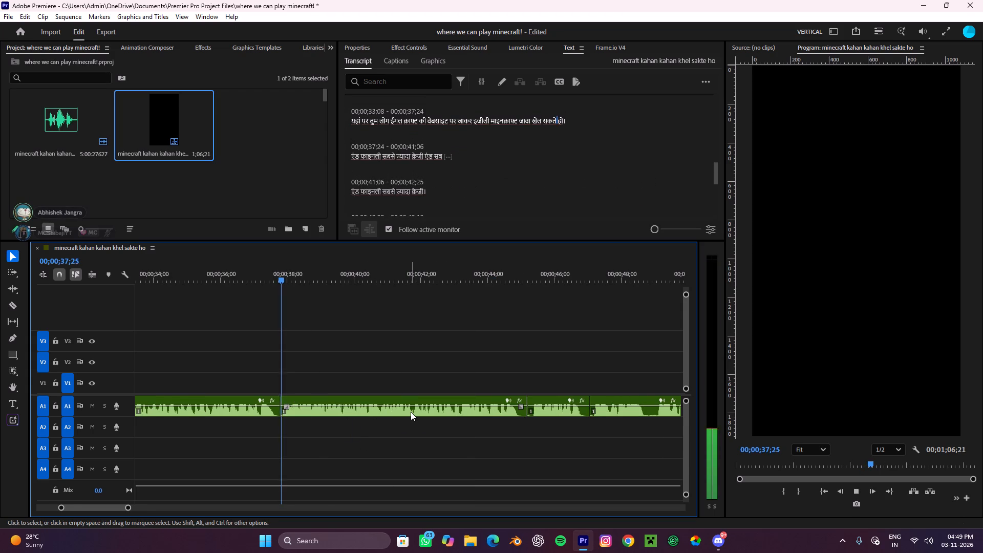
{"action": "scroll", "coordinate": [411, 412], "scroll_direction": "down", "scroll_amount": 8, "text": "alt"}
{"action": "scroll", "coordinate": [410, 412], "scroll_direction": "up", "scroll_amount": 4}
{"action": "scroll", "coordinate": [410, 412], "scroll_direction": "down", "scroll_amount": 4}
{"action": "scroll", "coordinate": [410, 413], "scroll_direction": "up", "scroll_amount": 2, "text": "alt"}
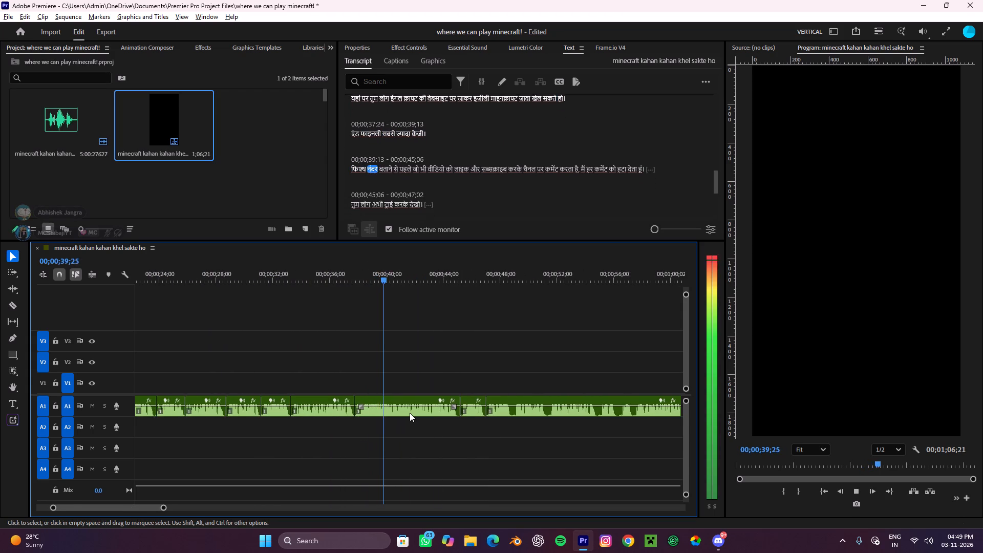
{"action": "scroll", "coordinate": [410, 413], "scroll_direction": "up", "scroll_amount": 1, "text": "alt"}
{"action": "scroll", "coordinate": [410, 410], "scroll_direction": "down", "scroll_amount": 7}
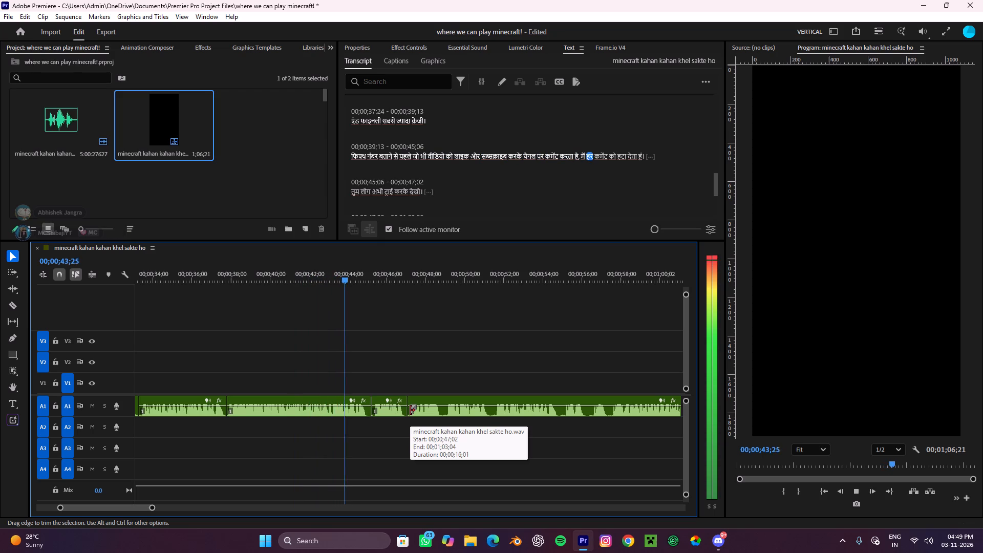
{"action": "scroll", "coordinate": [410, 410], "scroll_direction": "down", "scroll_amount": 2}
{"action": "key", "text": "space"}
{"action": "key", "text": "space"}
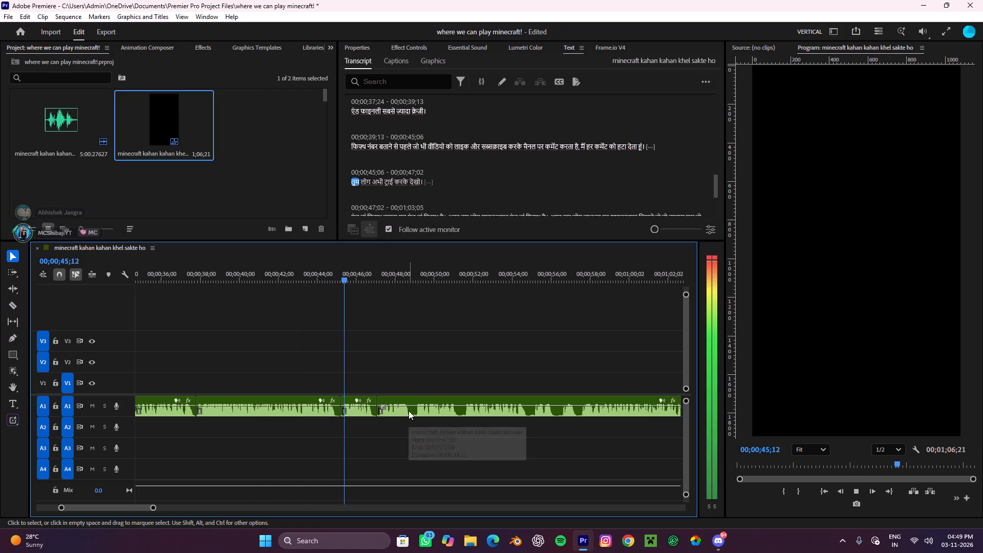
{"action": "key", "text": "space"}
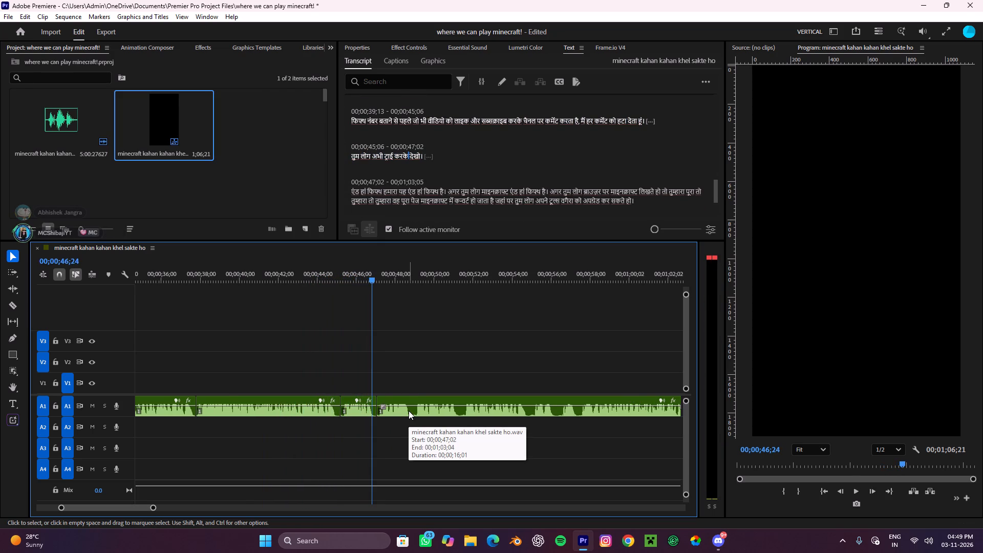
Play the voiceover from about 00;00;46;24 to 00;00;57;18, checking the "एंड हां फिफ्थ" clip for false starts and repeated takes.
{"action": "key", "text": "space"}
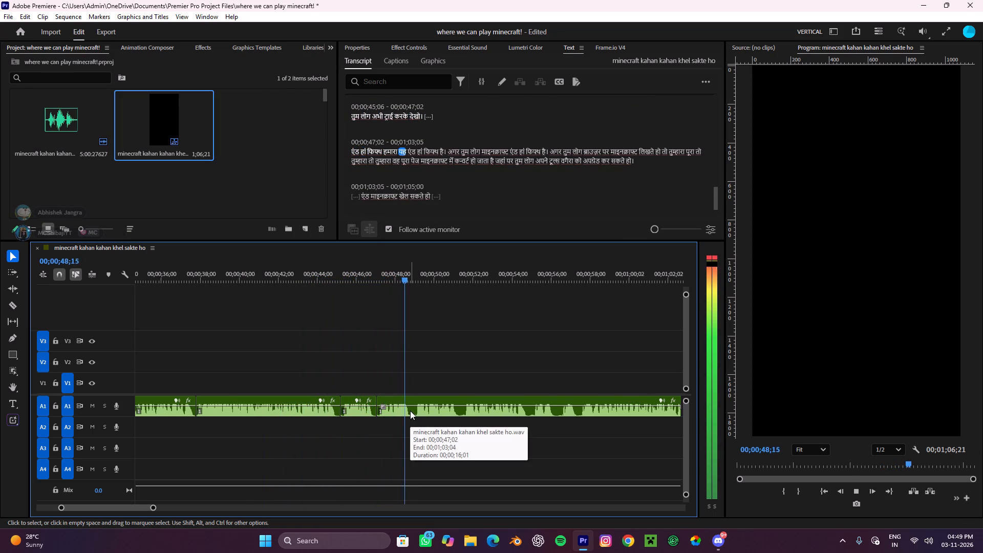
{"action": "key", "text": "space"}
{"action": "left_click", "coordinate": [392, 423]}
{"action": "key", "text": "space"}
{"action": "scroll", "coordinate": [454, 429], "scroll_direction": "up", "scroll_amount": 3, "text": "alt"}
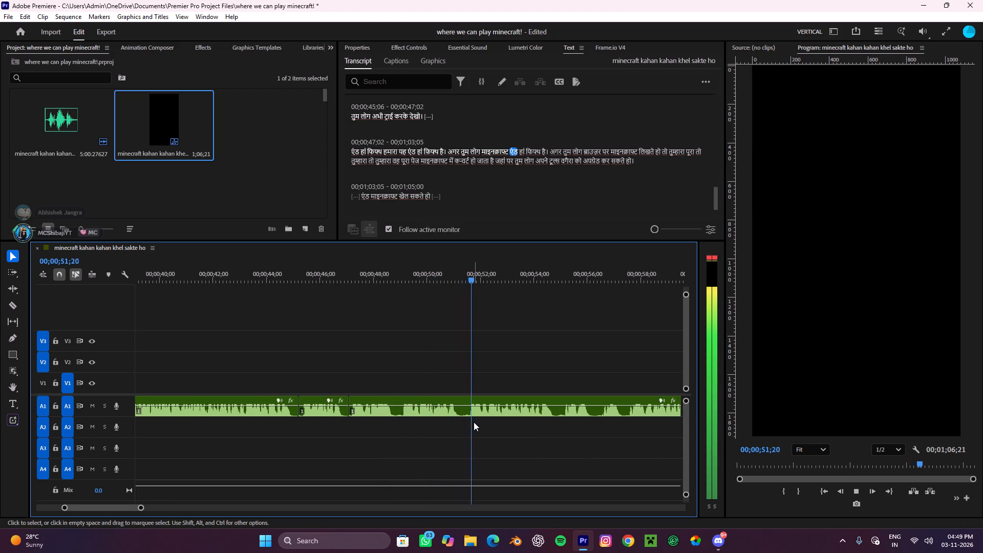
{"action": "scroll", "coordinate": [470, 421], "scroll_direction": "down", "scroll_amount": 8, "text": "alt"}
{"action": "scroll", "coordinate": [470, 421], "scroll_direction": "up", "scroll_amount": 1, "text": "alt"}
{"action": "scroll", "coordinate": [470, 421], "scroll_direction": "down", "scroll_amount": 3}
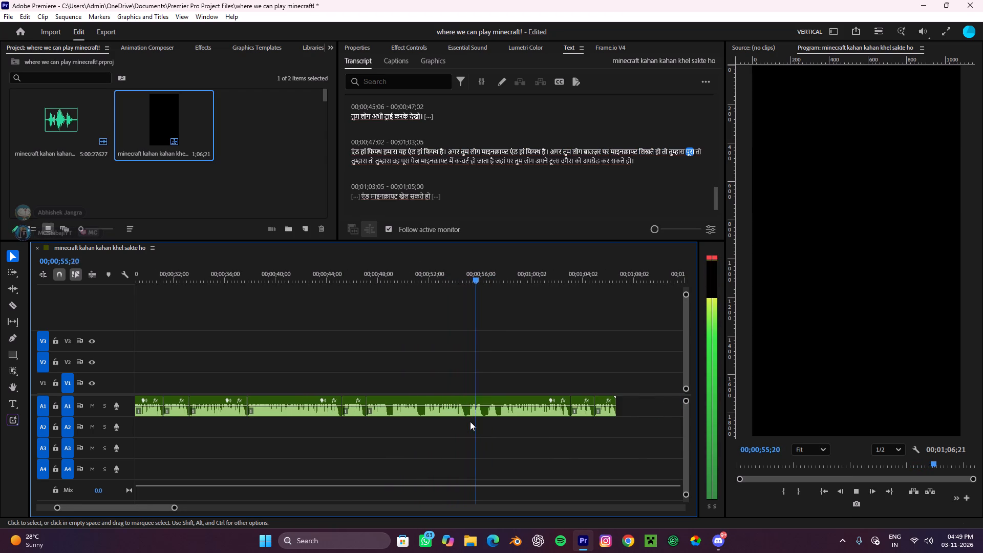
{"action": "key", "text": "space"}
{"action": "key", "text": "c"}
{"action": "key", "text": "space"}
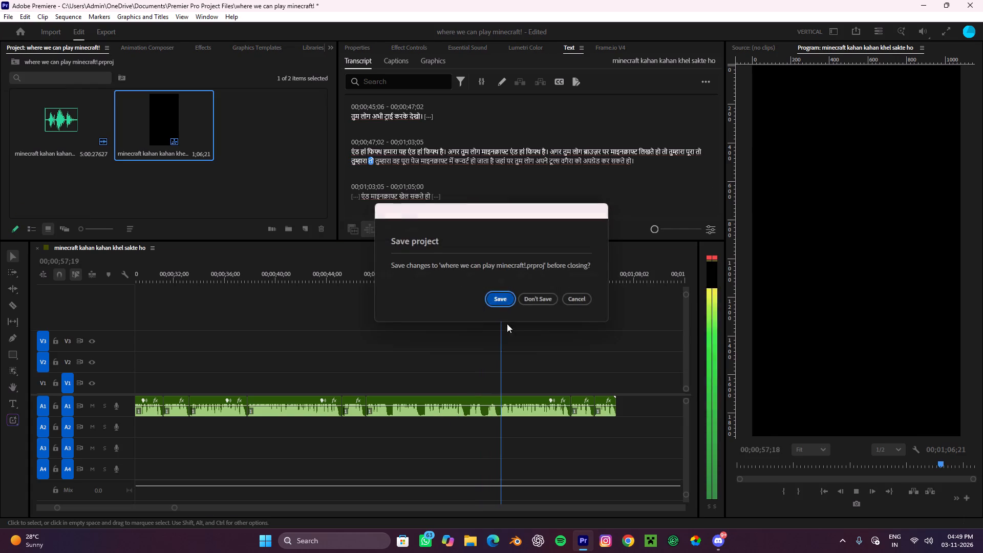
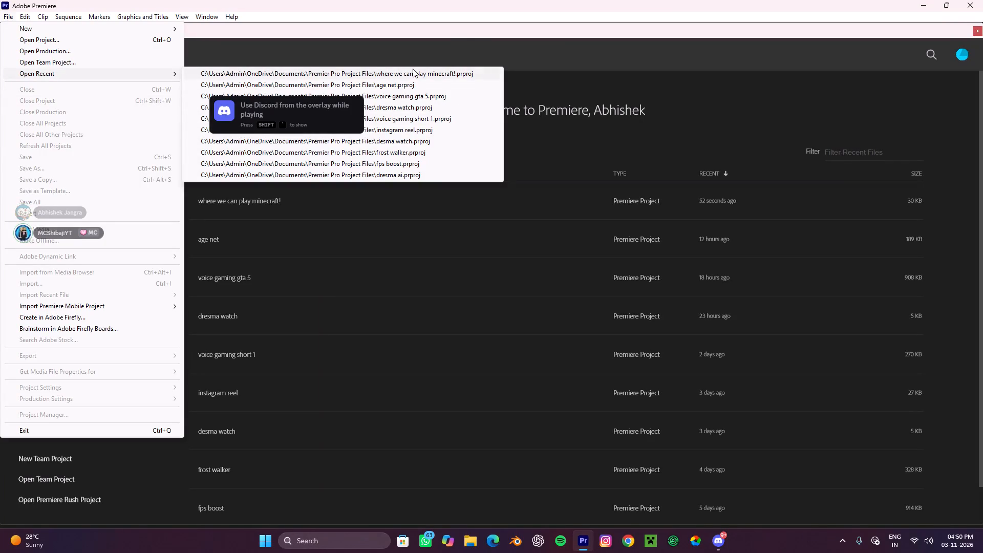
Reopen the recent project "where we can play minecraft!".
{"action": "left_click", "coordinate": [413, 69]}
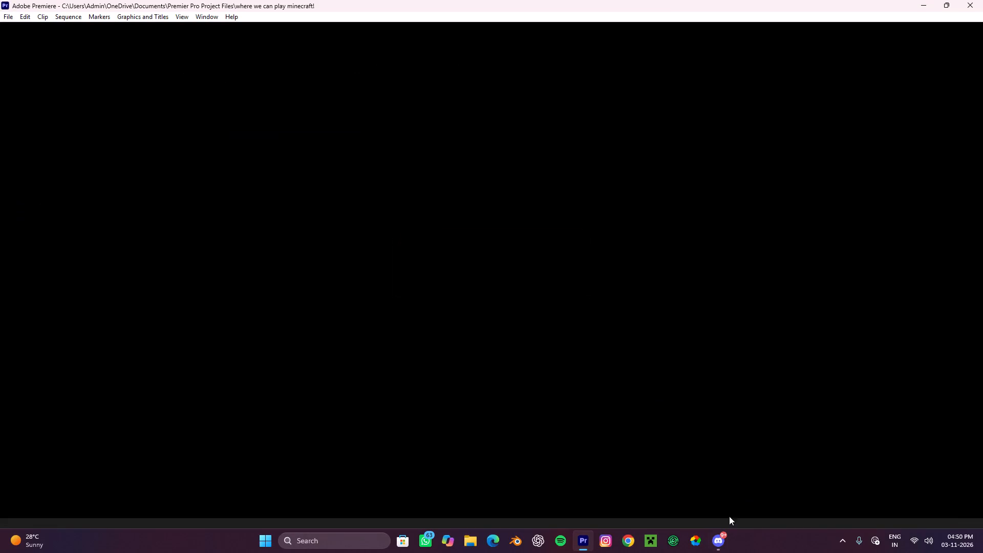
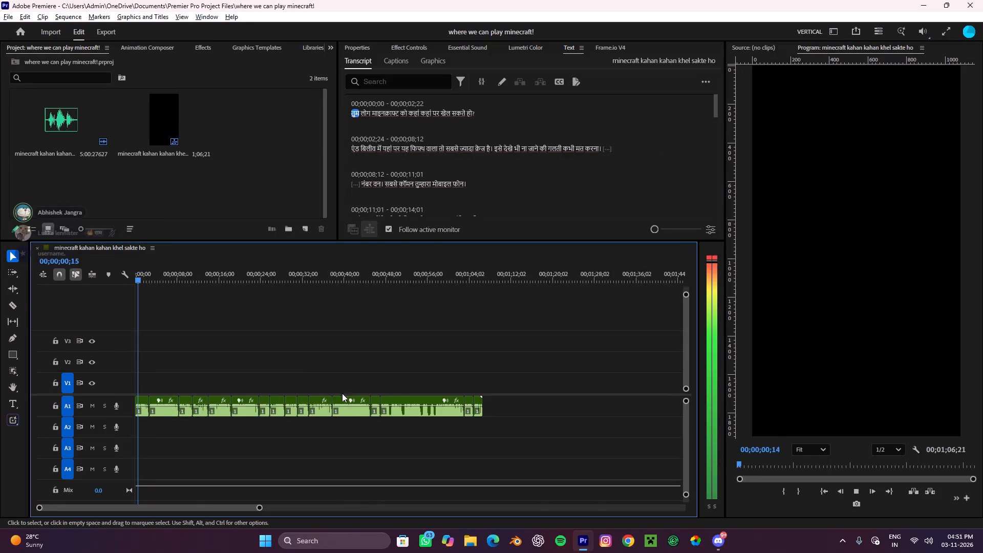
Listen through the edited voiceover from the start of the sequence to check the cuts, stopping playback at about 18 seconds.
{"action": "scroll", "coordinate": [340, 393], "scroll_direction": "up", "scroll_amount": 10, "text": "alt"}
{"action": "left_click", "coordinate": [211, 368]}
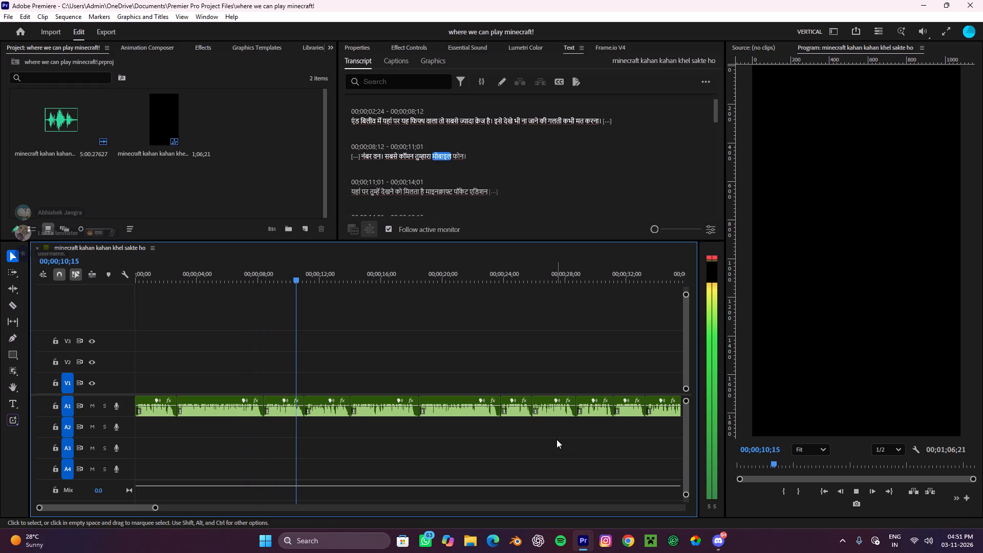
{"action": "scroll", "coordinate": [373, 434], "scroll_direction": "down", "scroll_amount": 2, "text": "alt"}
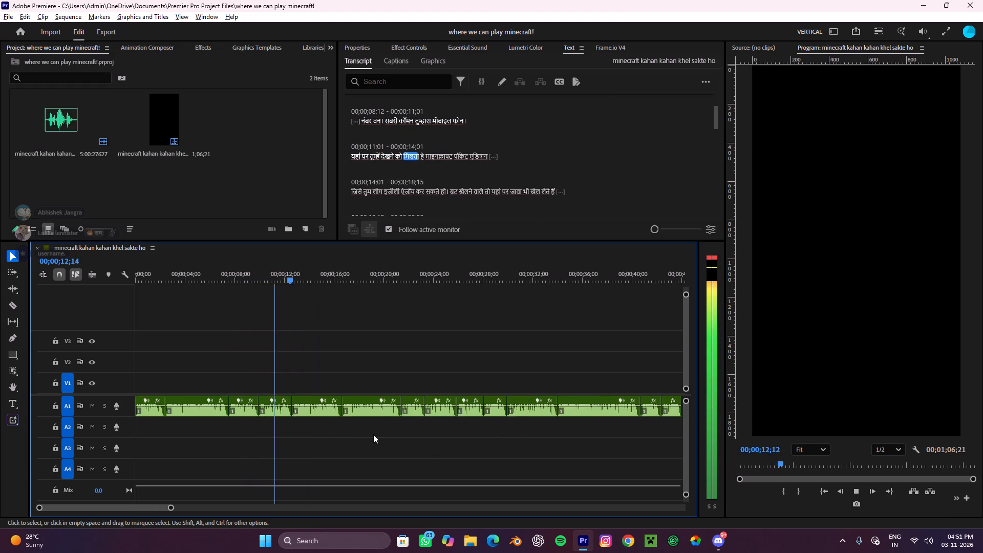
{"action": "scroll", "coordinate": [373, 434], "scroll_direction": "down", "scroll_amount": 6, "text": "alt"}
{"action": "scroll", "coordinate": [234, 440], "scroll_direction": "up", "scroll_amount": 5, "text": "alt"}
{"action": "left_click", "coordinate": [262, 454]}
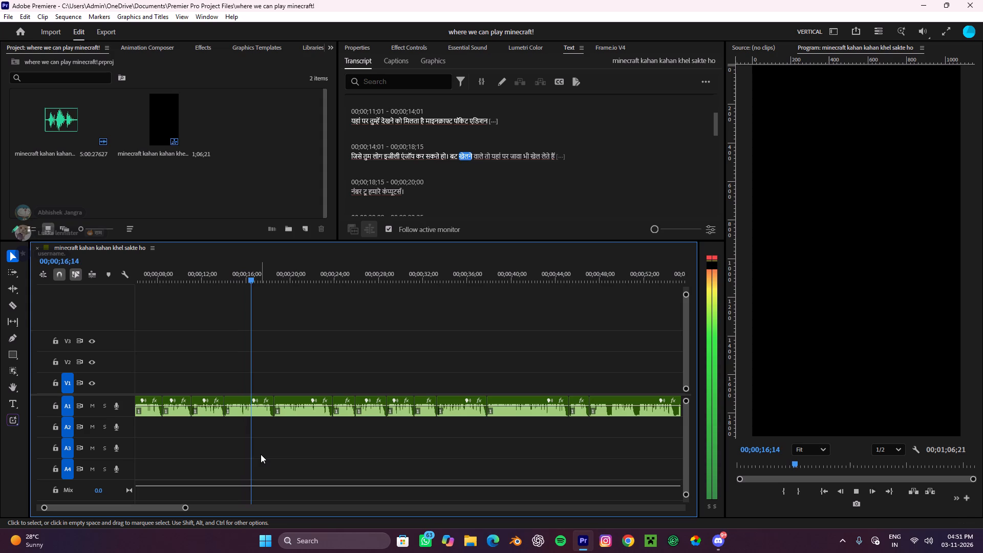
{"action": "key", "text": "space"}
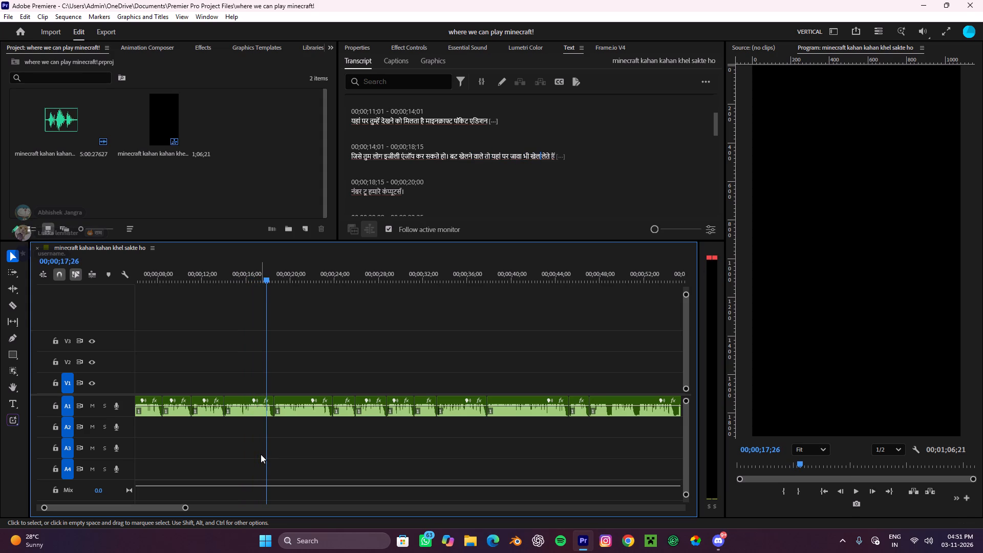
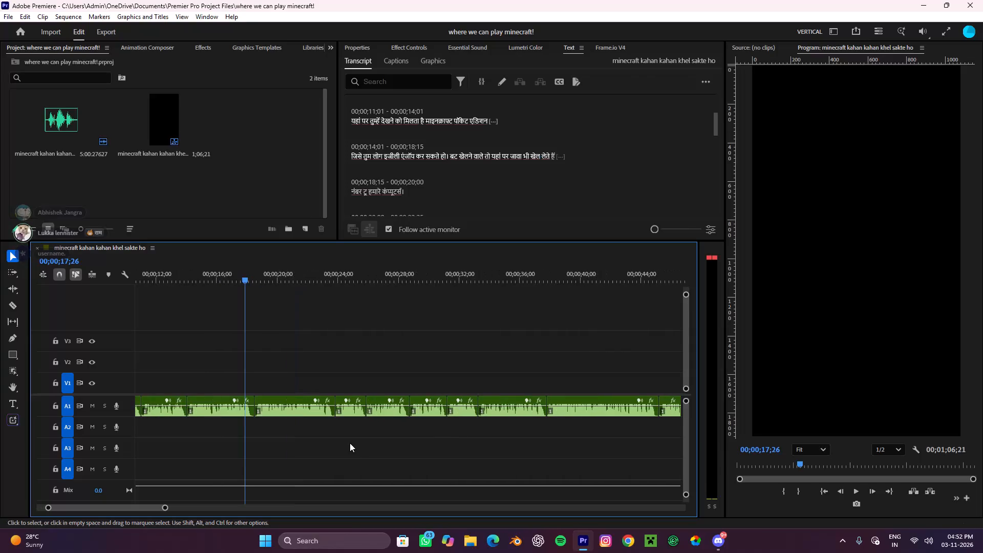
Listen to the voiceover from about 38 seconds onward, checking for leftover pauses, false starts and repeated takes.
{"action": "key", "text": "space"}
{"action": "key", "text": "space"}
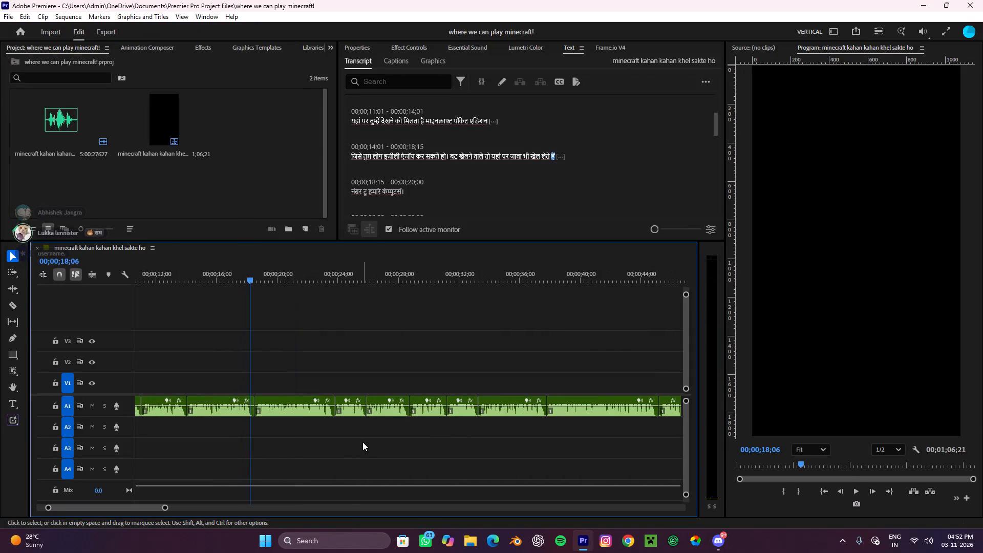
{"action": "scroll", "coordinate": [362, 442], "scroll_direction": "down", "scroll_amount": 7, "text": "alt"}
{"action": "scroll", "coordinate": [362, 443], "scroll_direction": "up", "scroll_amount": 4, "text": "alt"}
{"action": "scroll", "coordinate": [362, 443], "scroll_direction": "down", "scroll_amount": 7}
{"action": "scroll", "coordinate": [362, 443], "scroll_direction": "down", "scroll_amount": 2, "text": "alt"}
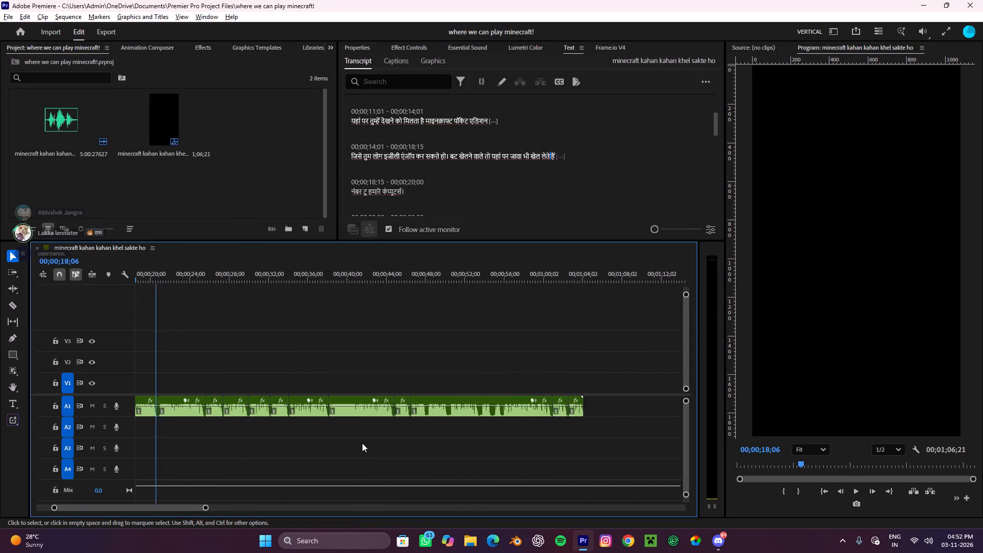
{"action": "scroll", "coordinate": [362, 443], "scroll_direction": "down", "scroll_amount": 5, "text": "alt"}
{"action": "scroll", "coordinate": [320, 412], "scroll_direction": "up", "scroll_amount": 3, "text": "alt"}
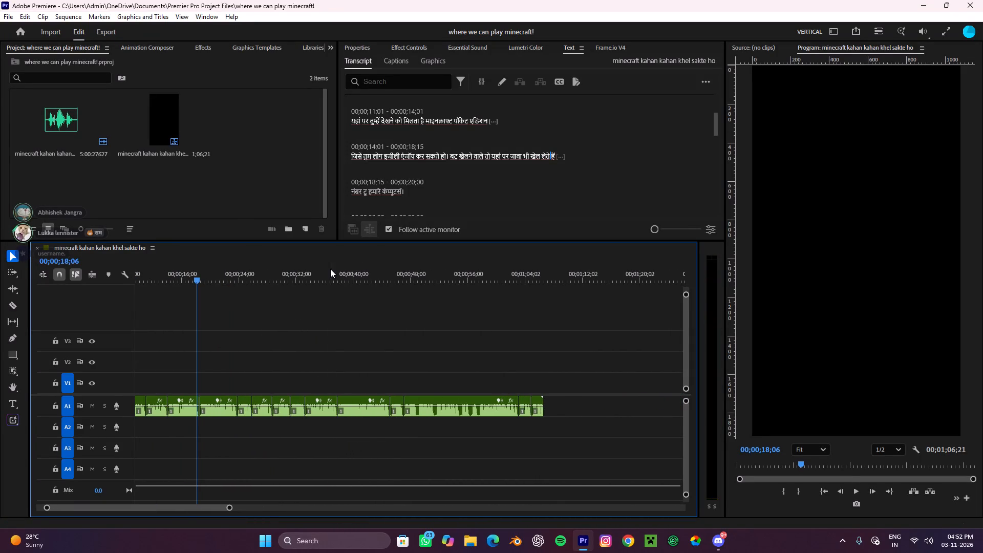
{"action": "left_click", "coordinate": [330, 269]}
{"action": "key", "text": "space"}
{"action": "scroll", "coordinate": [396, 408], "scroll_direction": "up", "scroll_amount": 4, "text": "alt"}
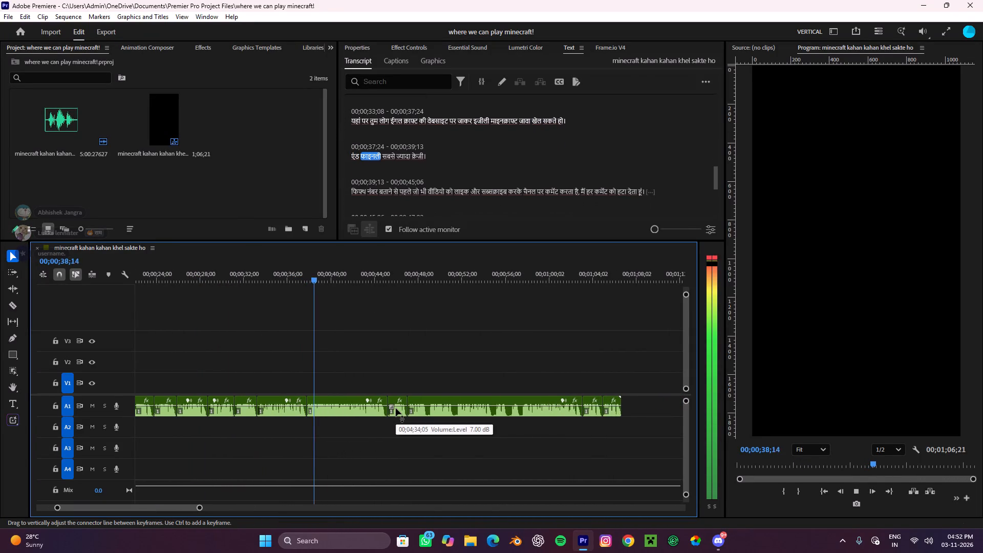
{"action": "scroll", "coordinate": [396, 443], "scroll_direction": "up", "scroll_amount": 4, "text": "alt"}
{"action": "scroll", "coordinate": [395, 443], "scroll_direction": "down", "scroll_amount": 4}
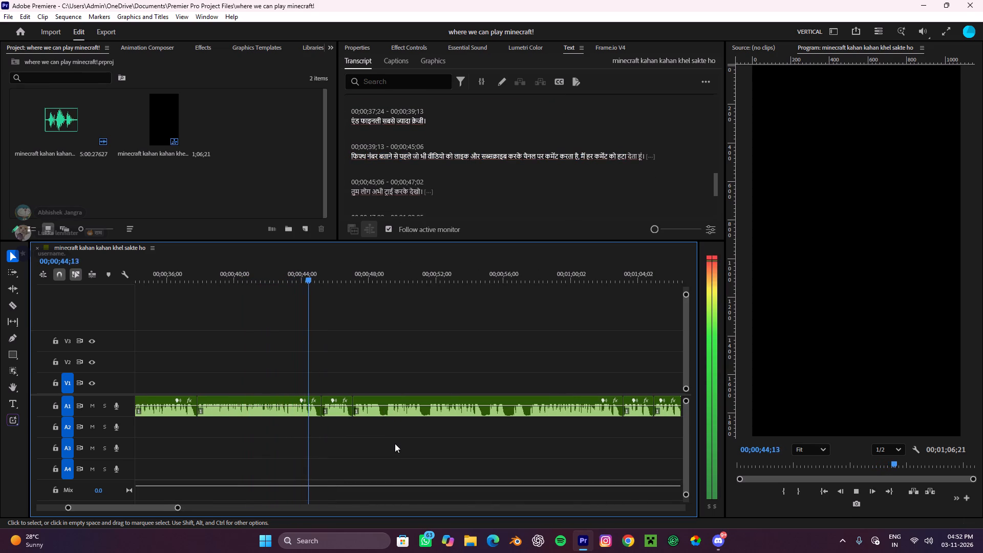
{"action": "scroll", "coordinate": [425, 423], "scroll_direction": "up", "scroll_amount": 3, "text": "alt"}
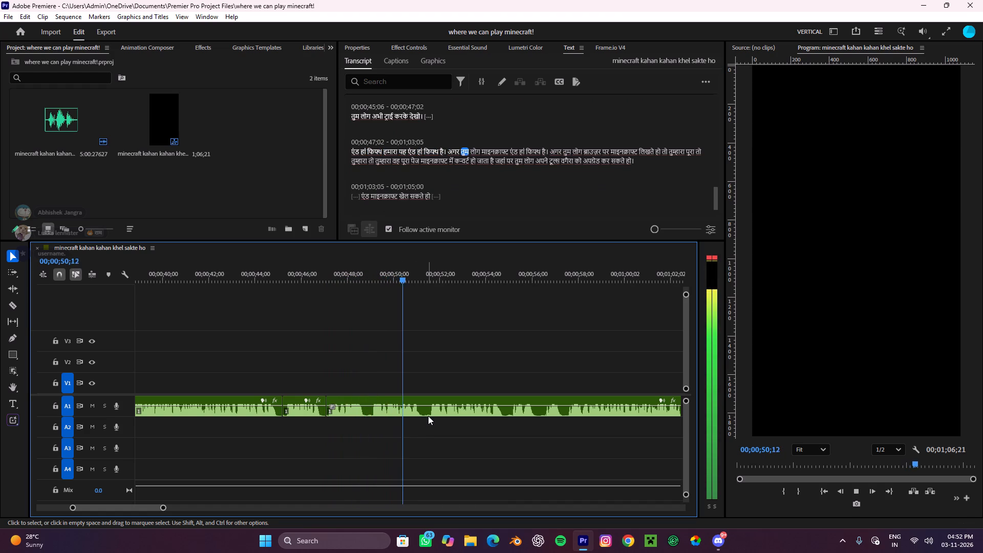
Split the A1 voiceover at 00;00;51;14 and ripple delete the repeated take between 00;00;47;02 and that cut.
{"action": "key", "text": "space"}
{"action": "key", "text": "c"}
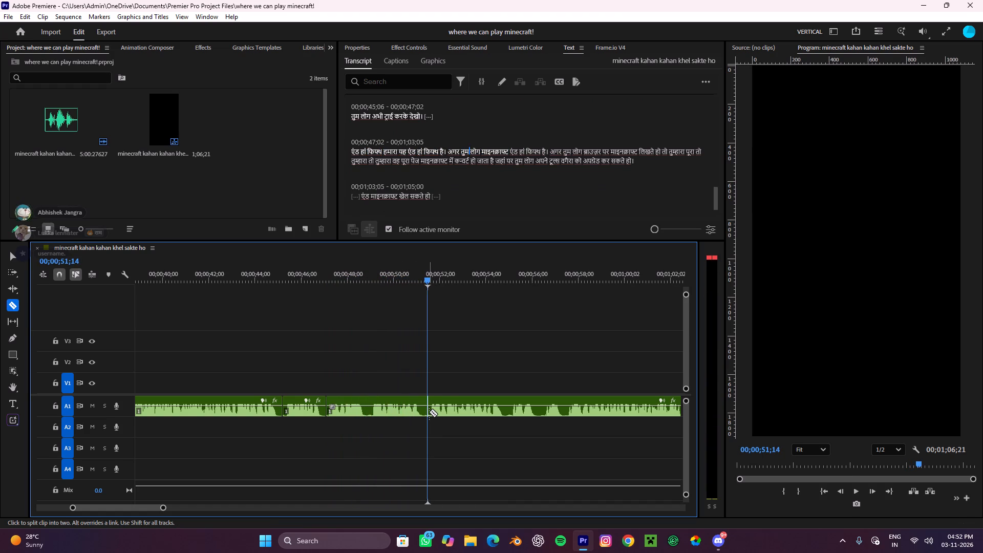
{"action": "left_click", "coordinate": [429, 412]}
{"action": "key", "text": "v"}
{"action": "left_click_drag", "start_coordinate": [400, 436], "coordinate": [364, 382]}
{"action": "key", "text": "e"}
Play on from the new join and split the A1 voiceover at 00;00;50;13, in the pause after "माइनक्राफ्ट लिखते हो".
{"action": "key", "text": "space"}
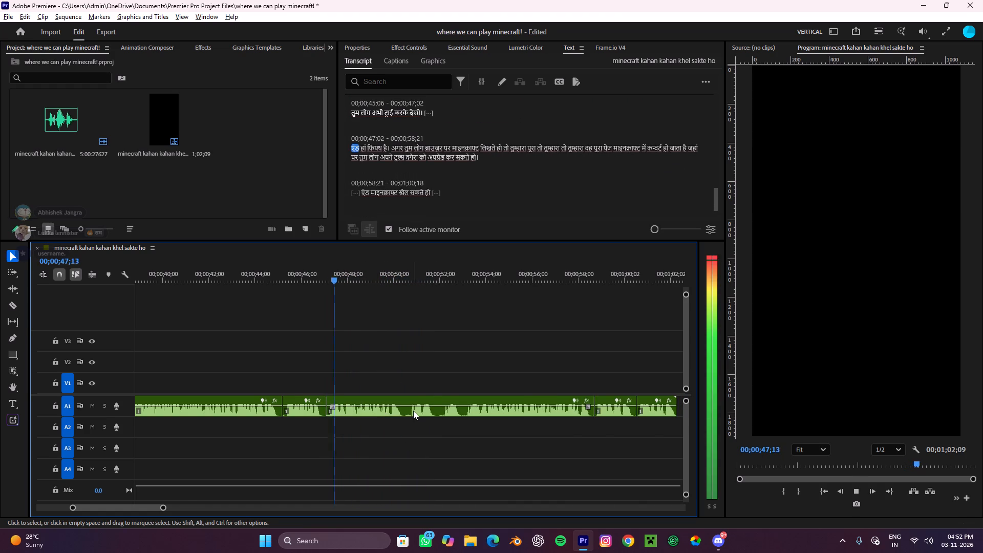
{"action": "scroll", "coordinate": [413, 411], "scroll_direction": "down", "scroll_amount": 4, "text": "alt"}
{"action": "scroll", "coordinate": [413, 411], "scroll_direction": "up", "scroll_amount": 4, "text": "alt"}
{"action": "scroll", "coordinate": [413, 411], "scroll_direction": "down", "scroll_amount": 4}
{"action": "scroll", "coordinate": [361, 410], "scroll_direction": "up", "scroll_amount": 4, "text": "alt"}
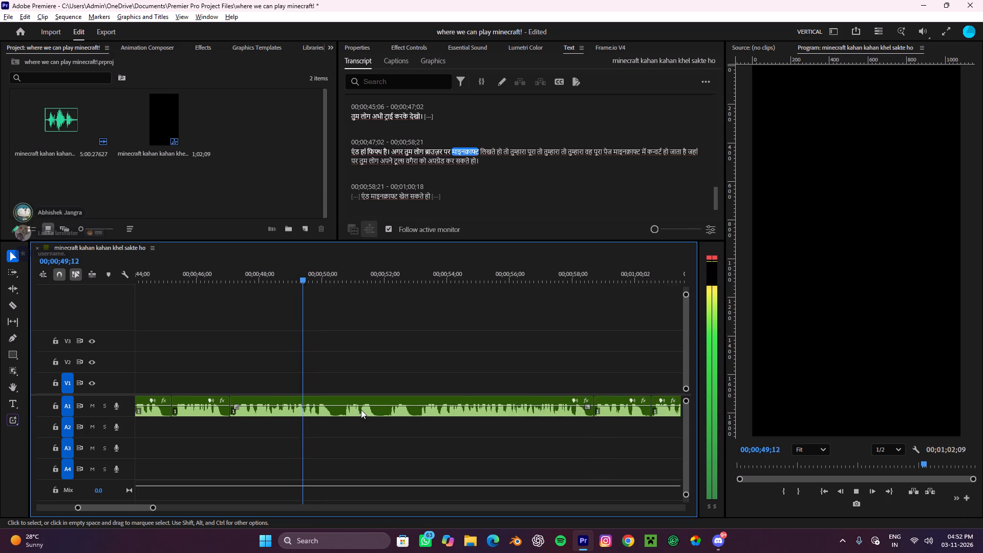
{"action": "key", "text": "space"}
{"action": "key", "text": "c"}
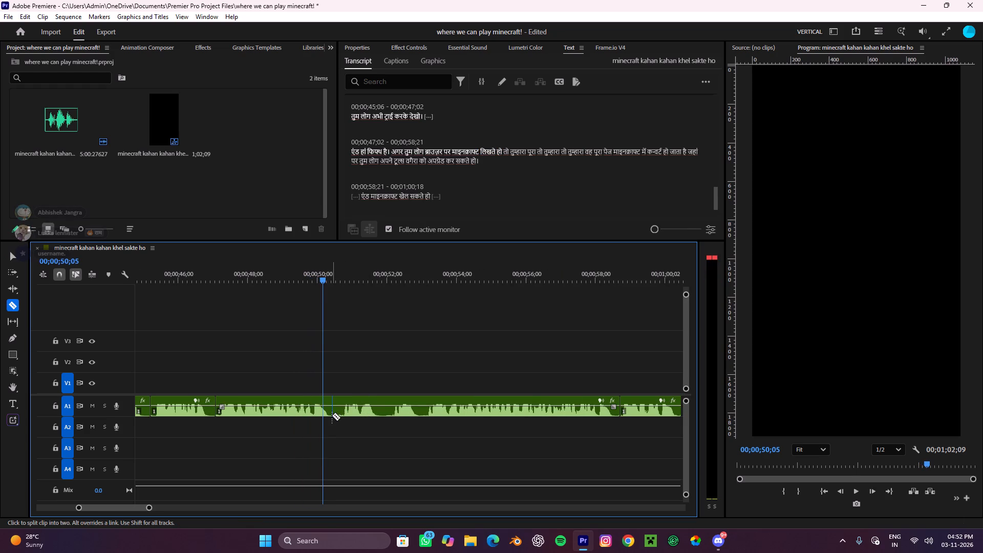
{"action": "left_click", "coordinate": [332, 415]}
{"action": "key", "text": "v"}
Split the A1 voiceover again at about 53 seconds, ripple delete the false start from 00;00;50;13, and play across the join.
{"action": "key", "text": "space"}
{"action": "left_click_drag", "start_coordinate": [328, 278], "coordinate": [430, 400]}
{"action": "key", "text": "space"}
{"action": "scroll", "coordinate": [460, 405], "scroll_direction": "up", "scroll_amount": 2, "text": "alt"}
{"action": "key", "text": "space"}
{"action": "key", "text": "c"}
{"action": "left_click", "coordinate": [417, 410]}
{"action": "key", "text": "v"}
{"action": "left_click_drag", "start_coordinate": [381, 442], "coordinate": [334, 392]}
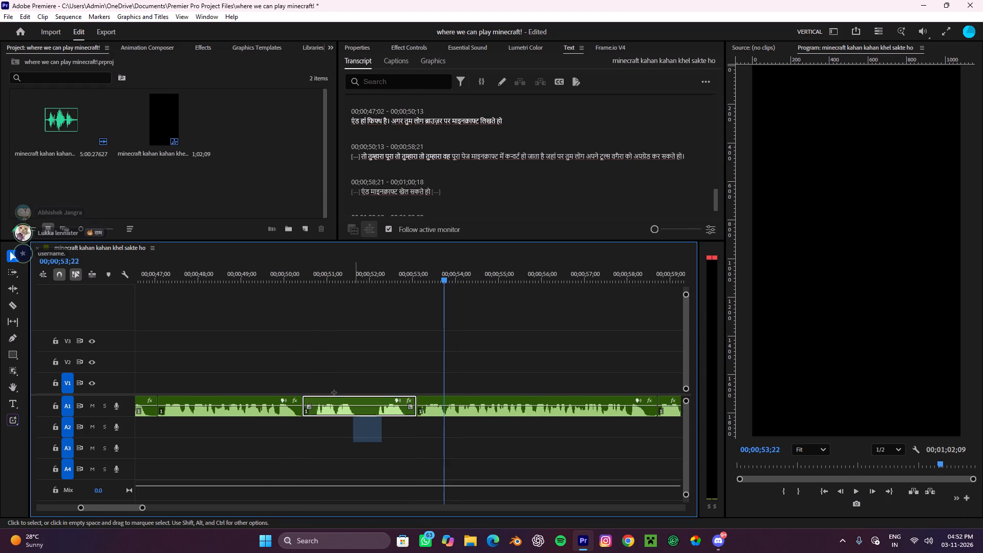
{"action": "left_click_drag", "start_coordinate": [334, 392], "coordinate": [331, 388]}
{"action": "key", "text": "e"}
{"action": "key", "text": "space"}
{"action": "scroll", "coordinate": [410, 397], "scroll_direction": "down", "scroll_amount": 3, "text": "alt"}
{"action": "key", "text": "space"}
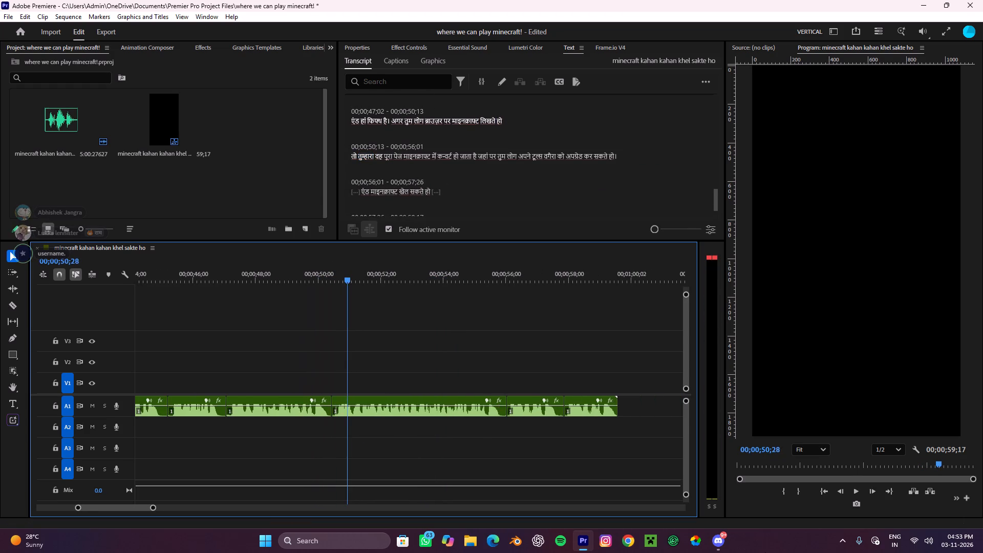
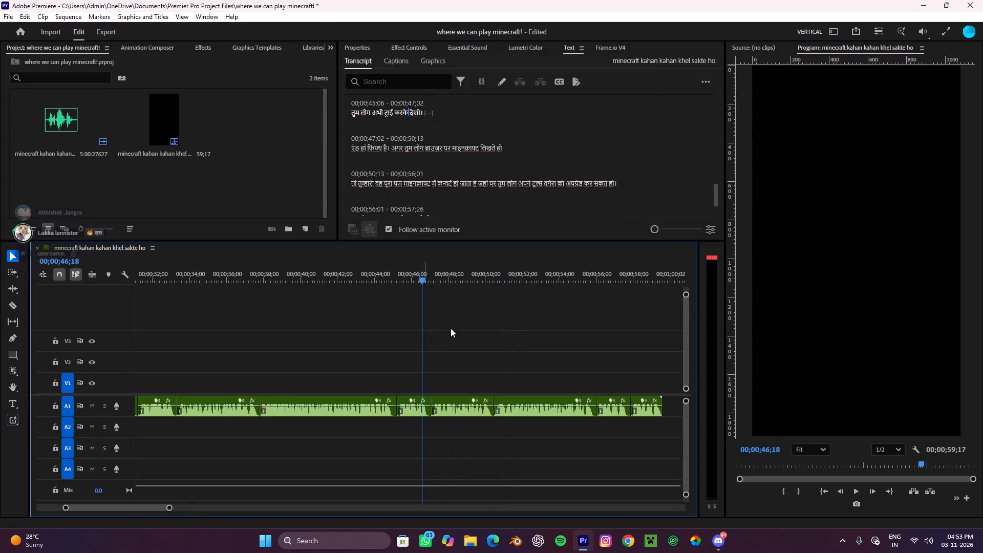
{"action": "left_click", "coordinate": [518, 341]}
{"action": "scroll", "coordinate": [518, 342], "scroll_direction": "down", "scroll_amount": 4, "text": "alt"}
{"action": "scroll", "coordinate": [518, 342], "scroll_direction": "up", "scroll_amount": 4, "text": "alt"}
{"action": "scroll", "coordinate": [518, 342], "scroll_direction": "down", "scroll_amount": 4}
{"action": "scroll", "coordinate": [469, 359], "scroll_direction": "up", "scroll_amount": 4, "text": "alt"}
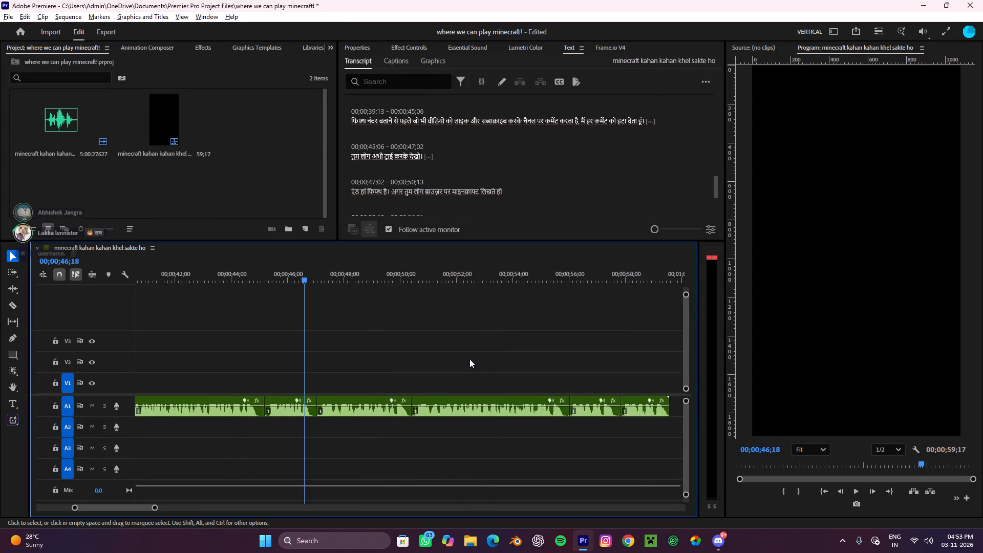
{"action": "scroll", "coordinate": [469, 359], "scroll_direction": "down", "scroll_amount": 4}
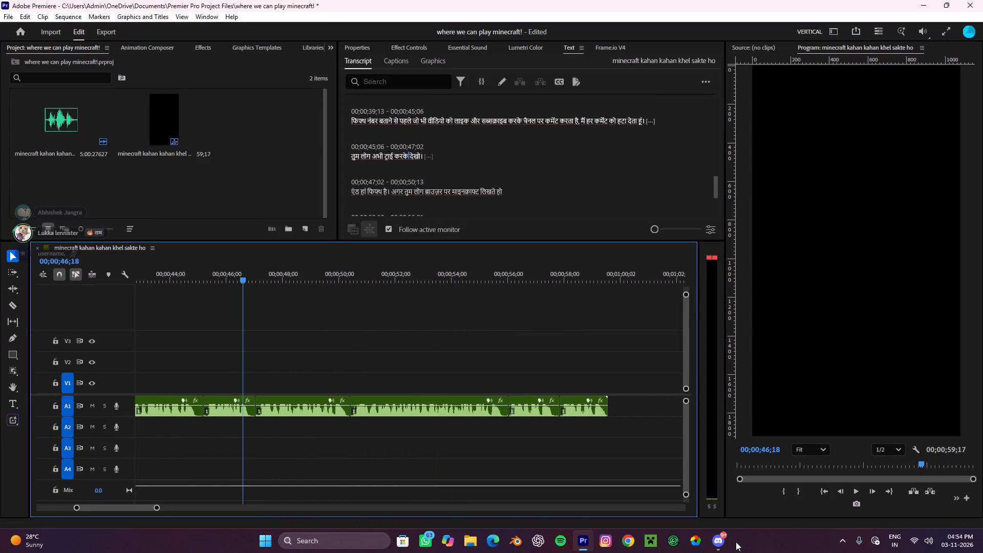
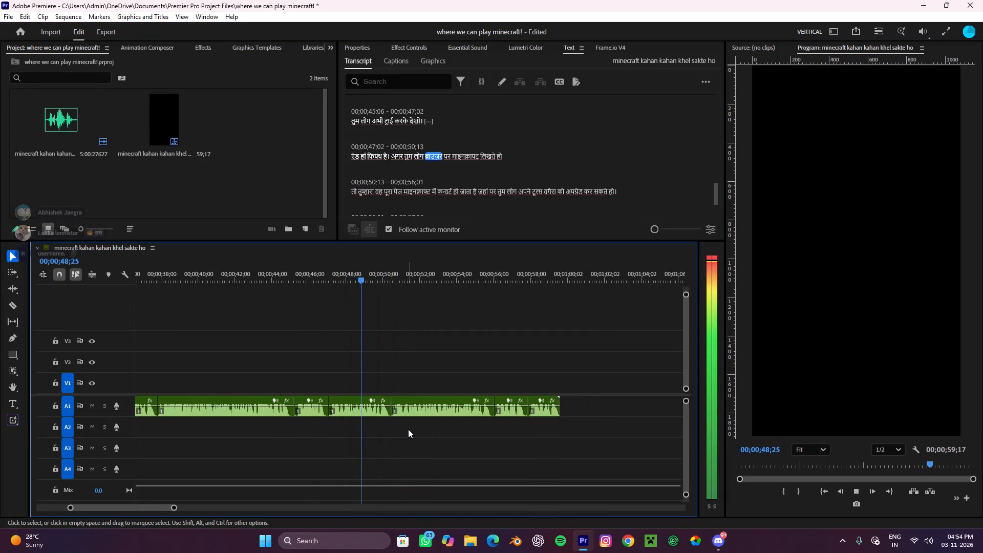
Listen through the closing section of the voiceover on A1, checking the remaining cuts for pauses and repeated takes.
{"action": "scroll", "coordinate": [408, 429], "scroll_direction": "down", "scroll_amount": 4}
{"action": "scroll", "coordinate": [408, 429], "scroll_direction": "up", "scroll_amount": 3, "text": "alt"}
{"action": "scroll", "coordinate": [408, 429], "scroll_direction": "down", "scroll_amount": 4}
{"action": "scroll", "coordinate": [408, 429], "scroll_direction": "down", "scroll_amount": 6, "text": "alt"}
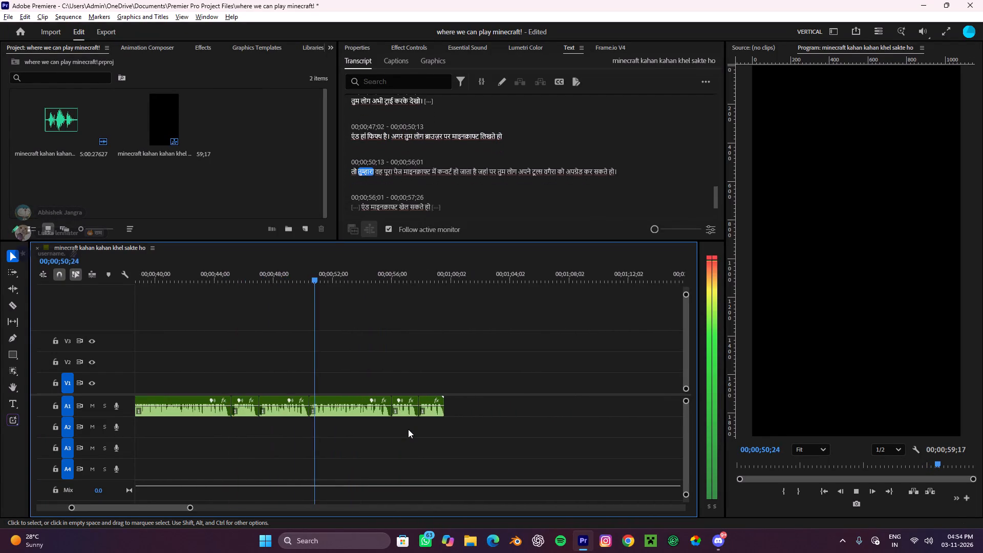
{"action": "scroll", "coordinate": [408, 429], "scroll_direction": "down", "scroll_amount": 3, "text": "alt"}
{"action": "scroll", "coordinate": [408, 429], "scroll_direction": "up", "scroll_amount": 4, "text": "alt"}
{"action": "scroll", "coordinate": [408, 429], "scroll_direction": "down", "scroll_amount": 4}
{"action": "scroll", "coordinate": [382, 432], "scroll_direction": "up", "scroll_amount": 3, "text": "alt"}
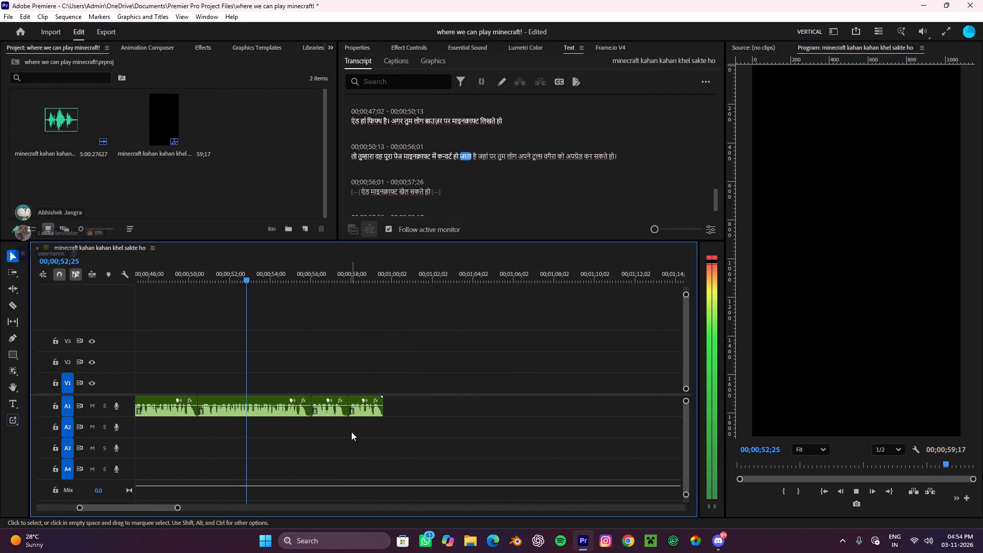
{"action": "left_click", "coordinate": [436, 404]}
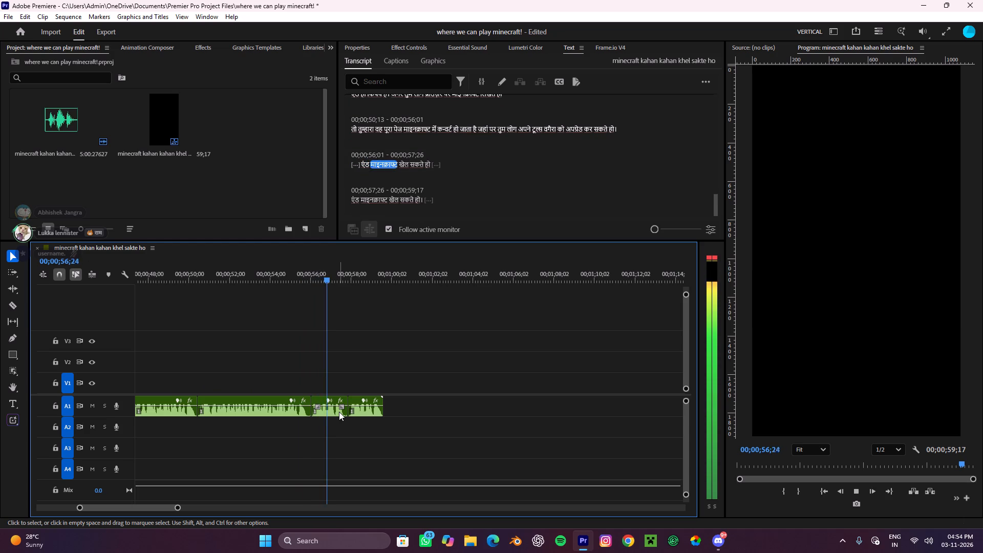
Ripple-delete the first of the two repeated takes of the closing line "एंड माइनक्राफ्ट खेल सकते हो" on A1 and play the ending.
{"action": "key", "text": "space"}
{"action": "left_click_drag", "start_coordinate": [324, 434], "coordinate": [330, 399]}
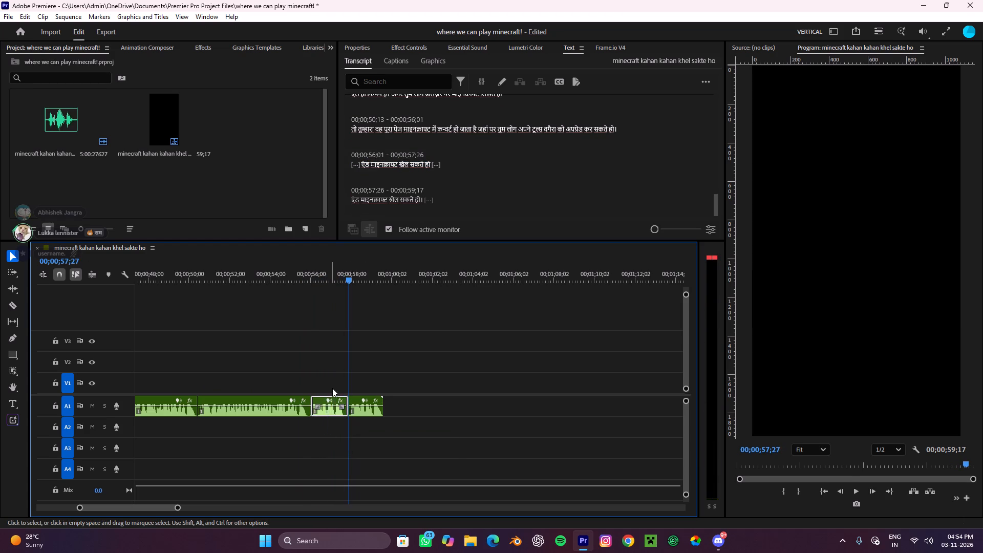
{"action": "key", "text": "e"}
{"action": "key", "text": "space"}
{"action": "scroll", "coordinate": [380, 390], "scroll_direction": "down", "scroll_amount": 16, "text": "alt"}
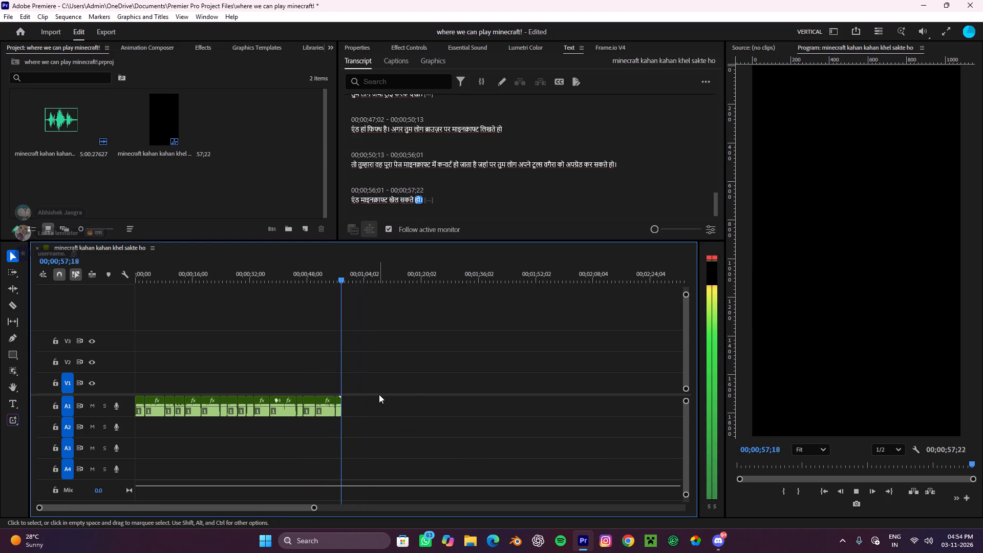
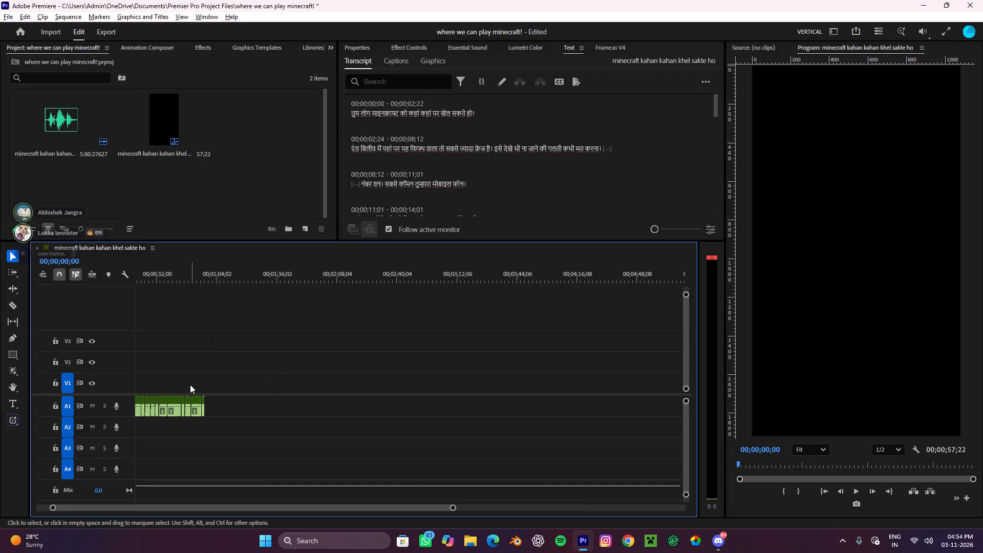
Move the second voiceover clip from A1 down to A2, starting at about 2;10 so it overlaps the first clip's tail.
{"action": "scroll", "coordinate": [190, 384], "scroll_direction": "up", "scroll_amount": 12}
{"action": "scroll", "coordinate": [190, 384], "scroll_direction": "up", "scroll_amount": 11, "text": "alt"}
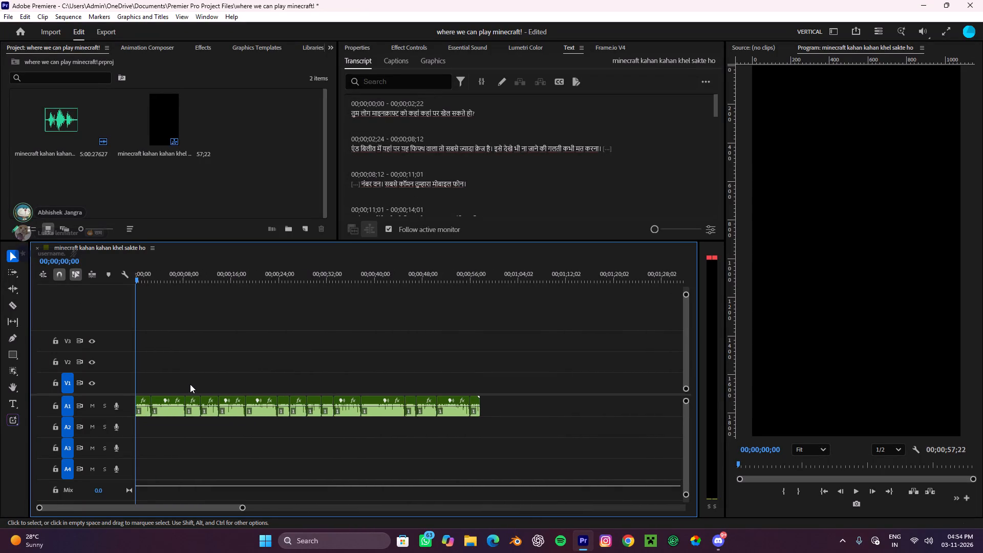
{"action": "scroll", "coordinate": [190, 384], "scroll_direction": "up", "scroll_amount": 17, "text": "alt"}
{"action": "scroll", "coordinate": [171, 365], "scroll_direction": "up", "scroll_amount": 7}
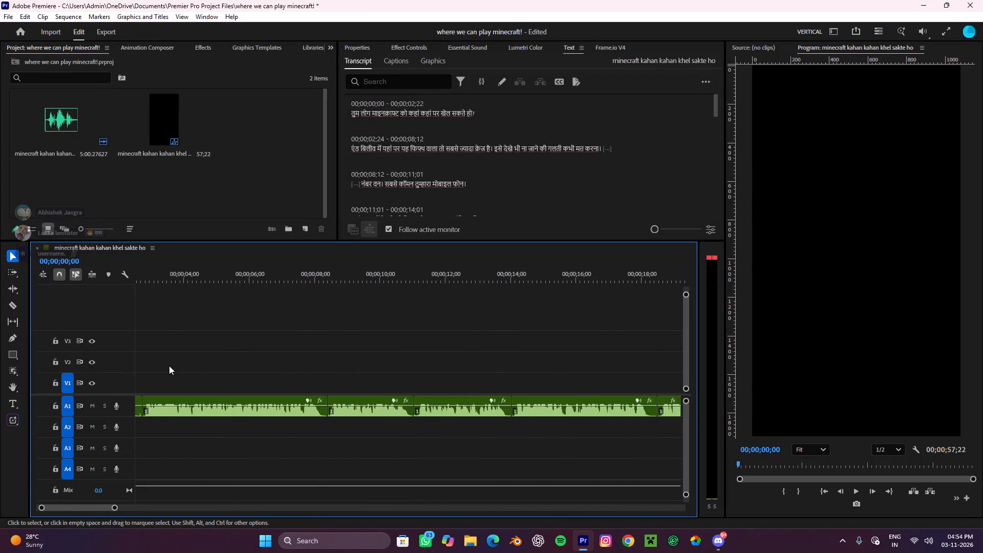
{"action": "scroll", "coordinate": [169, 366], "scroll_direction": "up", "scroll_amount": 3}
{"action": "scroll", "coordinate": [184, 404], "scroll_direction": "up", "scroll_amount": 11}
{"action": "left_click", "coordinate": [301, 401]}
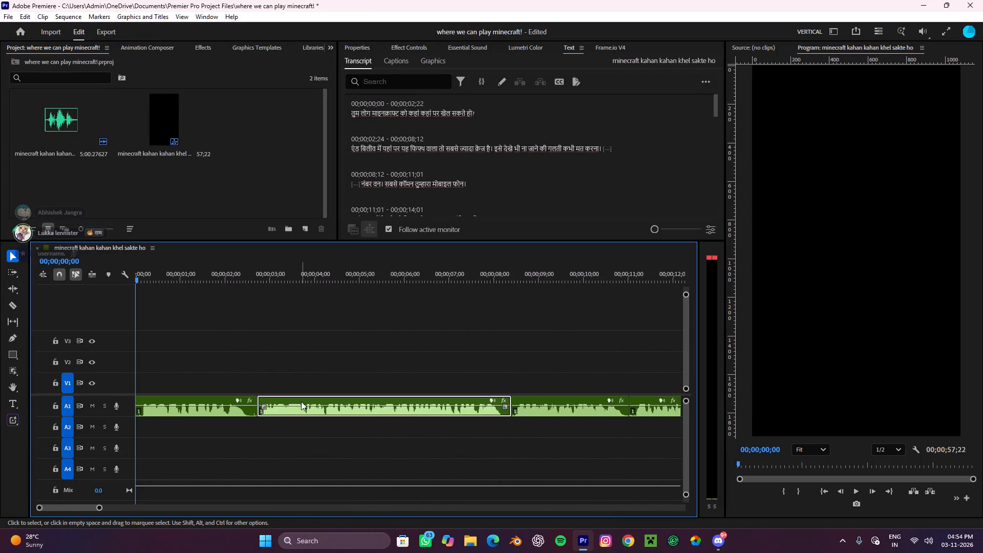
{"action": "left_click_drag", "start_coordinate": [280, 400], "coordinate": [274, 422]}
{"action": "left_click_drag", "start_coordinate": [274, 422], "coordinate": [257, 422]}
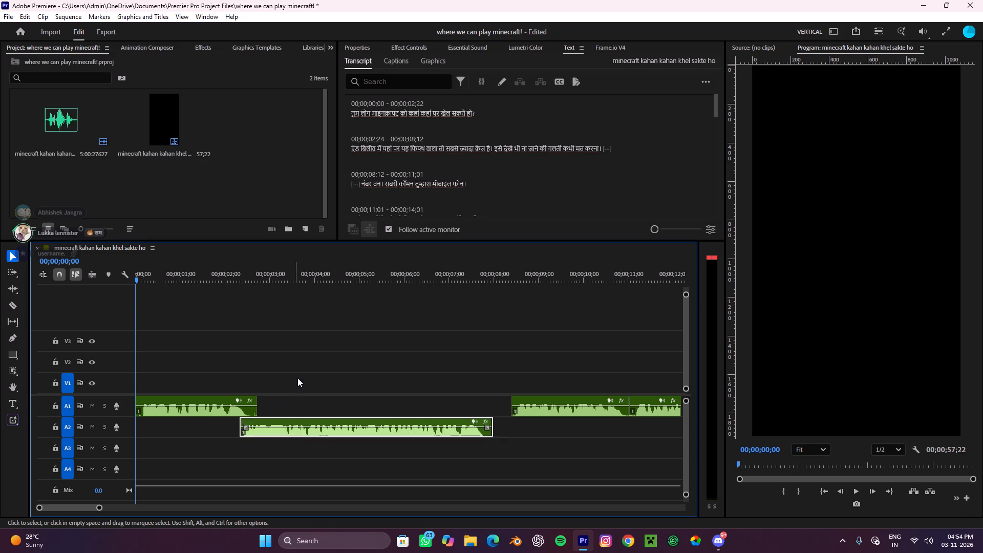
{"action": "left_click", "coordinate": [298, 378]}
Cut about 5 frames off the start of the first A1 clip and ripple-delete that leading piece.
{"action": "scroll", "coordinate": [222, 393], "scroll_direction": "up", "scroll_amount": 16, "text": "alt"}
{"action": "key", "text": "c"}
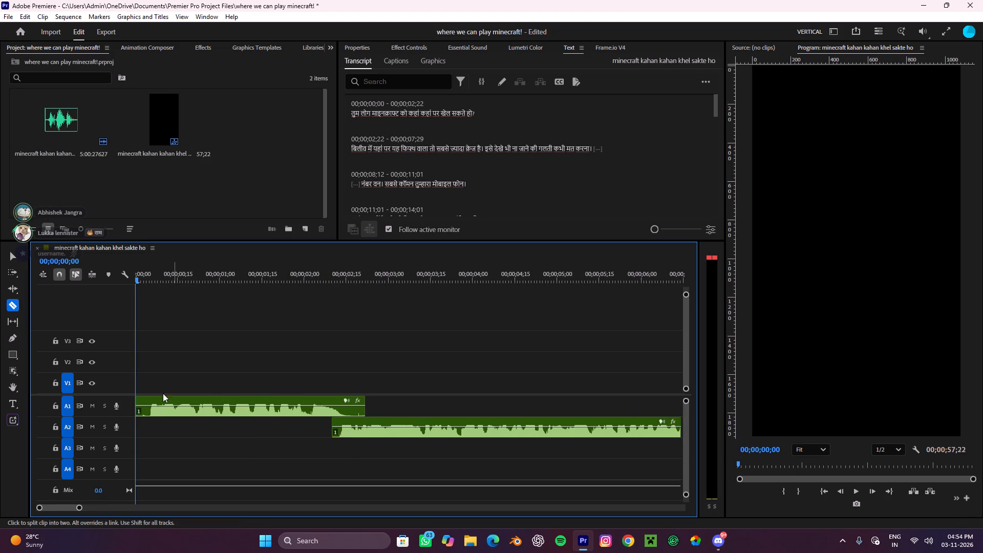
{"action": "left_click", "coordinate": [148, 410]}
{"action": "key", "text": "v"}
{"action": "left_click_drag", "start_coordinate": [144, 430], "coordinate": [137, 403]}
{"action": "key", "text": "e"}
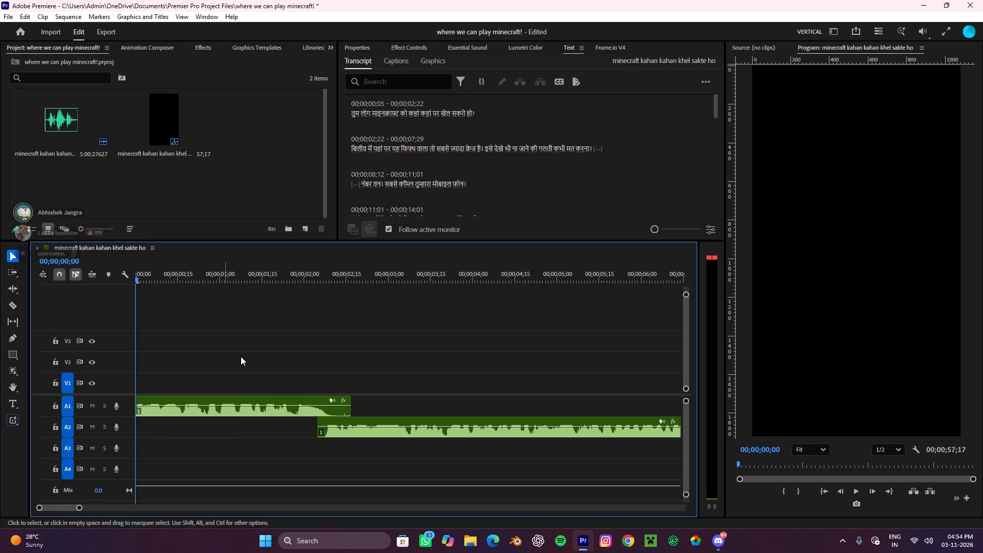
Slide the third clip, "नंबर वन", earlier on A1 to about 7;10 so it overlaps the end of the A2 clip.
{"action": "scroll", "coordinate": [276, 356], "scroll_direction": "down", "scroll_amount": 10, "text": "alt"}
{"action": "key", "text": "space"}
{"action": "left_click", "coordinate": [331, 340]}
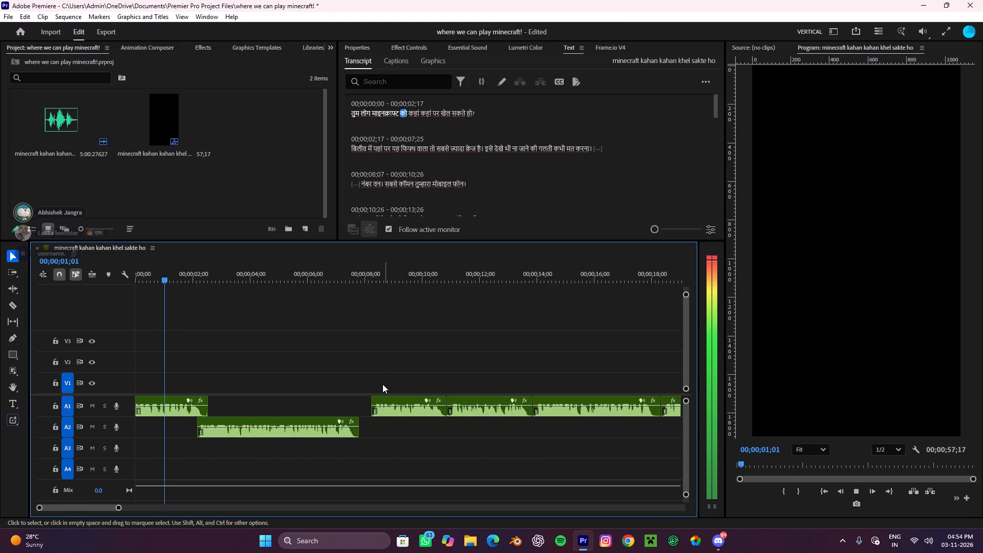
{"action": "key", "text": "space"}
{"action": "left_click_drag", "start_coordinate": [407, 398], "coordinate": [382, 405]}
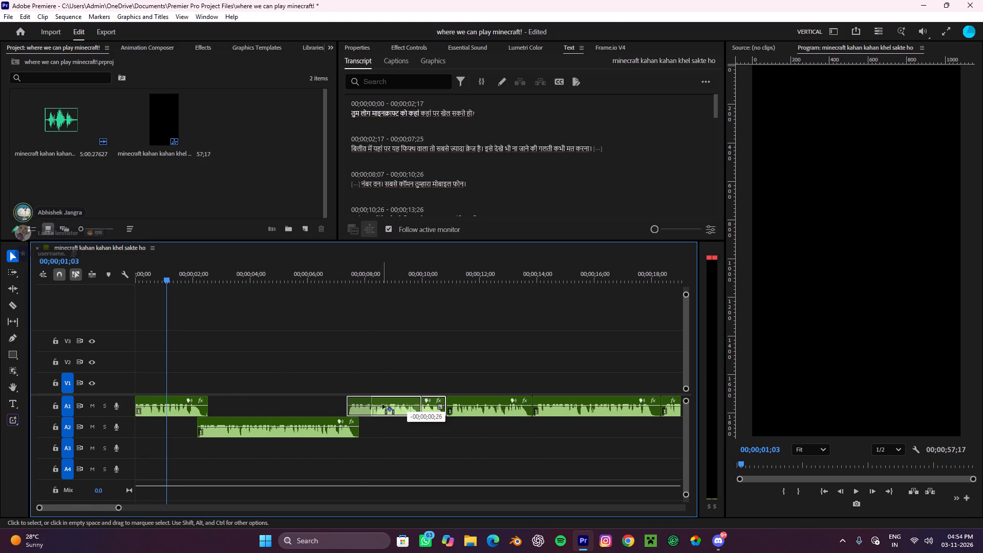
{"action": "left_click_drag", "start_coordinate": [382, 405], "coordinate": [381, 405]}
{"action": "left_click", "coordinate": [401, 380]}
Play the new overlap, and move the fourth clip, about Pocket Edition, to A2 at about 9;20 over the third clip's tail.
{"action": "left_click", "coordinate": [326, 268]}
{"action": "key", "text": "space"}
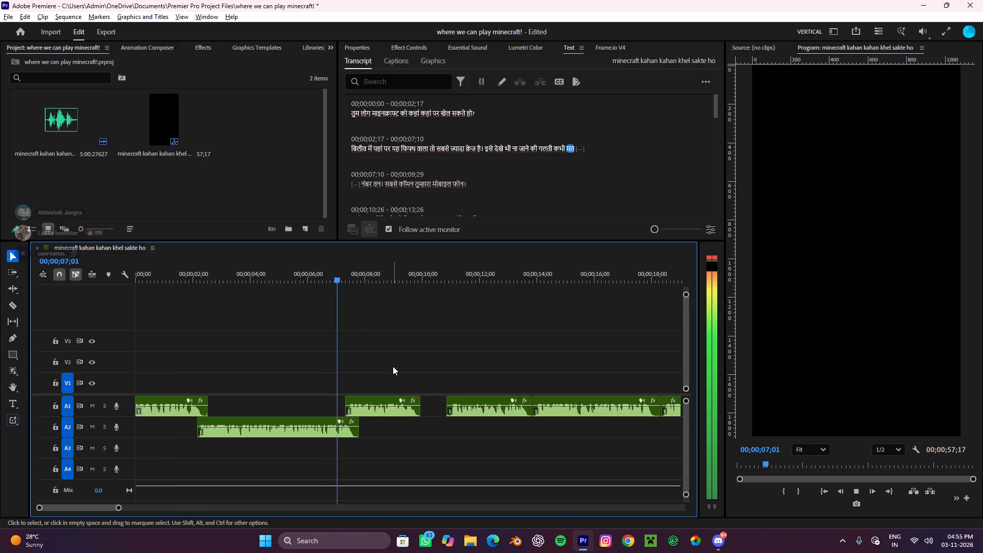
{"action": "scroll", "coordinate": [393, 366], "scroll_direction": "up", "scroll_amount": 1, "text": "alt"}
{"action": "key", "text": "space"}
{"action": "left_click_drag", "start_coordinate": [476, 401], "coordinate": [439, 428]}
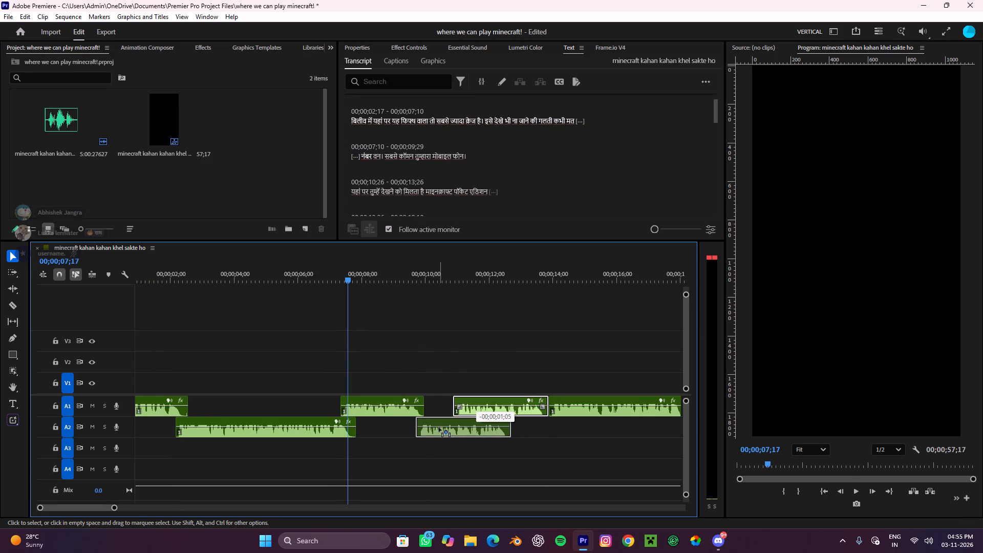
{"action": "left_click_drag", "start_coordinate": [439, 428], "coordinate": [438, 428]}
{"action": "left_click", "coordinate": [466, 385]}
Listen to the join and slide the fifth clip, "जिसे तुम लोग", earlier on A1 to about 12;07, overlapping the Pocket Edition clip's tail.
{"action": "scroll", "coordinate": [412, 419], "scroll_direction": "up", "scroll_amount": 8, "text": "alt"}
{"action": "key", "text": "space"}
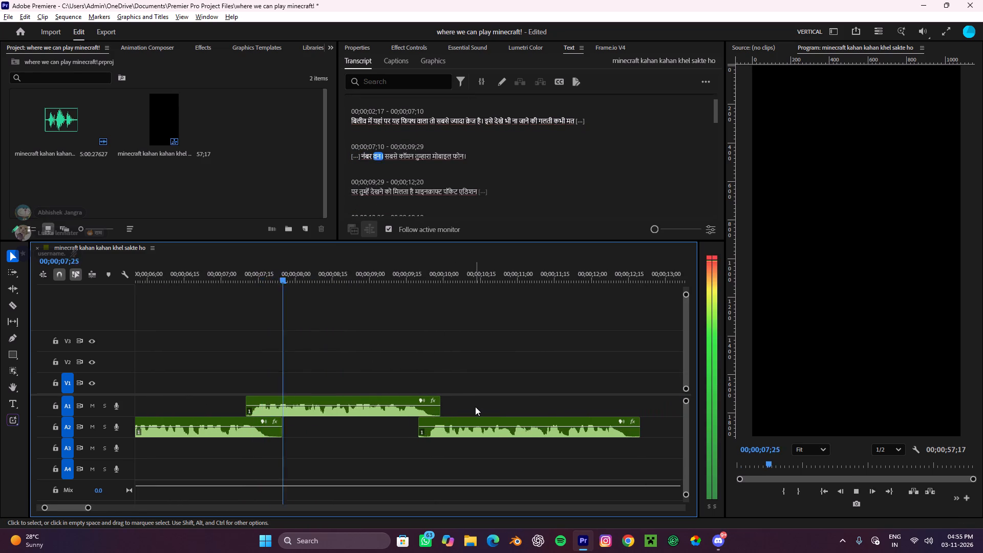
{"action": "scroll", "coordinate": [475, 407], "scroll_direction": "down", "scroll_amount": 14, "text": "alt"}
{"action": "scroll", "coordinate": [362, 399], "scroll_direction": "up", "scroll_amount": 5, "text": "alt"}
{"action": "scroll", "coordinate": [304, 401], "scroll_direction": "up", "scroll_amount": 5, "text": "alt"}
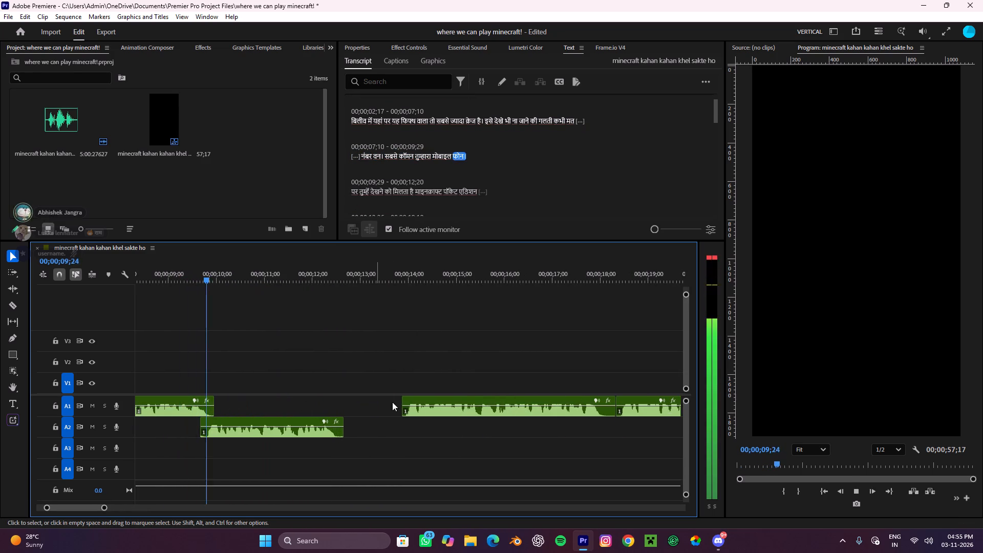
{"action": "key", "text": "space"}
{"action": "left_click_drag", "start_coordinate": [435, 401], "coordinate": [357, 406]}
{"action": "left_click", "coordinate": [347, 356]}
Move the sixth clip, "नंबर टू हमारे कंप्यूटर्स", to A2, fine-tuning its start at about 16 s to slightly overlap the fifth clip's end.
{"action": "key", "text": "space"}
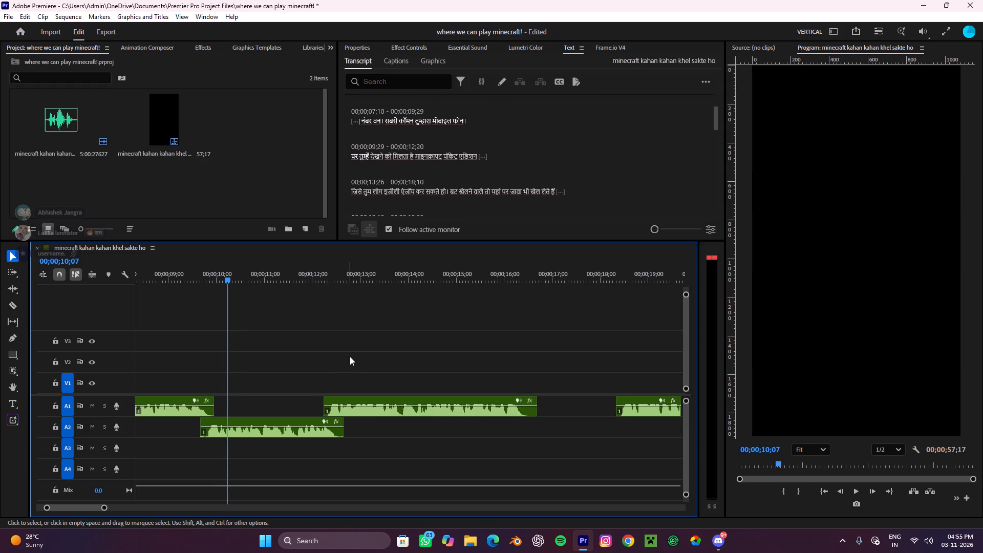
{"action": "scroll", "coordinate": [353, 356], "scroll_direction": "down", "scroll_amount": 8, "text": "alt"}
{"action": "scroll", "coordinate": [438, 423], "scroll_direction": "up", "scroll_amount": 4, "text": "alt"}
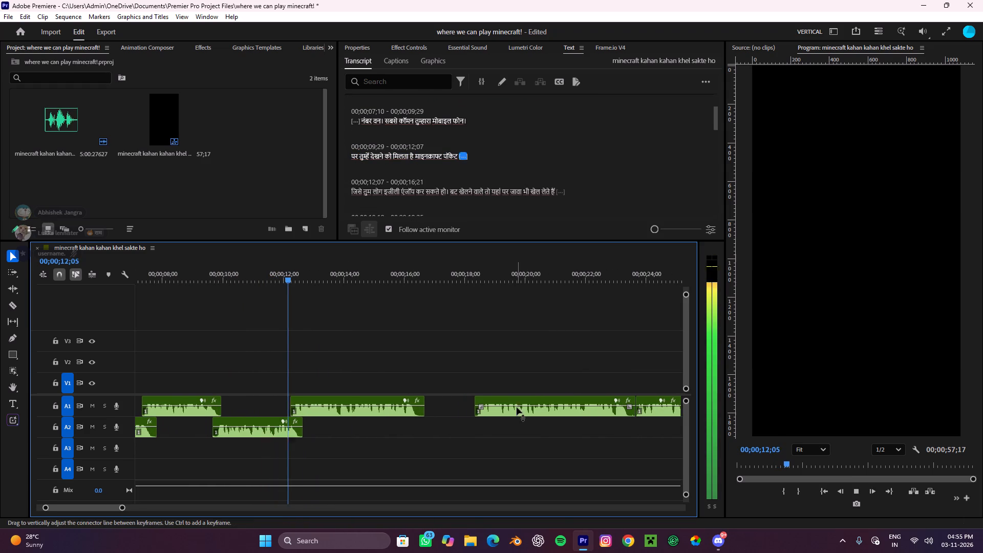
{"action": "key", "text": "space"}
{"action": "left_click_drag", "start_coordinate": [518, 398], "coordinate": [452, 429]}
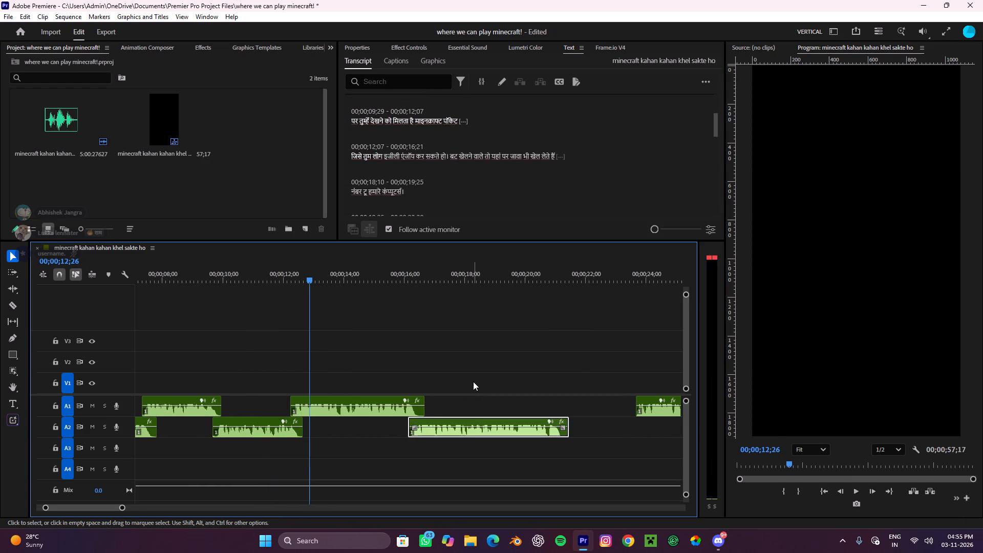
{"action": "left_click", "coordinate": [473, 381]}
{"action": "key", "text": "space"}
{"action": "scroll", "coordinate": [464, 385], "scroll_direction": "up", "scroll_amount": 4, "text": "alt"}
{"action": "key", "text": "space"}
{"action": "left_click_drag", "start_coordinate": [388, 422], "coordinate": [396, 421]}
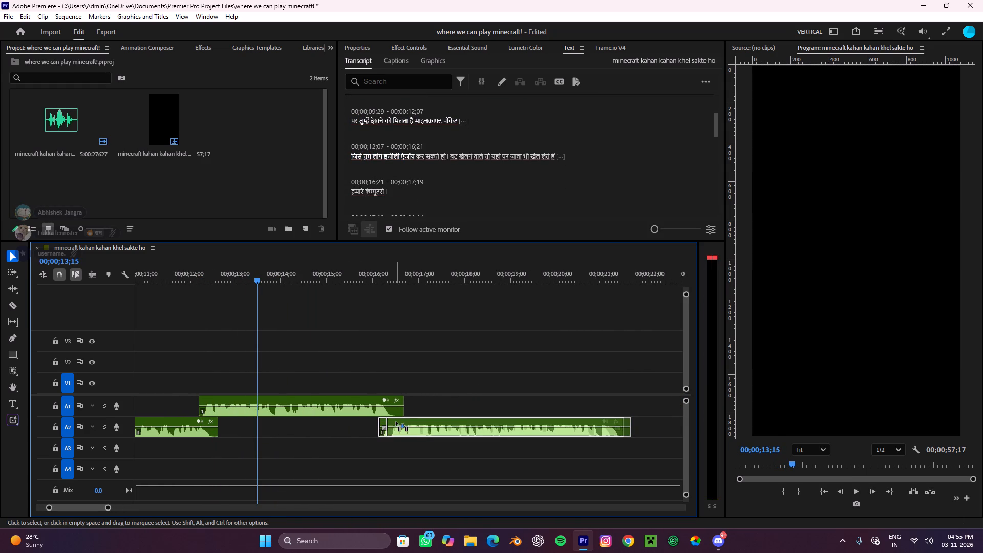
{"action": "left_click_drag", "start_coordinate": [396, 421], "coordinate": [393, 421]}
{"action": "left_click", "coordinate": [442, 380]}
Slide the seventh clip earlier on A1 to about 21;02, overlapping the sixth clip's tail on A2, and play the edited section.
{"action": "key", "text": "space"}
{"action": "scroll", "coordinate": [442, 380], "scroll_direction": "down", "scroll_amount": 9, "text": "alt"}
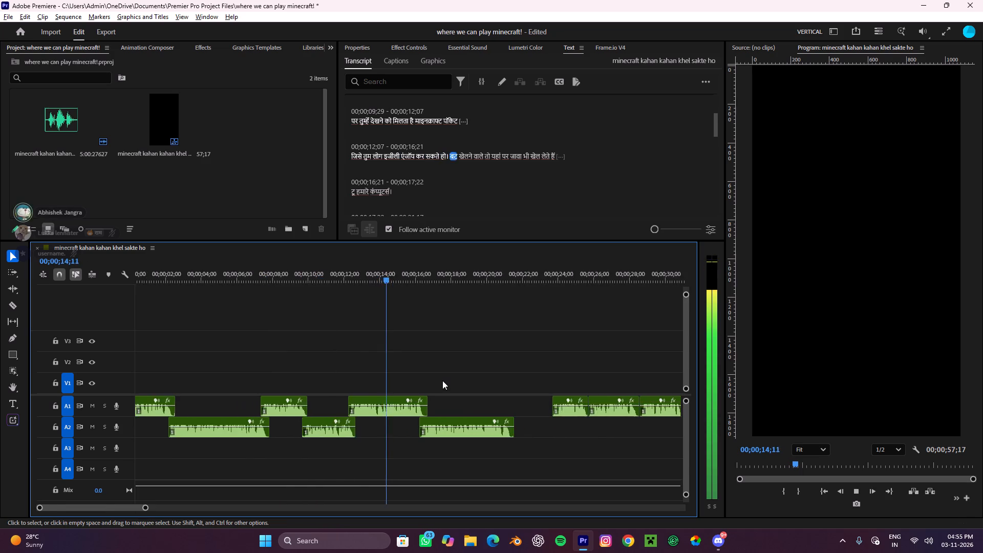
{"action": "scroll", "coordinate": [442, 380], "scroll_direction": "up", "scroll_amount": 5, "text": "alt"}
{"action": "scroll", "coordinate": [442, 380], "scroll_direction": "down", "scroll_amount": 8}
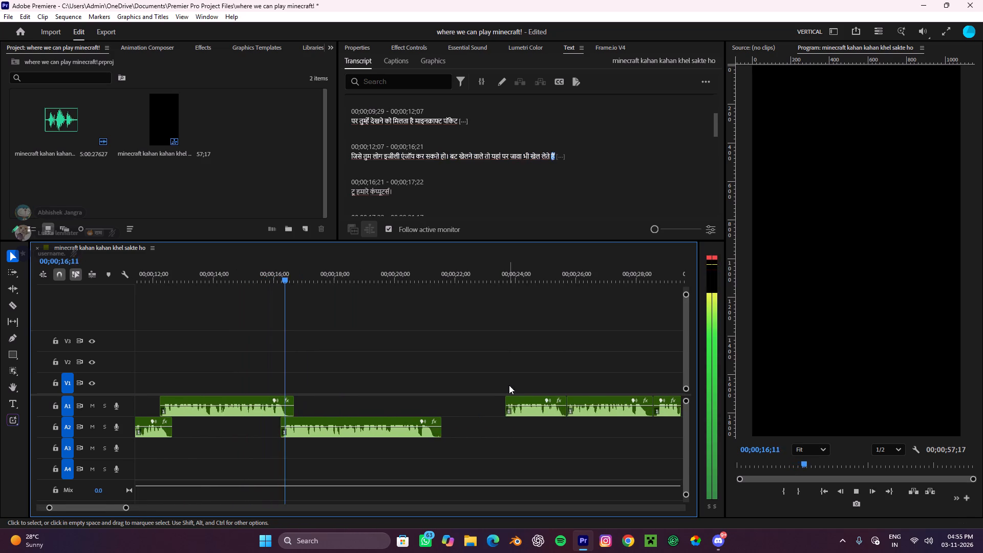
{"action": "key", "text": "space"}
{"action": "left_click_drag", "start_coordinate": [523, 399], "coordinate": [444, 401]}
{"action": "left_click", "coordinate": [469, 376]}
{"action": "key", "text": "space"}
{"action": "scroll", "coordinate": [470, 376], "scroll_direction": "down", "scroll_amount": 4, "text": "alt"}
{"action": "key", "text": "space"}
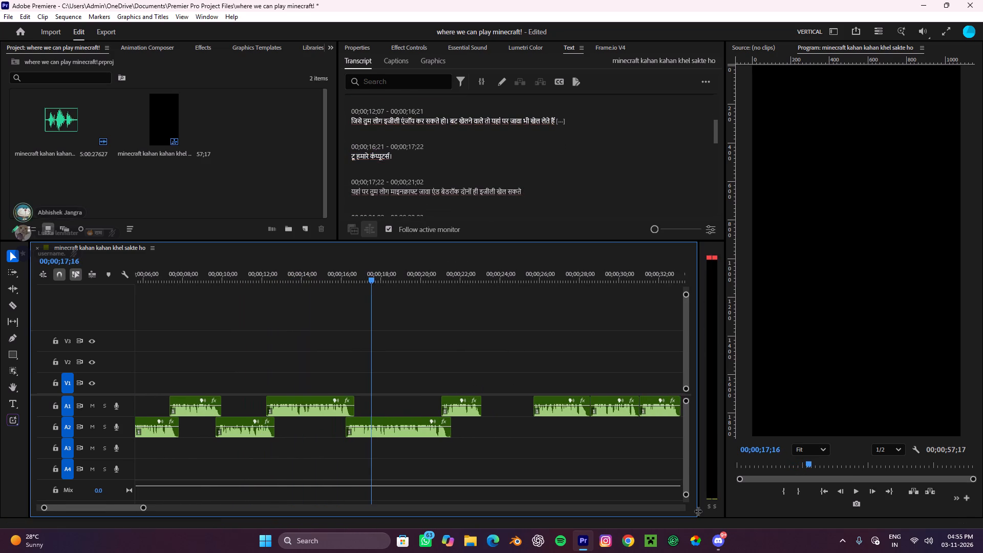
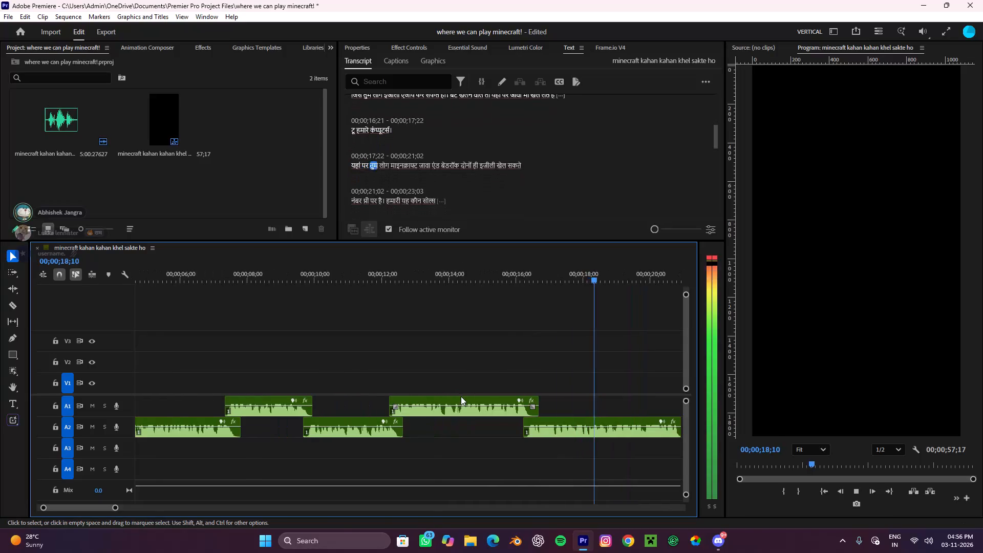
Move the eighth clip, about mostly playing Bedrock Edition, to A2 at about 22;27, slightly overlapping the seventh clip's tail.
{"action": "scroll", "coordinate": [461, 395], "scroll_direction": "down", "scroll_amount": 3, "text": "alt"}
{"action": "scroll", "coordinate": [461, 395], "scroll_direction": "up", "scroll_amount": 1, "text": "alt"}
{"action": "scroll", "coordinate": [461, 395], "scroll_direction": "down", "scroll_amount": 1, "text": "alt"}
{"action": "scroll", "coordinate": [461, 395], "scroll_direction": "up", "scroll_amount": 3, "text": "alt"}
{"action": "scroll", "coordinate": [461, 395], "scroll_direction": "down", "scroll_amount": 5}
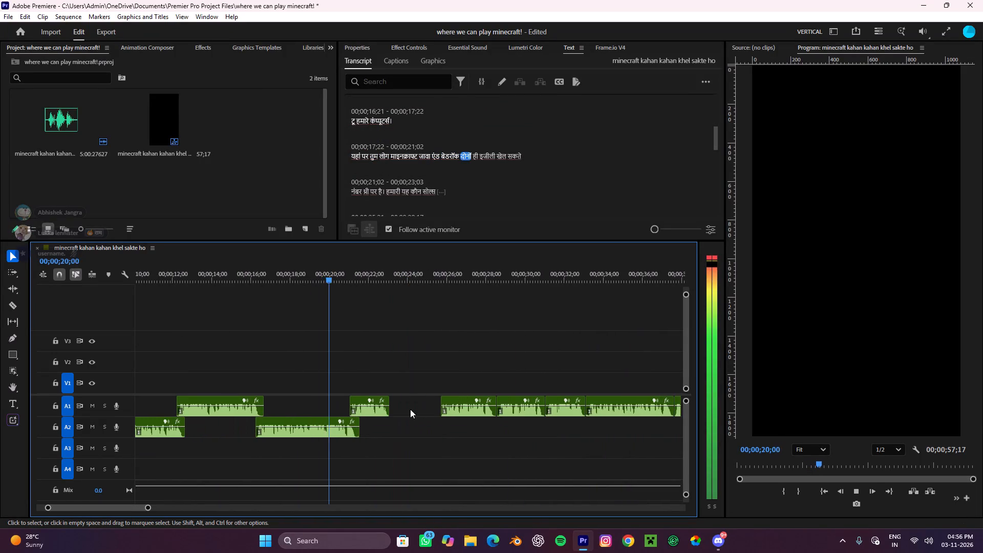
{"action": "scroll", "coordinate": [410, 410], "scroll_direction": "up", "scroll_amount": 4, "text": "alt"}
{"action": "key", "text": "space"}
{"action": "left_click_drag", "start_coordinate": [490, 399], "coordinate": [416, 430]}
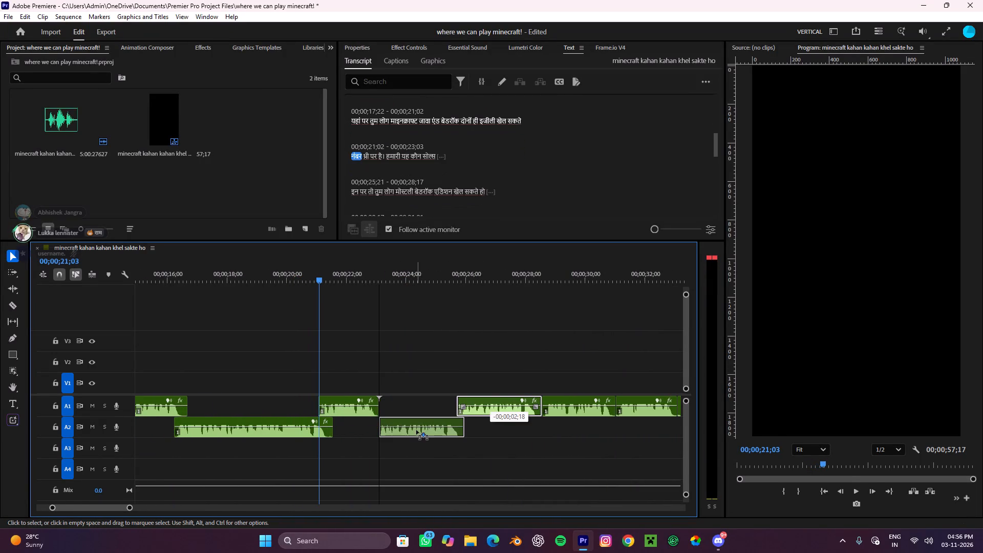
{"action": "left_click_drag", "start_coordinate": [416, 430], "coordinate": [413, 430]}
{"action": "scroll", "coordinate": [381, 426], "scroll_direction": "up", "scroll_amount": 8, "text": "alt"}
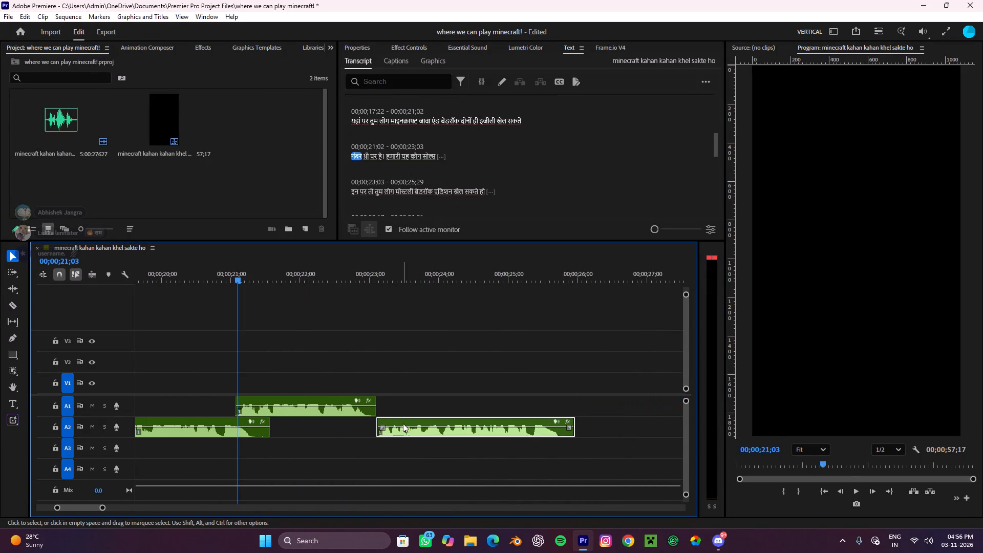
{"action": "left_click_drag", "start_coordinate": [406, 422], "coordinate": [392, 425]}
{"action": "left_click", "coordinate": [407, 393]}
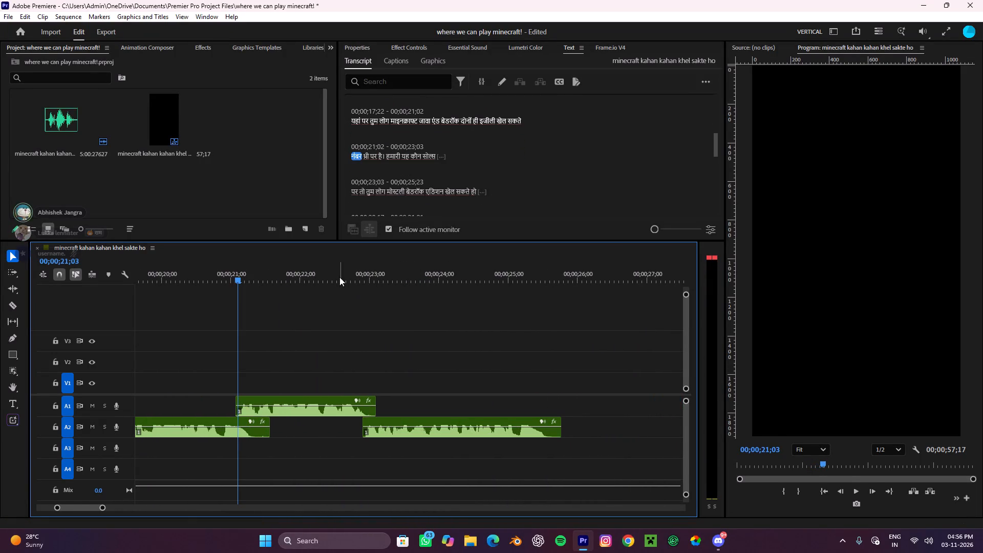
Play the join from about 22;17 and slide the ninth clip earlier on A1 to about 25;09, over the eighth clip's tail.
{"action": "left_click", "coordinate": [339, 277]}
{"action": "key", "text": "space"}
{"action": "scroll", "coordinate": [381, 313], "scroll_direction": "down", "scroll_amount": 8, "text": "alt"}
{"action": "scroll", "coordinate": [379, 329], "scroll_direction": "up", "scroll_amount": 5, "text": "alt"}
{"action": "scroll", "coordinate": [379, 329], "scroll_direction": "down", "scroll_amount": 5, "text": "alt"}
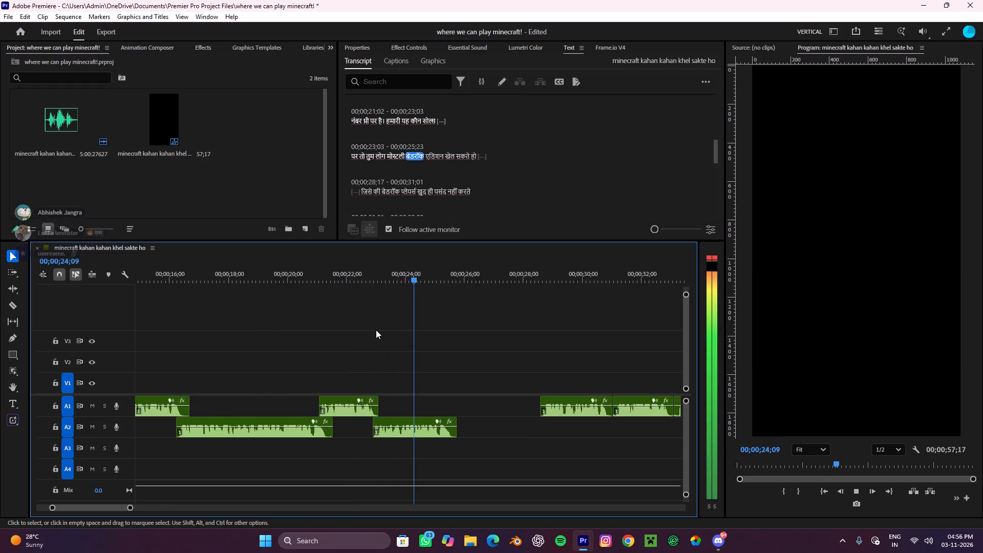
{"action": "scroll", "coordinate": [376, 330], "scroll_direction": "down", "scroll_amount": 4, "text": "alt"}
{"action": "scroll", "coordinate": [368, 333], "scroll_direction": "up", "scroll_amount": 4, "text": "alt"}
{"action": "key", "text": "space"}
{"action": "left_click_drag", "start_coordinate": [577, 398], "coordinate": [571, 398]}
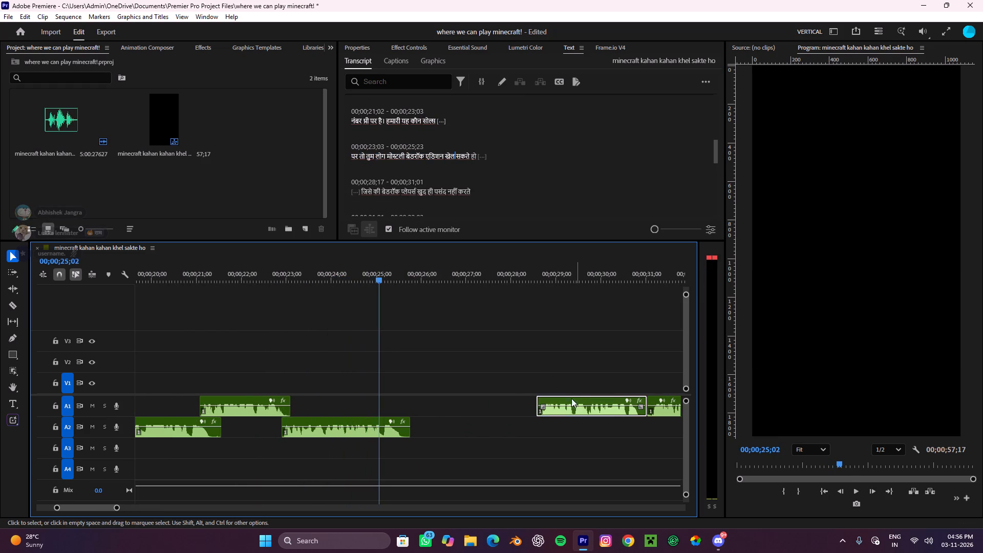
{"action": "left_click_drag", "start_coordinate": [571, 398], "coordinate": [430, 406]}
{"action": "left_click", "coordinate": [458, 355]}
Listen on and move the tenth clip, "नंबर फोर्थ पर है हमारा ब्राउज़र", to A2 at about 27;14, overlapping the ninth clip's end.
{"action": "key", "text": "space"}
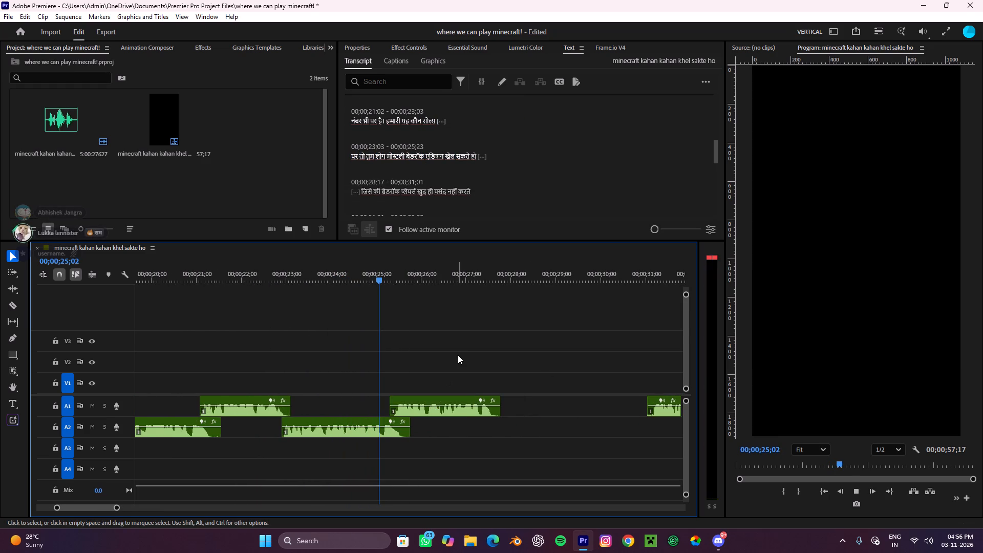
{"action": "scroll", "coordinate": [458, 355], "scroll_direction": "down", "scroll_amount": 8, "text": "alt"}
{"action": "scroll", "coordinate": [473, 358], "scroll_direction": "up", "scroll_amount": 4, "text": "alt"}
{"action": "key", "text": "space"}
{"action": "scroll", "coordinate": [597, 411], "scroll_direction": "up", "scroll_amount": 4, "text": "alt"}
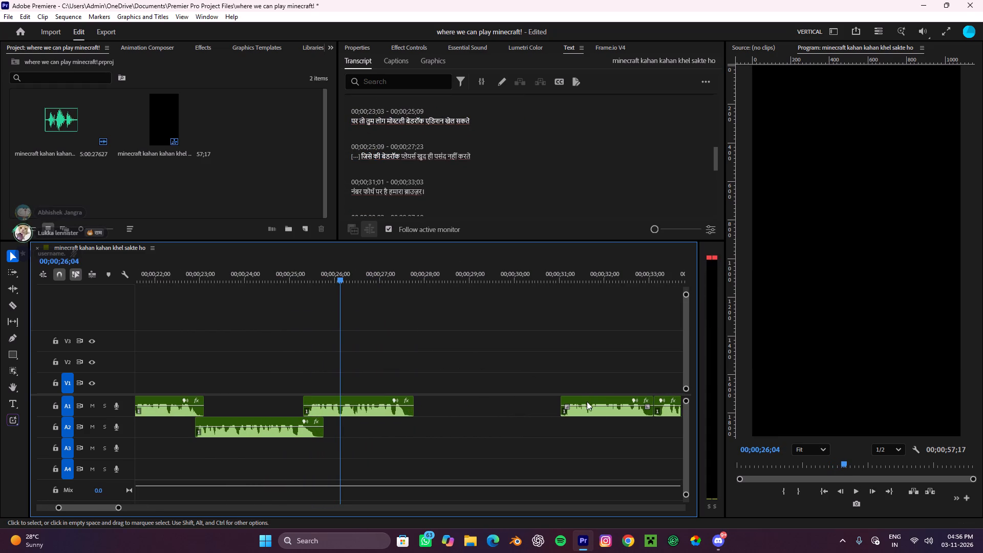
{"action": "left_click_drag", "start_coordinate": [586, 398], "coordinate": [425, 432]}
{"action": "left_click", "coordinate": [446, 363]}
Play the new overlap and slide the eleventh clip, "यहां पर तुम लोग ईगल क्राफ्ट", earlier on A1 to about 28;29.
{"action": "key", "text": "space"}
{"action": "scroll", "coordinate": [446, 363], "scroll_direction": "down", "scroll_amount": 4, "text": "alt"}
{"action": "scroll", "coordinate": [445, 369], "scroll_direction": "up", "scroll_amount": 4, "text": "alt"}
{"action": "scroll", "coordinate": [445, 369], "scroll_direction": "down", "scroll_amount": 4}
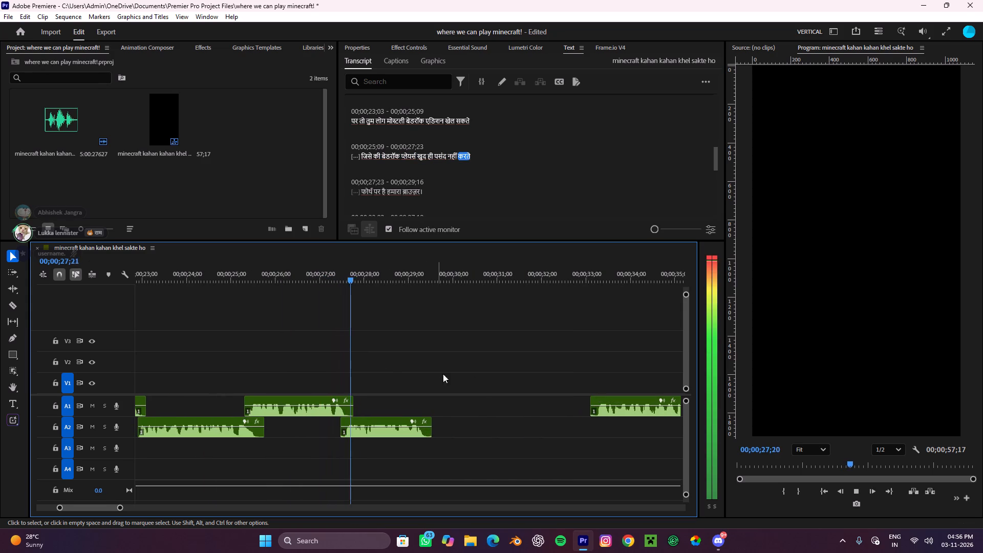
{"action": "key", "text": "space"}
{"action": "left_click_drag", "start_coordinate": [624, 400], "coordinate": [445, 407]}
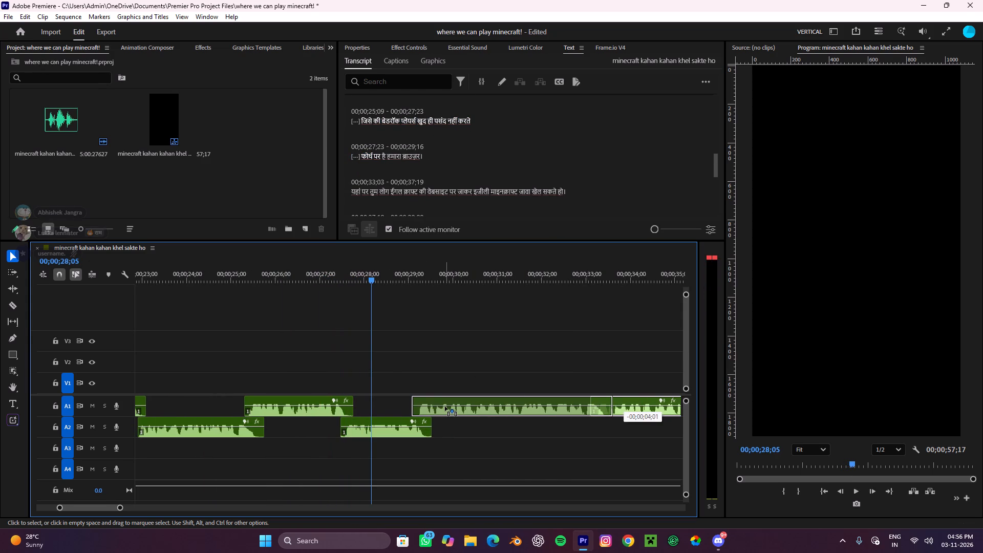
{"action": "left_click_drag", "start_coordinate": [445, 407], "coordinate": [440, 406]}
{"action": "left_click", "coordinate": [475, 365]}
Play the section and move the twelfth clip, "एंड फाइनली सबसे ज़्यादा क्रेज़ी", to A2 at about 33;06, overlapping the eleventh clip's tail.
{"action": "scroll", "coordinate": [477, 365], "scroll_direction": "down", "scroll_amount": 4, "text": "alt"}
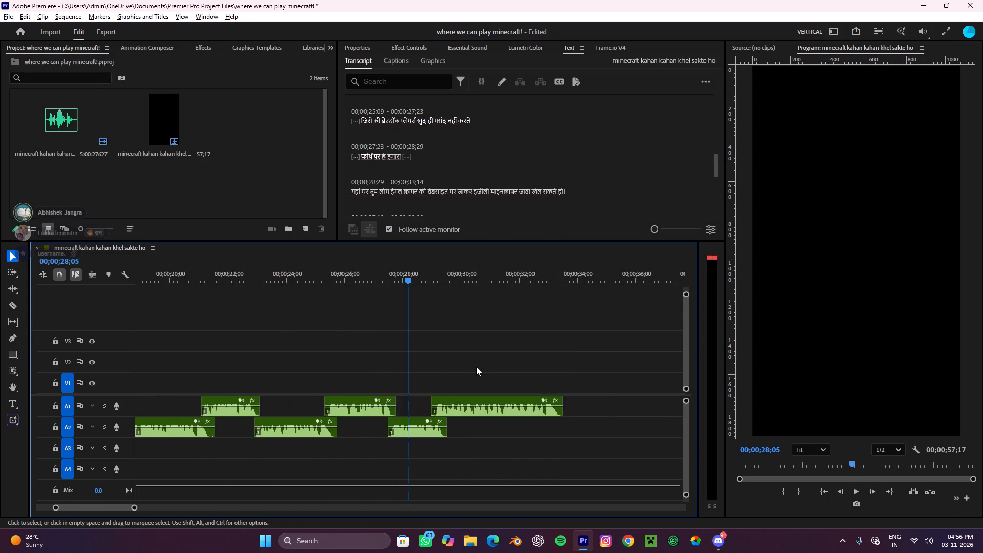
{"action": "scroll", "coordinate": [476, 367], "scroll_direction": "down", "scroll_amount": 4, "text": "alt"}
{"action": "scroll", "coordinate": [476, 367], "scroll_direction": "up", "scroll_amount": 4, "text": "alt"}
{"action": "scroll", "coordinate": [476, 367], "scroll_direction": "down", "scroll_amount": 7}
{"action": "scroll", "coordinate": [476, 367], "scroll_direction": "up", "scroll_amount": 3, "text": "alt"}
{"action": "scroll", "coordinate": [476, 367], "scroll_direction": "down", "scroll_amount": 4}
{"action": "key", "text": "space"}
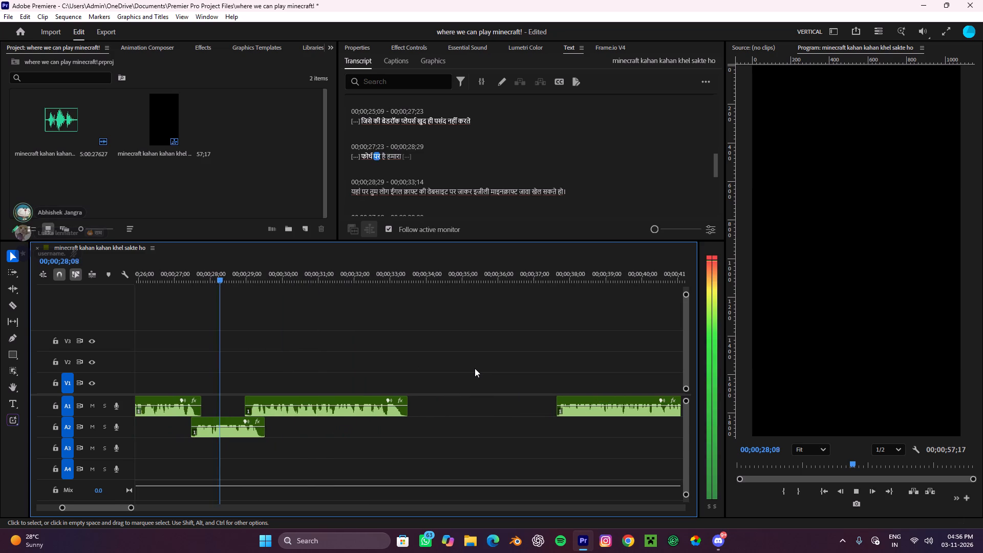
{"action": "scroll", "coordinate": [475, 368], "scroll_direction": "down", "scroll_amount": 4}
{"action": "key", "text": "space"}
{"action": "left_click_drag", "start_coordinate": [535, 400], "coordinate": [389, 429]}
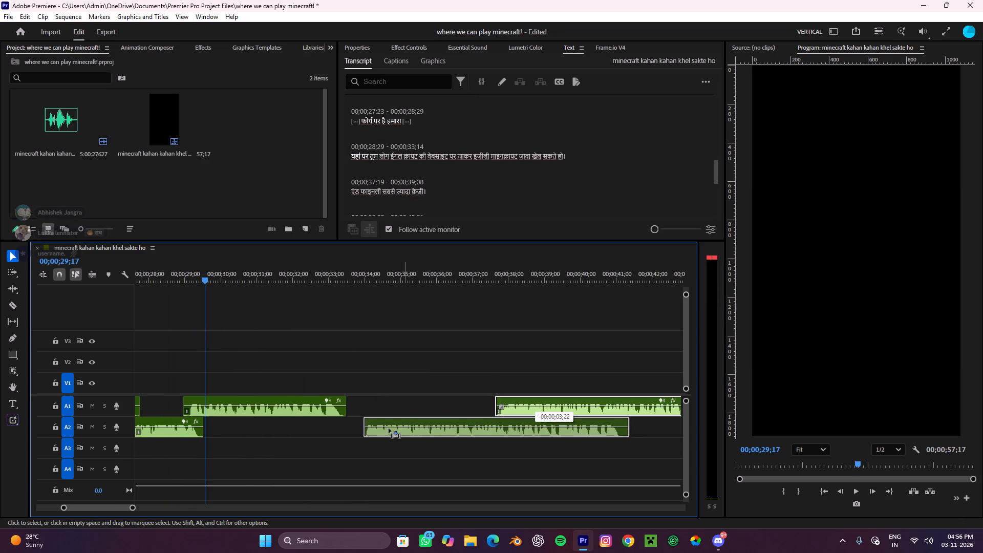
{"action": "left_click_drag", "start_coordinate": [389, 429], "coordinate": [373, 430]}
{"action": "left_click", "coordinate": [402, 384]}
Listen on and slide the thirteenth clip, "तुम लोग अभी ट्राई करके देखो", earlier on A1 to about 39;28, over the twelfth clip's tail.
{"action": "key", "text": "space"}
{"action": "scroll", "coordinate": [402, 384], "scroll_direction": "down", "scroll_amount": 8, "text": "alt"}
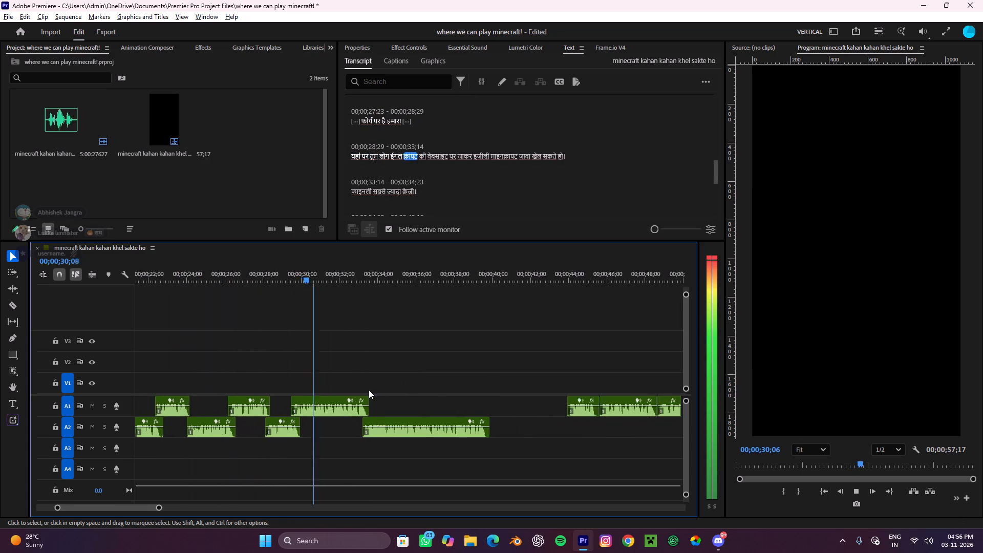
{"action": "scroll", "coordinate": [369, 390], "scroll_direction": "down", "scroll_amount": 5, "text": "alt"}
{"action": "scroll", "coordinate": [361, 392], "scroll_direction": "up", "scroll_amount": 5, "text": "alt"}
{"action": "scroll", "coordinate": [361, 392], "scroll_direction": "down", "scroll_amount": 5}
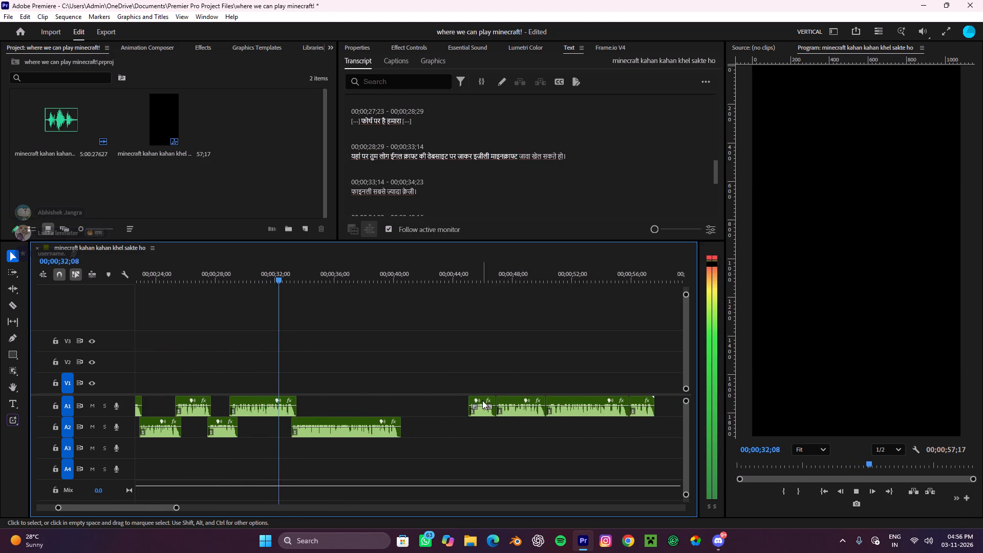
{"action": "scroll", "coordinate": [481, 401], "scroll_direction": "up", "scroll_amount": 4, "text": "alt"}
{"action": "left_click_drag", "start_coordinate": [472, 401], "coordinate": [356, 406]}
{"action": "left_click", "coordinate": [390, 379]}
Keep listening and move the fourteenth clip, "हां फिफ्थ है", to A2 at about 41;12, overlapping the thirteenth clip's end.
{"action": "scroll", "coordinate": [365, 409], "scroll_direction": "up", "scroll_amount": 5}
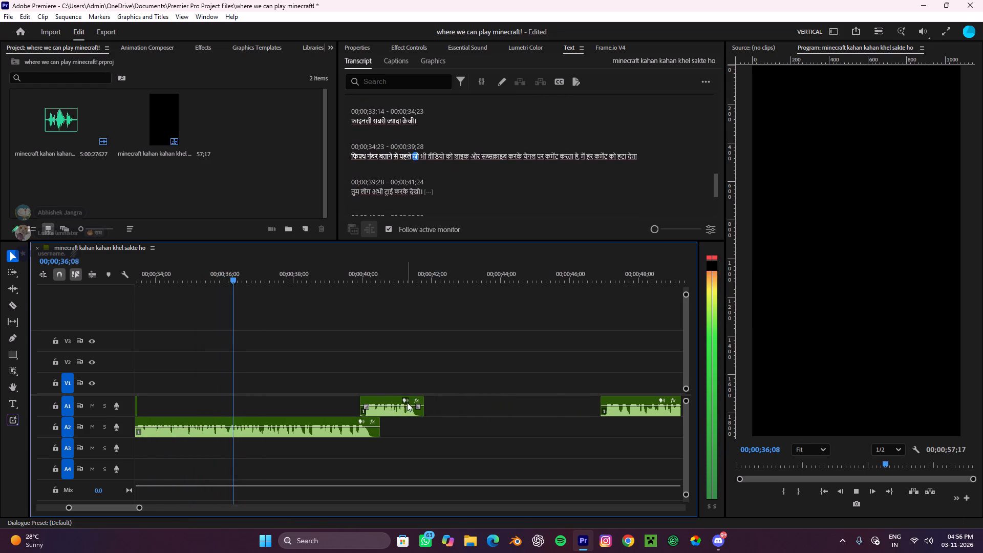
{"action": "scroll", "coordinate": [407, 402], "scroll_direction": "down", "scroll_amount": 14}
{"action": "scroll", "coordinate": [502, 373], "scroll_direction": "down", "scroll_amount": 4, "text": "alt"}
{"action": "scroll", "coordinate": [497, 399], "scroll_direction": "up", "scroll_amount": 5, "text": "alt"}
{"action": "scroll", "coordinate": [497, 399], "scroll_direction": "down", "scroll_amount": 5}
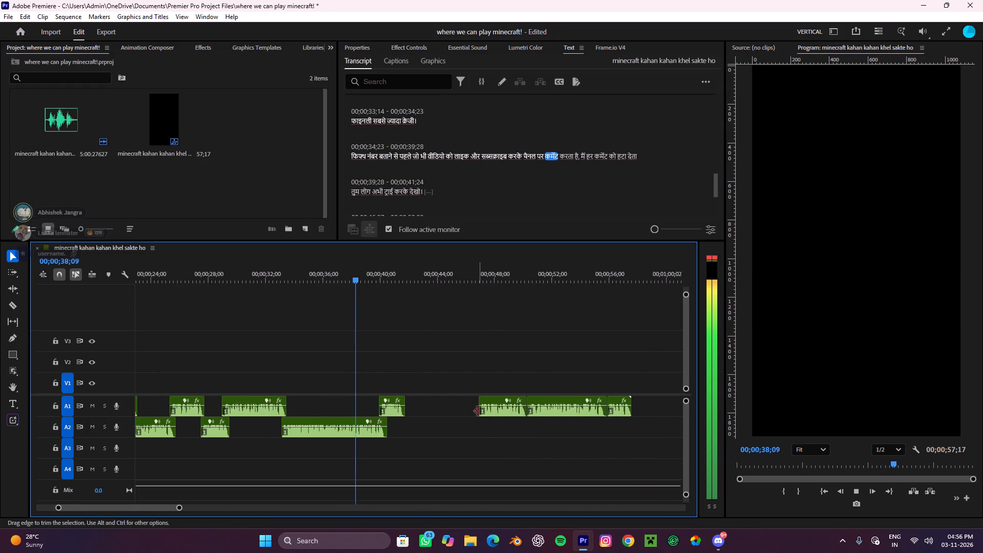
{"action": "scroll", "coordinate": [480, 411], "scroll_direction": "up", "scroll_amount": 4, "text": "alt"}
{"action": "key", "text": "space"}
{"action": "left_click_drag", "start_coordinate": [502, 398], "coordinate": [398, 433]}
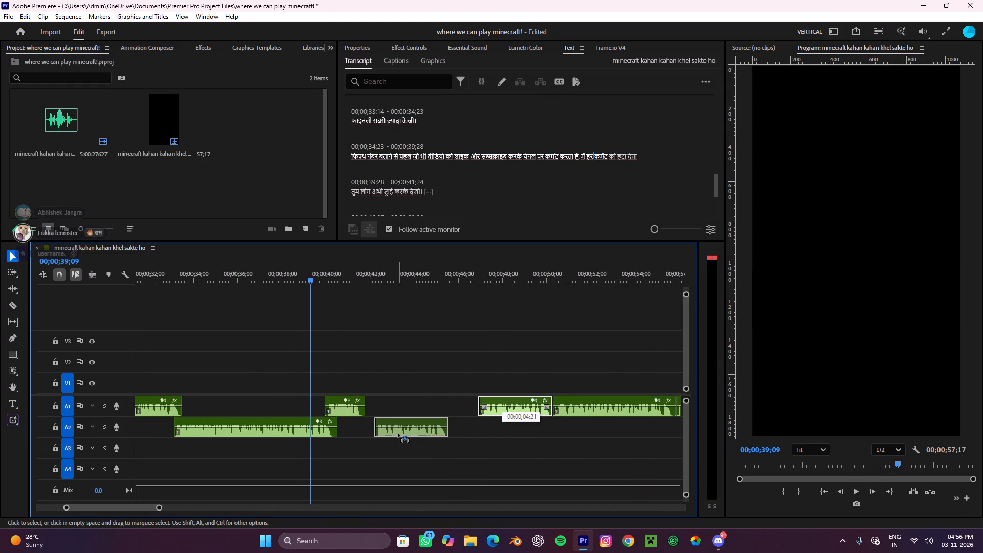
{"action": "left_click_drag", "start_coordinate": [398, 433], "coordinate": [380, 424]}
{"action": "left_click", "coordinate": [383, 366]}
Play the join and nudge the fourteenth clip four frames earlier on A2 to about 41;08.
{"action": "key", "text": "space"}
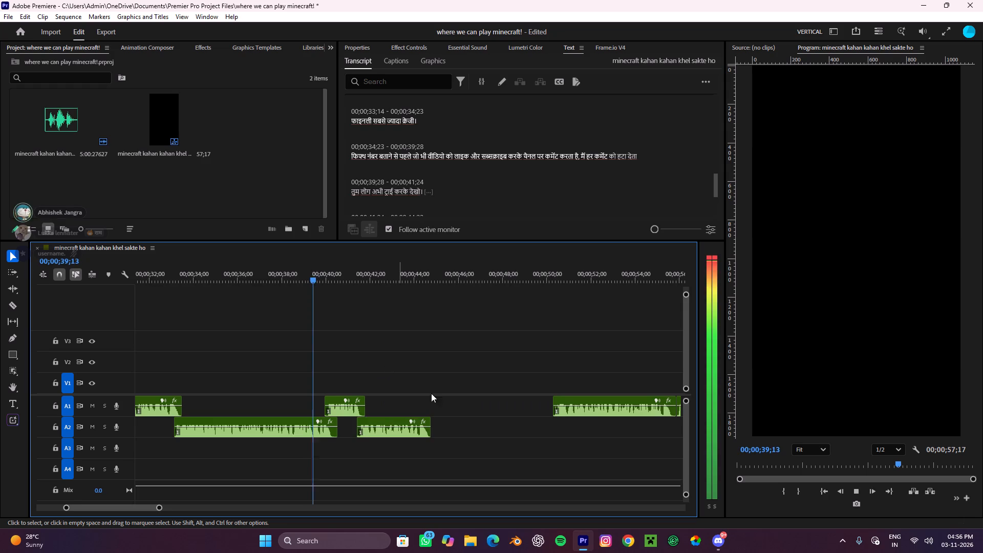
{"action": "scroll", "coordinate": [437, 400], "scroll_direction": "up", "scroll_amount": 4, "text": "alt"}
{"action": "scroll", "coordinate": [437, 400], "scroll_direction": "down", "scroll_amount": 8, "text": "alt"}
{"action": "scroll", "coordinate": [503, 382], "scroll_direction": "up", "scroll_amount": 4, "text": "alt"}
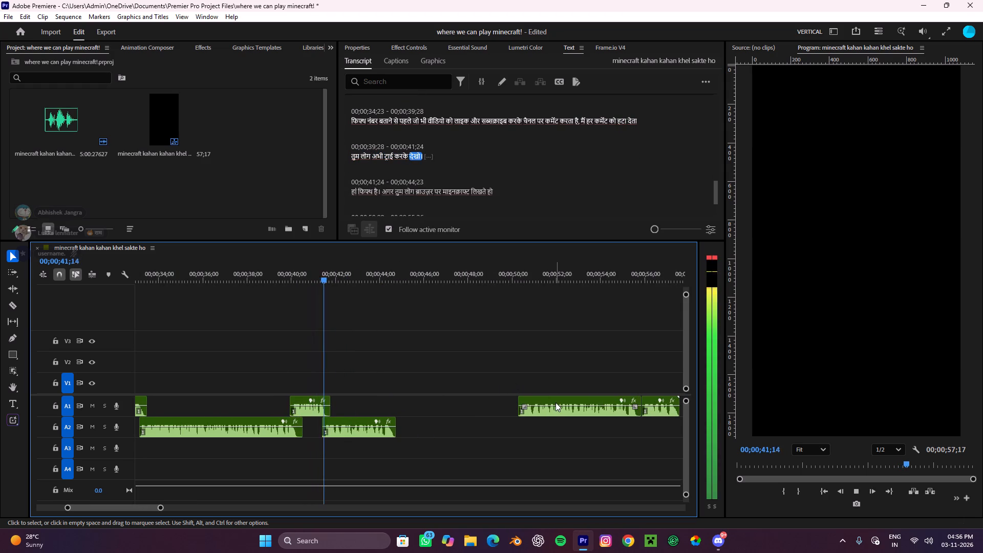
{"action": "key", "text": "space"}
{"action": "scroll", "coordinate": [342, 434], "scroll_direction": "up", "scroll_amount": 7, "text": "alt"}
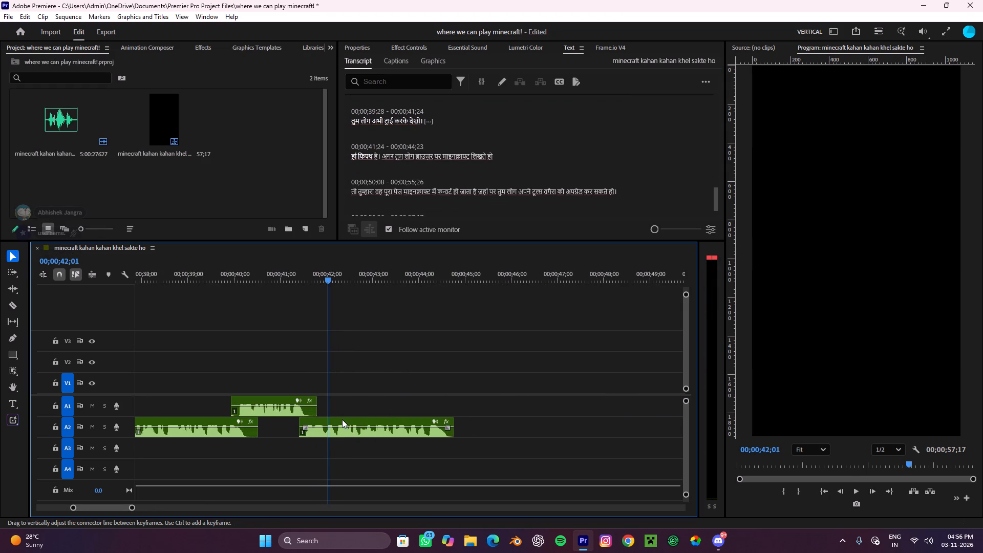
{"action": "left_click_drag", "start_coordinate": [337, 419], "coordinate": [330, 421]}
{"action": "left_click", "coordinate": [360, 391]}
Play the adjusted join and slide the fifteenth clip, "तो तुम्हारा वह पूरा पेज", earlier on A1 to about 44;05.
{"action": "key", "text": "space"}
{"action": "scroll", "coordinate": [399, 378], "scroll_direction": "down", "scroll_amount": 7, "text": "alt"}
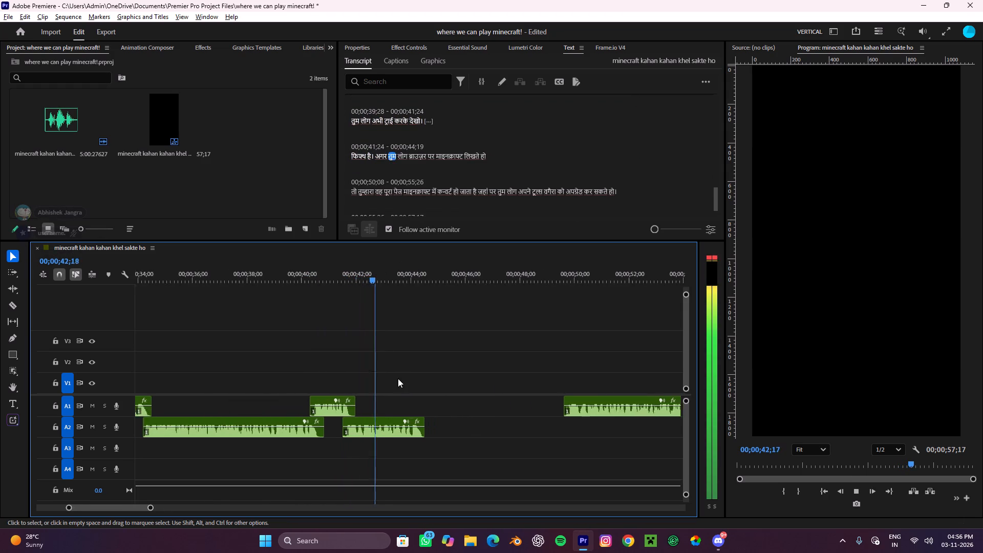
{"action": "scroll", "coordinate": [398, 378], "scroll_direction": "down", "scroll_amount": 1, "text": "alt"}
{"action": "scroll", "coordinate": [432, 373], "scroll_direction": "up", "scroll_amount": 4, "text": "alt"}
{"action": "scroll", "coordinate": [459, 373], "scroll_direction": "down", "scroll_amount": 4}
{"action": "key", "text": "space"}
{"action": "left_click_drag", "start_coordinate": [545, 401], "coordinate": [396, 407]}
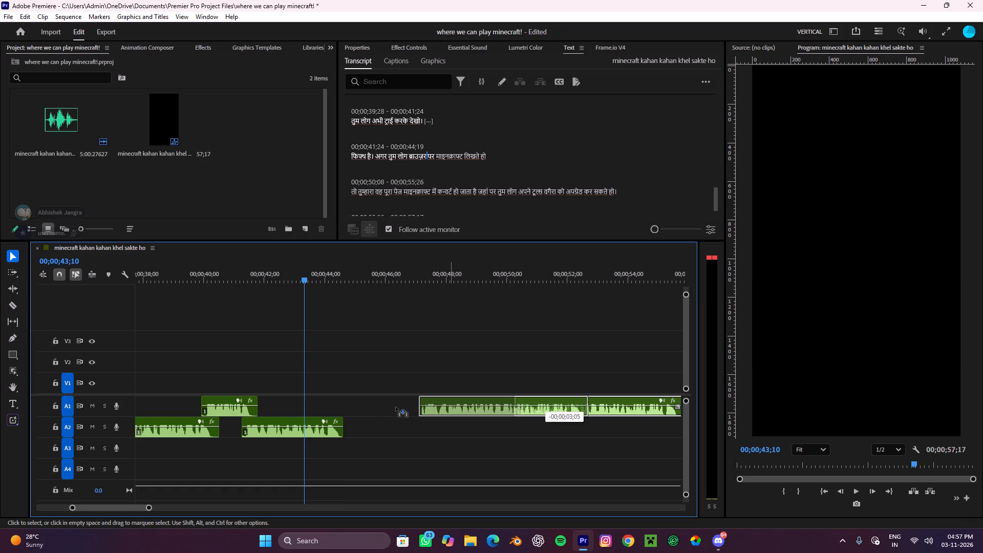
{"action": "left_click_drag", "start_coordinate": [396, 407], "coordinate": [360, 405]}
{"action": "left_click", "coordinate": [376, 365]}
Listen on and move the last clip, "एंड माइनक्राफ्ट खेल सकते हो", to A2 at about 49;15, overlapping the fifteenth clip's end.
{"action": "key", "text": "space"}
{"action": "scroll", "coordinate": [405, 364], "scroll_direction": "down", "scroll_amount": 4, "text": "alt"}
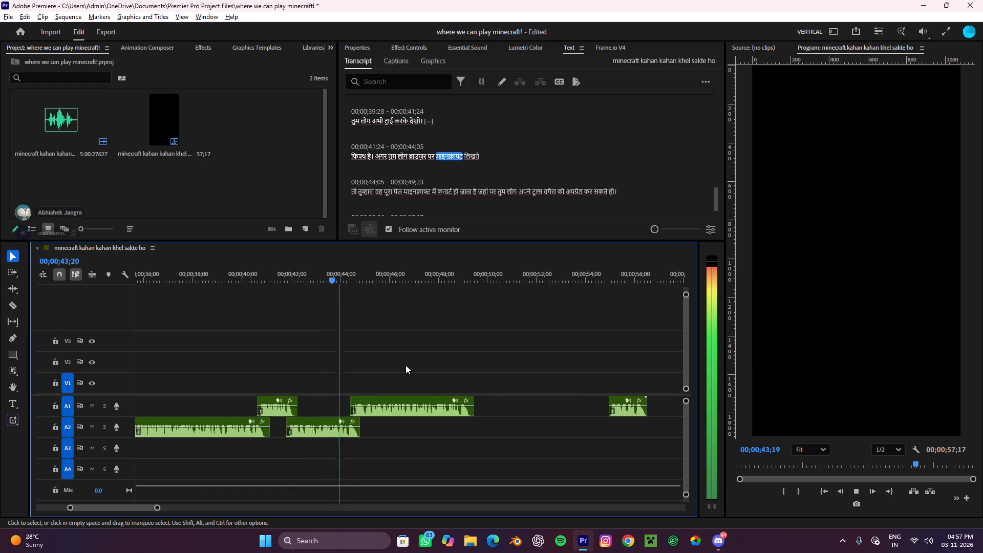
{"action": "scroll", "coordinate": [404, 365], "scroll_direction": "down", "scroll_amount": 3, "text": "alt"}
{"action": "scroll", "coordinate": [404, 365], "scroll_direction": "up", "scroll_amount": 4, "text": "alt"}
{"action": "scroll", "coordinate": [404, 365], "scroll_direction": "down", "scroll_amount": 4}
{"action": "scroll", "coordinate": [393, 378], "scroll_direction": "up", "scroll_amount": 1, "text": "alt"}
{"action": "key", "text": "space"}
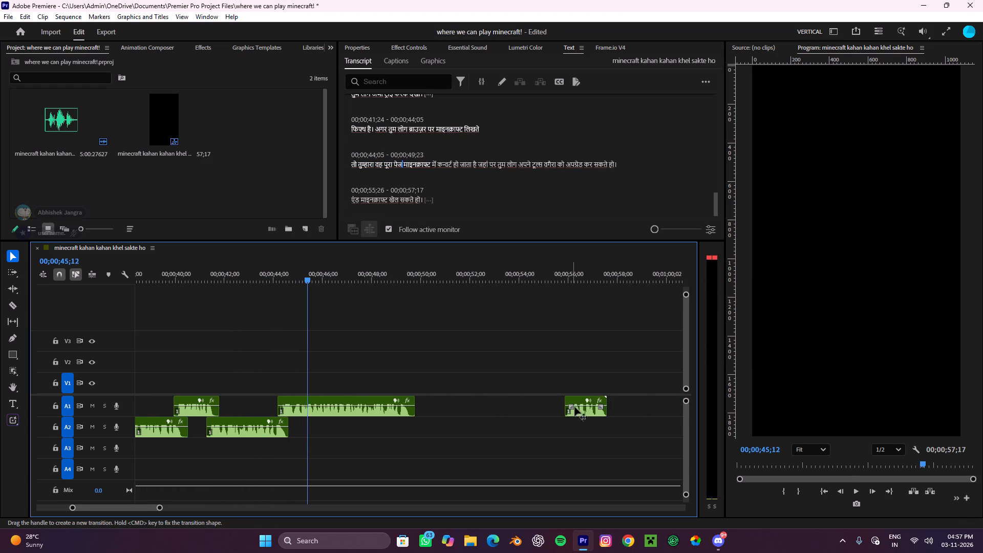
{"action": "left_click_drag", "start_coordinate": [575, 398], "coordinate": [418, 429]}
{"action": "left_click", "coordinate": [452, 396]}
Play through to the final join and nudge the last clip about five frames earlier on A2 to about 49;10.
{"action": "key", "text": "space"}
{"action": "scroll", "coordinate": [457, 394], "scroll_direction": "down", "scroll_amount": 12, "text": "alt"}
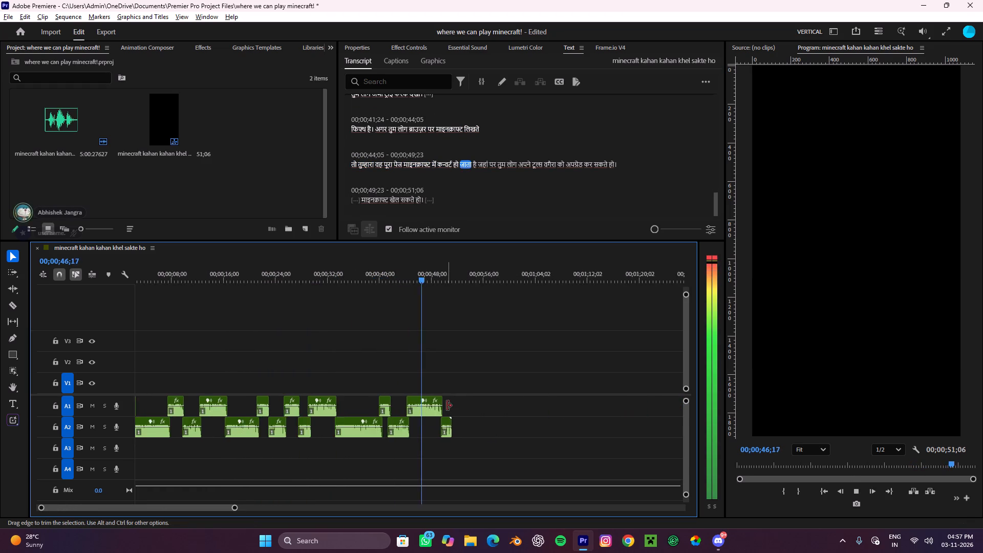
{"action": "scroll", "coordinate": [447, 406], "scroll_direction": "down", "scroll_amount": 4, "text": "alt"}
{"action": "scroll", "coordinate": [444, 407], "scroll_direction": "up", "scroll_amount": 9, "text": "alt"}
{"action": "scroll", "coordinate": [312, 396], "scroll_direction": "up", "scroll_amount": 6, "text": "alt"}
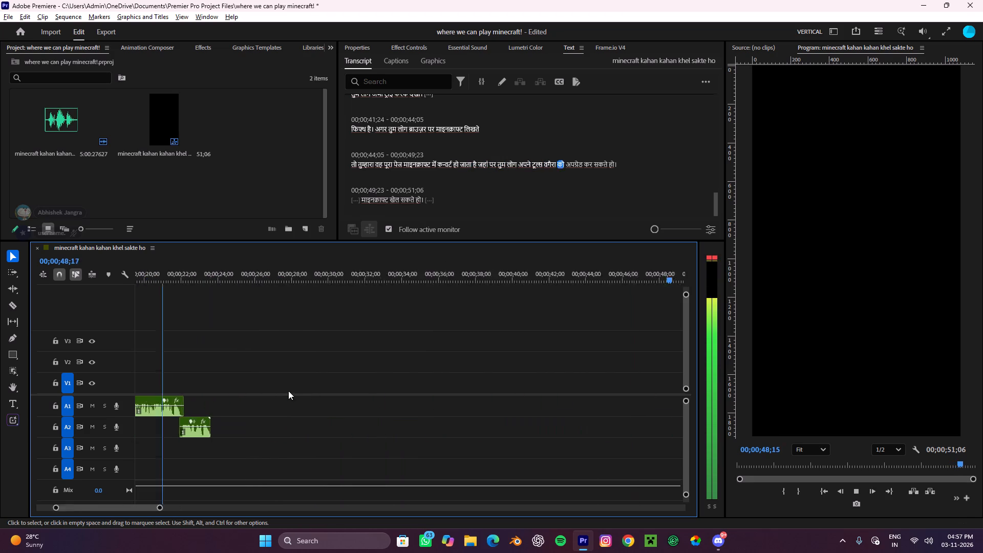
{"action": "scroll", "coordinate": [288, 391], "scroll_direction": "up", "scroll_amount": 1, "text": "alt"}
{"action": "scroll", "coordinate": [386, 382], "scroll_direction": "down", "scroll_amount": 13, "text": "alt"}
{"action": "scroll", "coordinate": [364, 401], "scroll_direction": "up", "scroll_amount": 10, "text": "alt"}
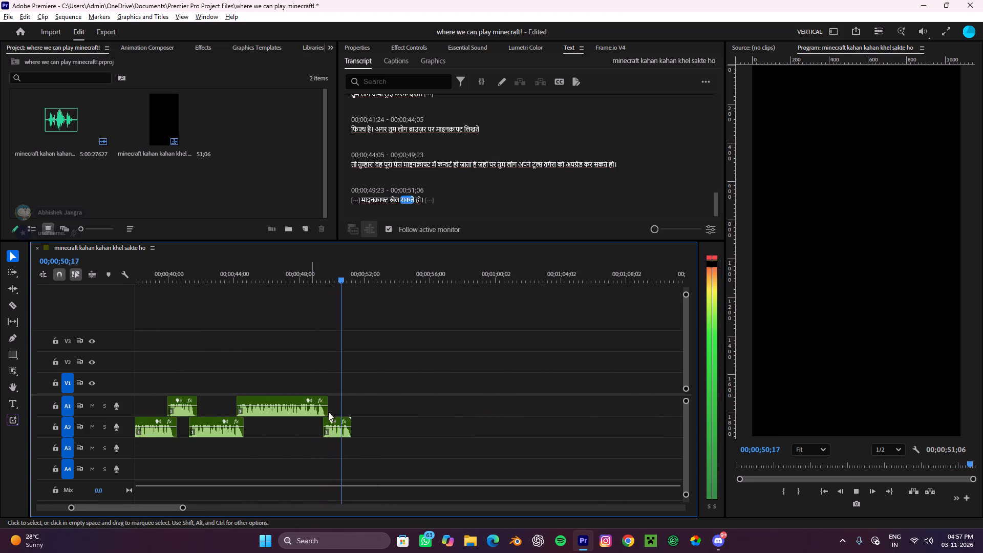
{"action": "key", "text": "space"}
{"action": "scroll", "coordinate": [310, 420], "scroll_direction": "up", "scroll_amount": 15, "text": "alt"}
{"action": "left_click_drag", "start_coordinate": [329, 420], "coordinate": [318, 422]}
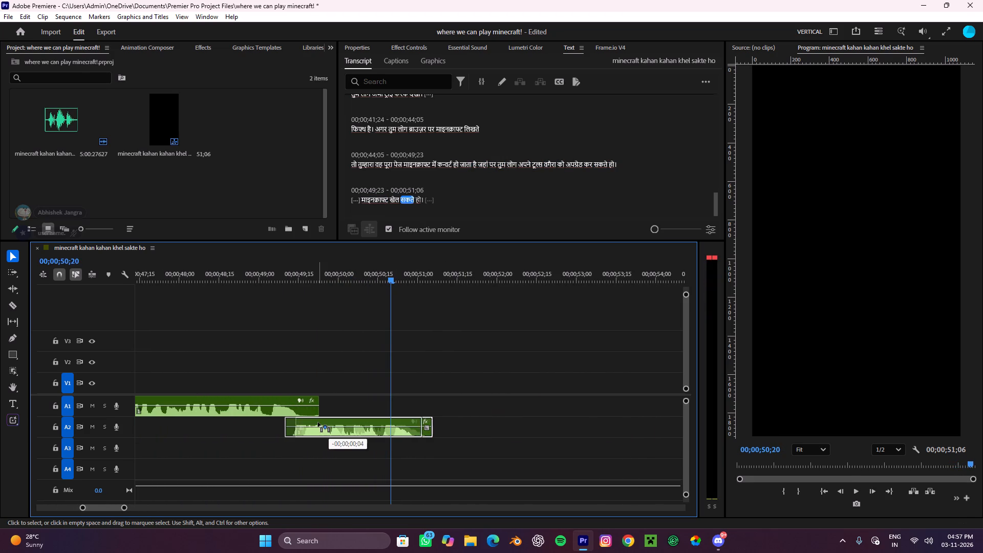
{"action": "left_click_drag", "start_coordinate": [318, 422], "coordinate": [315, 422]}
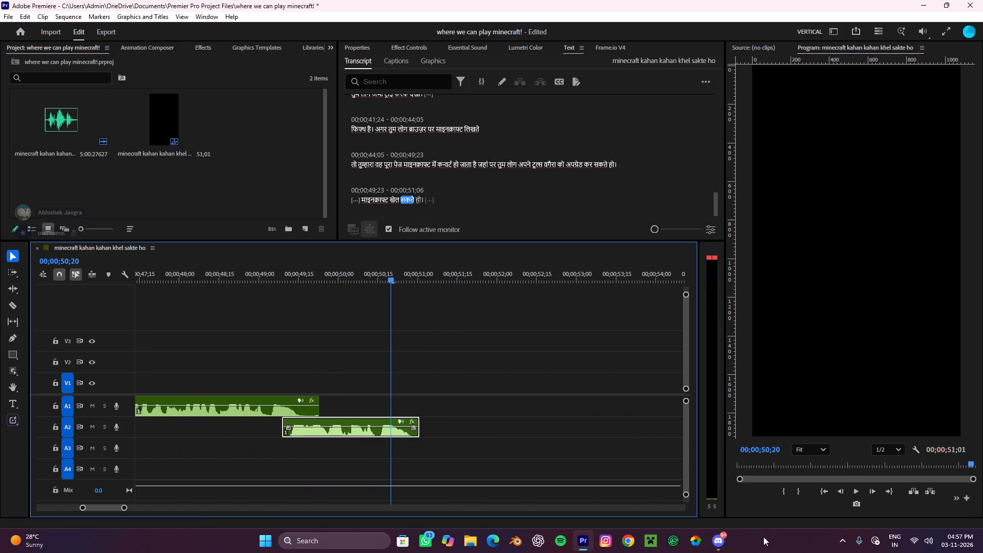
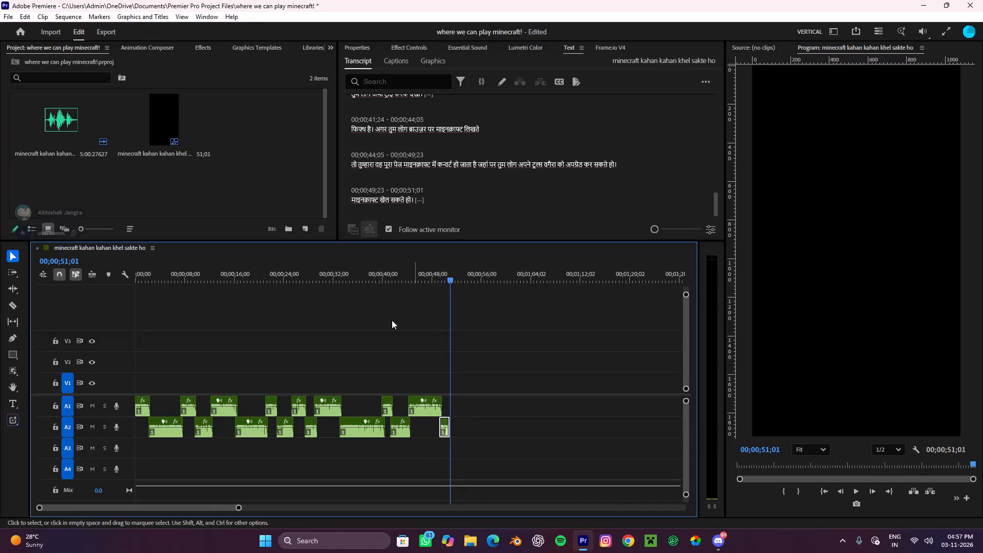
Play the voiceover from the start of the sequence and shrink all the audio tracks to minimum height.
{"action": "left_click_drag", "start_coordinate": [450, 267], "coordinate": [0, 263]}
{"action": "key", "text": "space"}
{"action": "scroll", "coordinate": [287, 380], "scroll_direction": "up", "scroll_amount": 4, "text": "alt"}
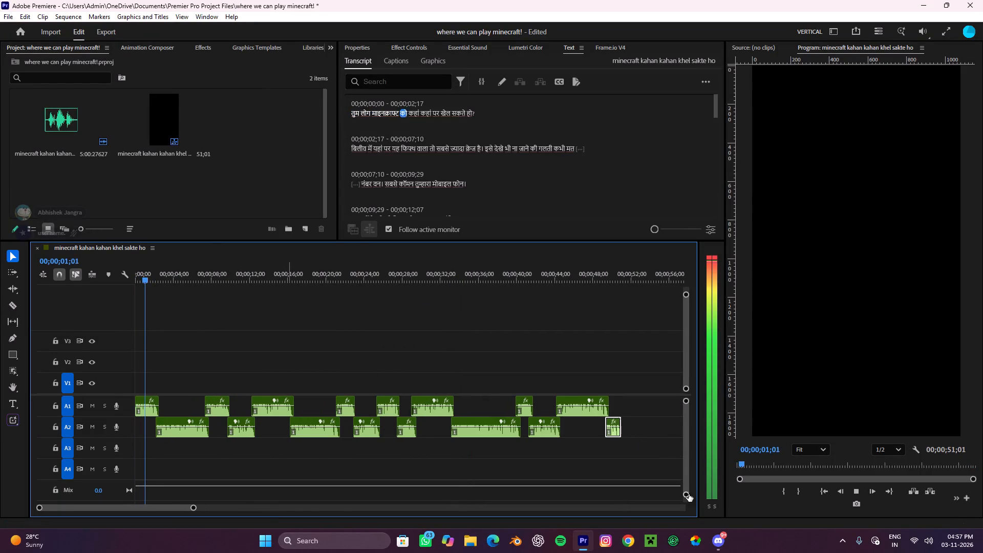
{"action": "left_click_drag", "start_coordinate": [687, 495], "coordinate": [682, 540]}
{"action": "left_click", "coordinate": [607, 468]}
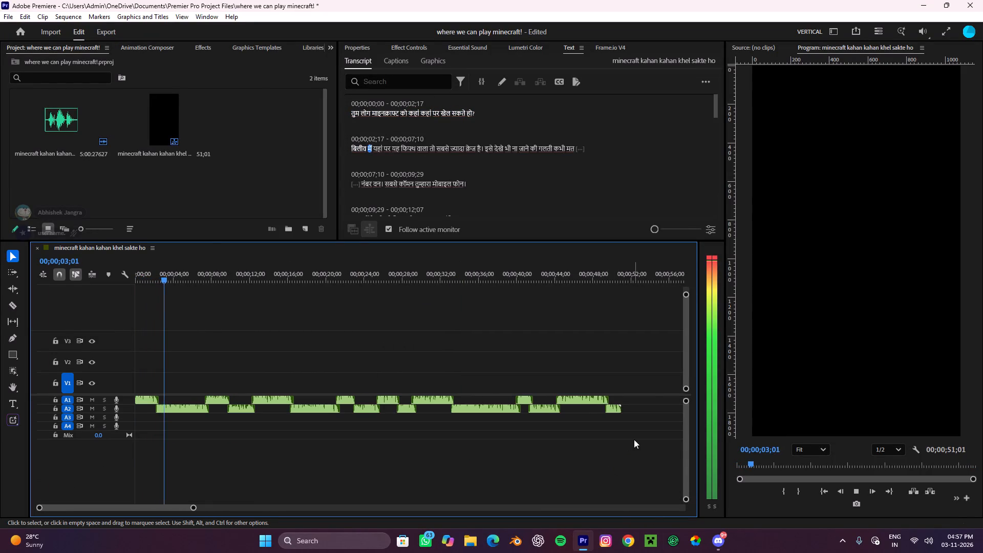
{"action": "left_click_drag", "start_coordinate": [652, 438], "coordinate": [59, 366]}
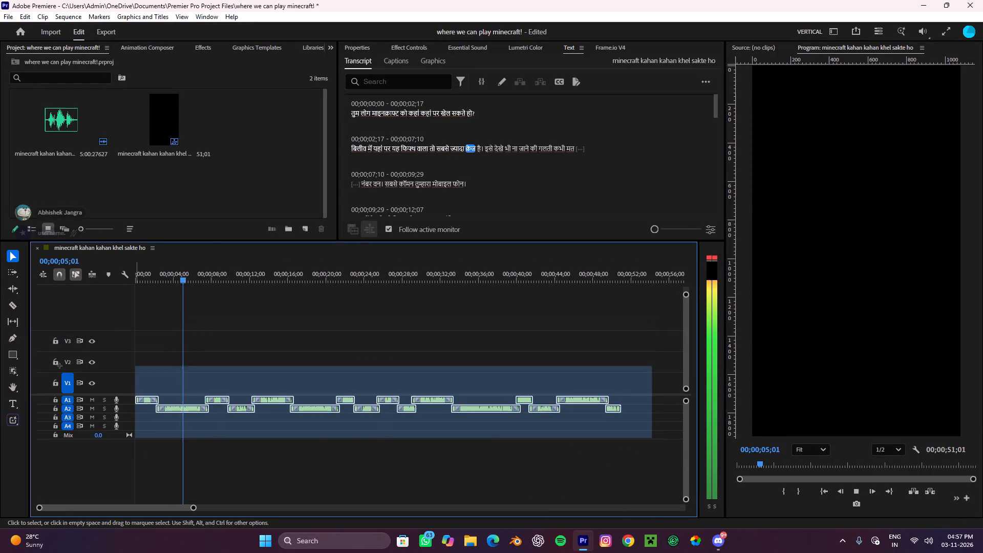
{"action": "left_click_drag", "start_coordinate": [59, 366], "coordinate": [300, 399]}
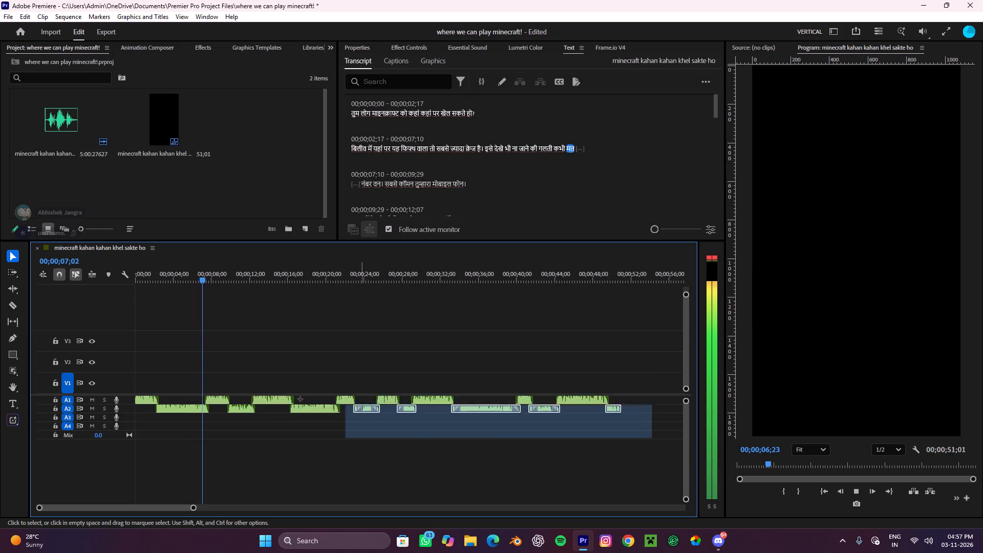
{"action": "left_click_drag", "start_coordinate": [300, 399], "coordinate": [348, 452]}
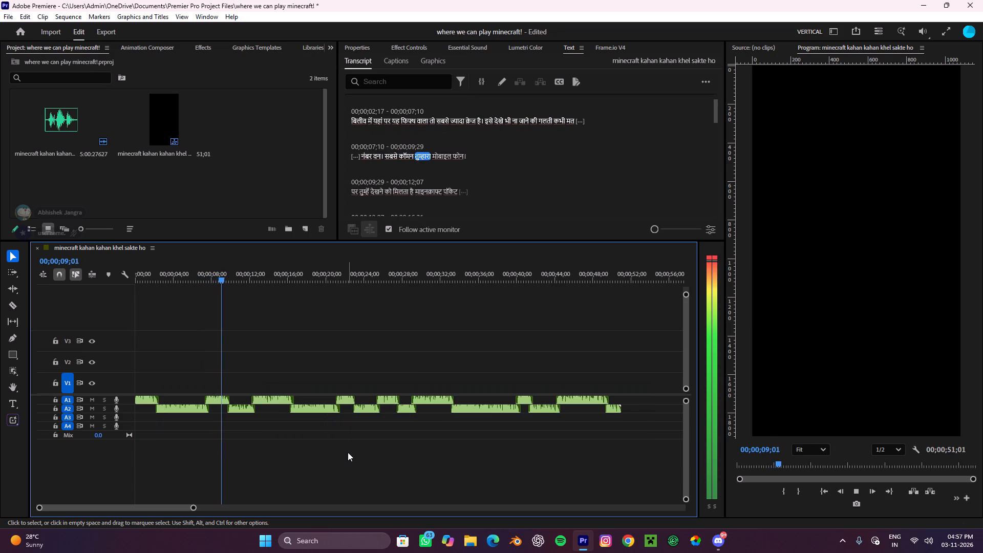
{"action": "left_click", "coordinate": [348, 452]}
Replay the third-to-fourth clip join and shift the fourth clip and all following clips four frames earlier, starting at about 9;16.
{"action": "scroll", "coordinate": [282, 422], "scroll_direction": "up", "scroll_amount": 3, "text": "alt"}
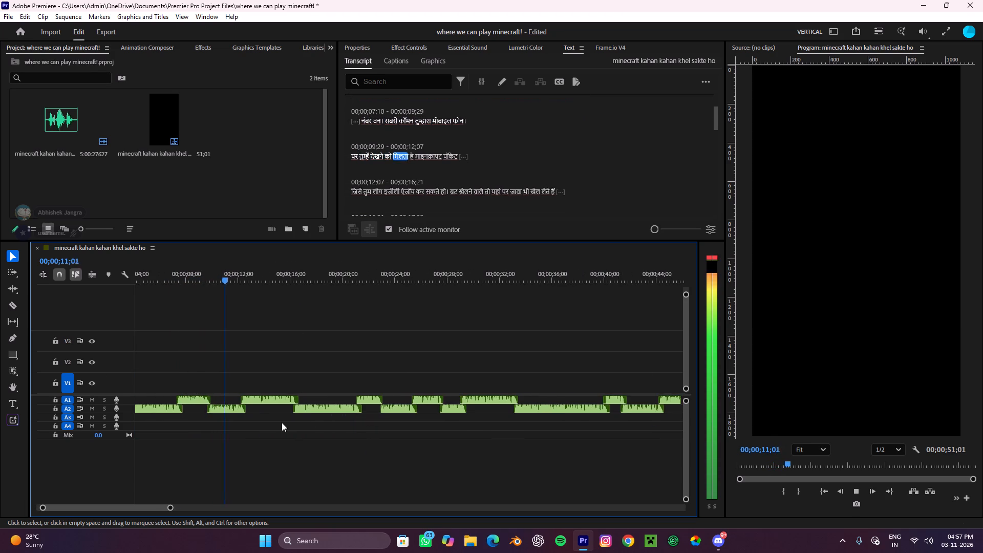
{"action": "scroll", "coordinate": [282, 422], "scroll_direction": "up", "scroll_amount": 17, "text": "alt"}
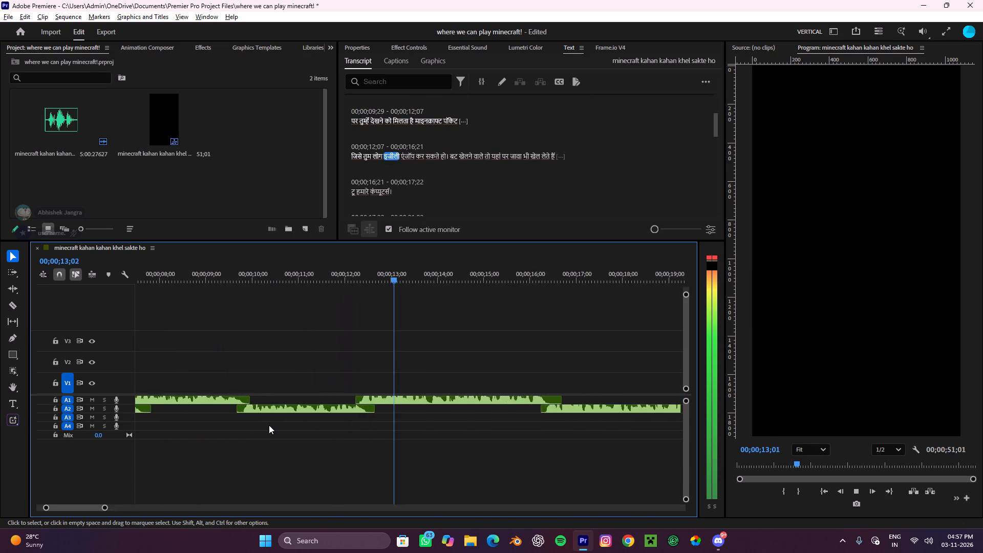
{"action": "scroll", "coordinate": [269, 425], "scroll_direction": "down", "scroll_amount": 4, "text": "alt"}
{"action": "key", "text": "space"}
{"action": "left_click_drag", "start_coordinate": [364, 280], "coordinate": [208, 341]}
{"action": "key", "text": "space"}
{"action": "scroll", "coordinate": [269, 344], "scroll_direction": "down", "scroll_amount": 8, "text": "alt"}
{"action": "scroll", "coordinate": [265, 434], "scroll_direction": "up", "scroll_amount": 7, "text": "alt"}
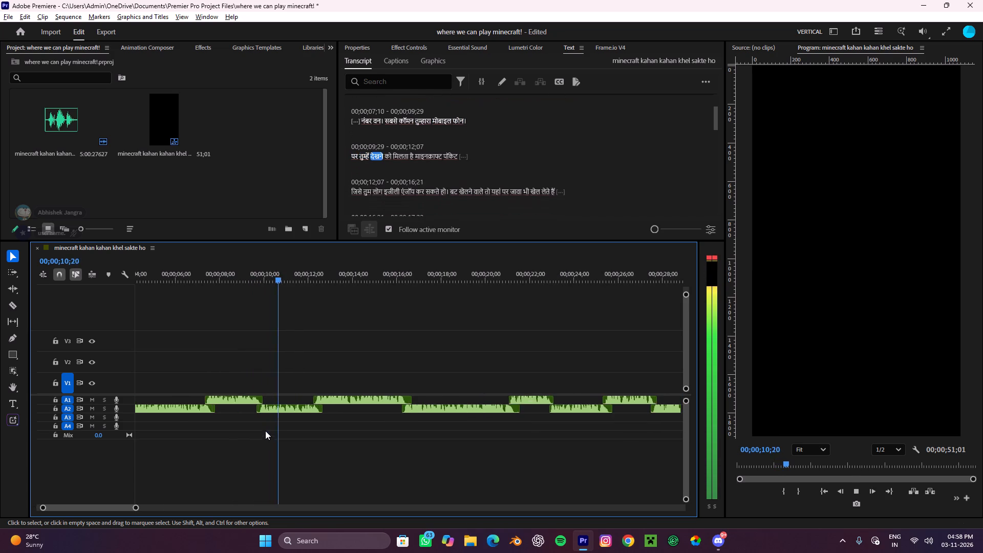
{"action": "scroll", "coordinate": [265, 431], "scroll_direction": "up", "scroll_amount": 3, "text": "alt"}
{"action": "key", "text": "space"}
{"action": "scroll", "coordinate": [264, 419], "scroll_direction": "up", "scroll_amount": 4, "text": "alt"}
{"action": "scroll", "coordinate": [398, 402], "scroll_direction": "down", "scroll_amount": 13, "text": "alt"}
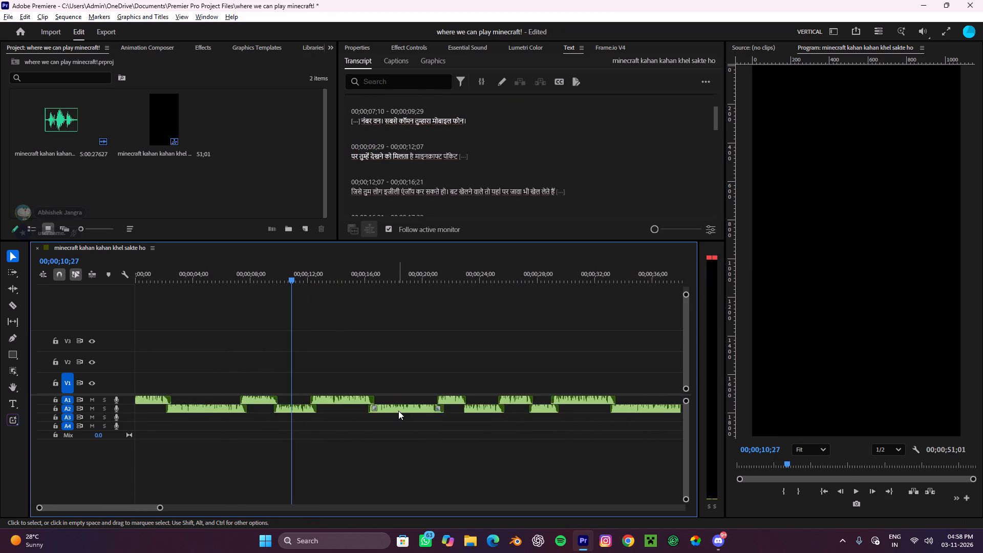
{"action": "scroll", "coordinate": [398, 411], "scroll_direction": "down", "scroll_amount": 7, "text": "alt"}
{"action": "left_click_drag", "start_coordinate": [568, 355], "coordinate": [209, 446]}
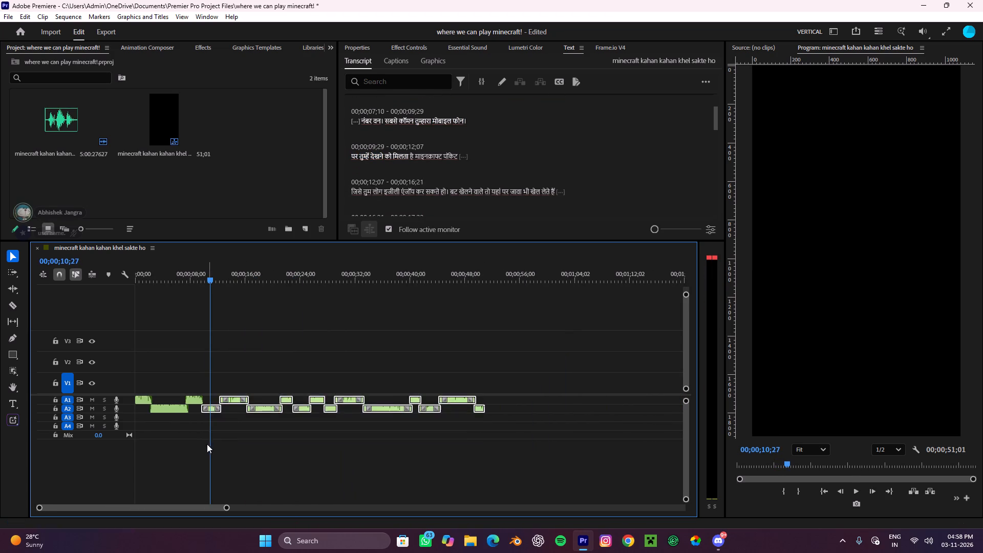
{"action": "scroll", "coordinate": [202, 434], "scroll_direction": "up", "scroll_amount": 20, "text": "alt"}
{"action": "scroll", "coordinate": [202, 434], "scroll_direction": "up", "scroll_amount": 2, "text": "alt"}
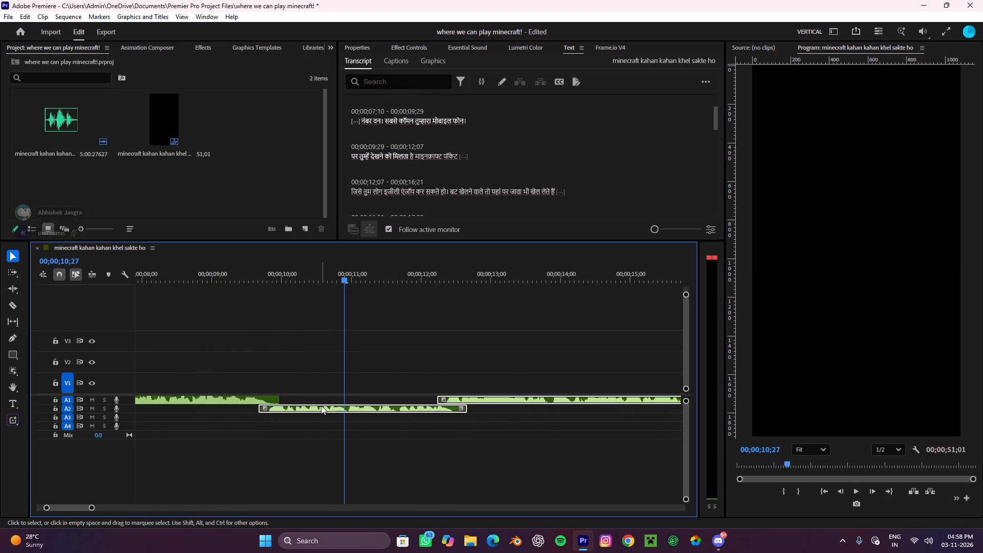
{"action": "left_click_drag", "start_coordinate": [321, 406], "coordinate": [311, 407]}
Play on from about 9;03 and shift the eighth clip, "तो तुम लोग मोस्टली", and all following clips four frames earlier.
{"action": "left_click_drag", "start_coordinate": [333, 267], "coordinate": [220, 304]}
{"action": "left_click_drag", "start_coordinate": [284, 308], "coordinate": [292, 310]}
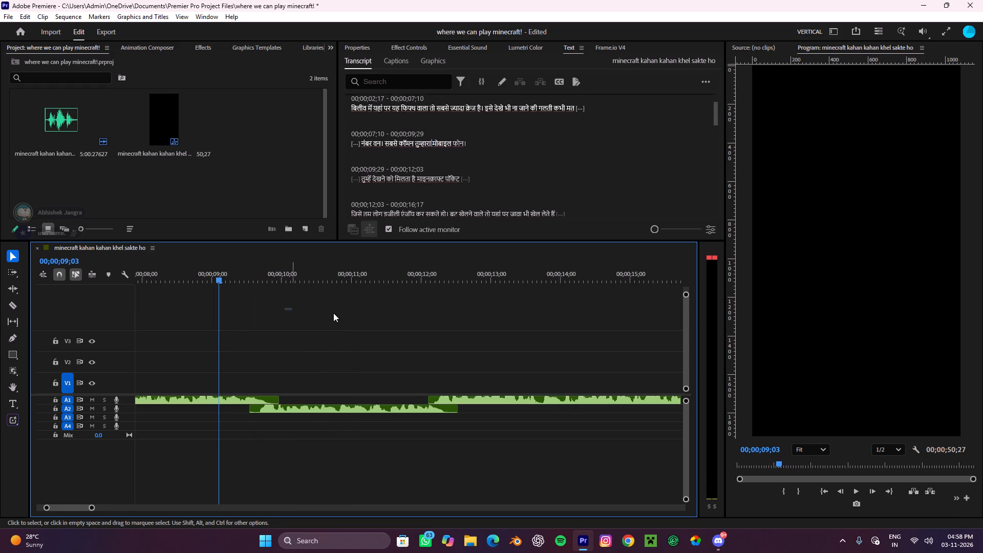
{"action": "key", "text": "space"}
{"action": "scroll", "coordinate": [340, 313], "scroll_direction": "down", "scroll_amount": 20, "text": "alt"}
{"action": "scroll", "coordinate": [340, 313], "scroll_direction": "down", "scroll_amount": 1, "text": "alt"}
{"action": "scroll", "coordinate": [372, 392], "scroll_direction": "down", "scroll_amount": 4, "text": "alt"}
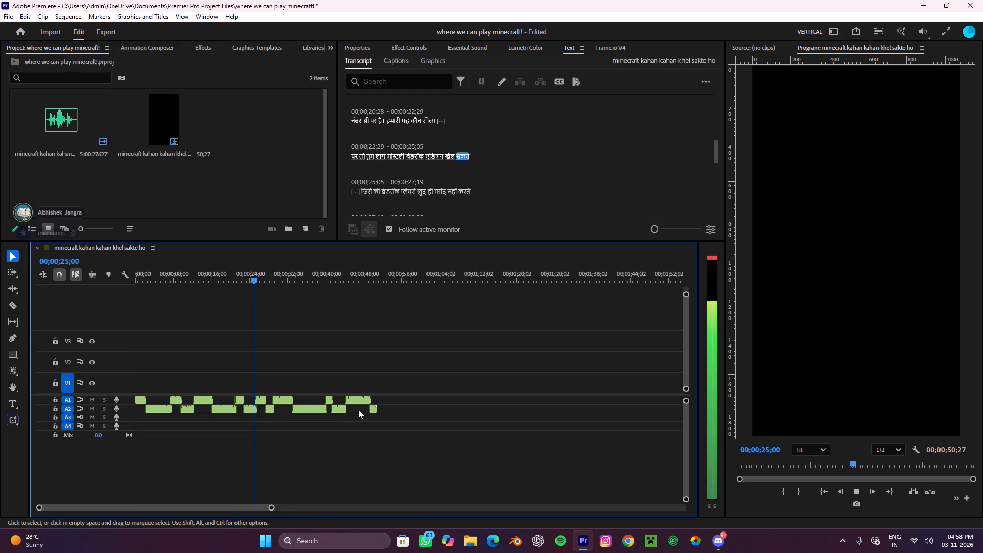
{"action": "key", "text": "space"}
{"action": "scroll", "coordinate": [348, 385], "scroll_direction": "up", "scroll_amount": 6, "text": "alt"}
{"action": "scroll", "coordinate": [372, 391], "scroll_direction": "up", "scroll_amount": 5}
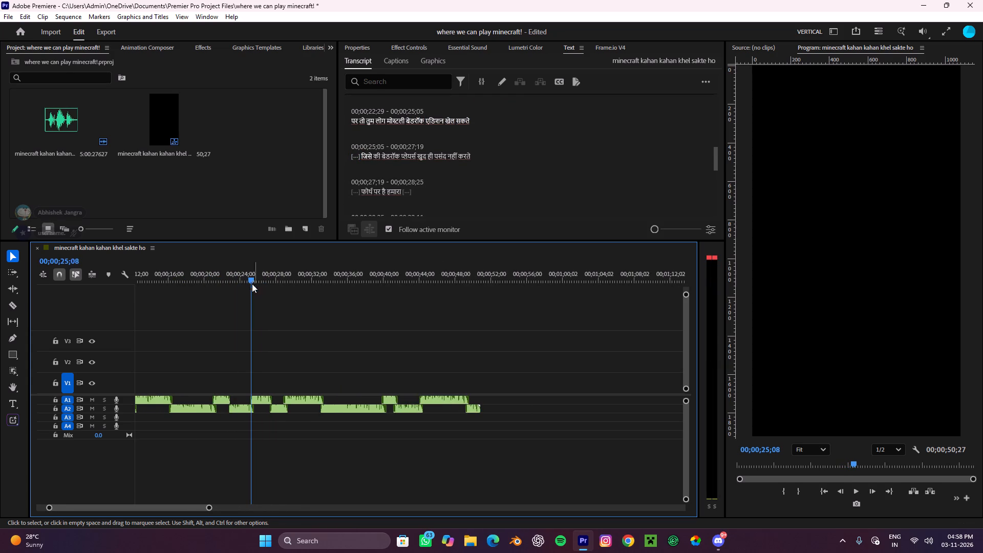
{"action": "left_click_drag", "start_coordinate": [248, 271], "coordinate": [213, 307]}
{"action": "key", "text": "space"}
{"action": "scroll", "coordinate": [287, 364], "scroll_direction": "up", "scroll_amount": 5, "text": "alt"}
{"action": "key", "text": "space"}
{"action": "left_click_drag", "start_coordinate": [605, 376], "coordinate": [573, 385]}
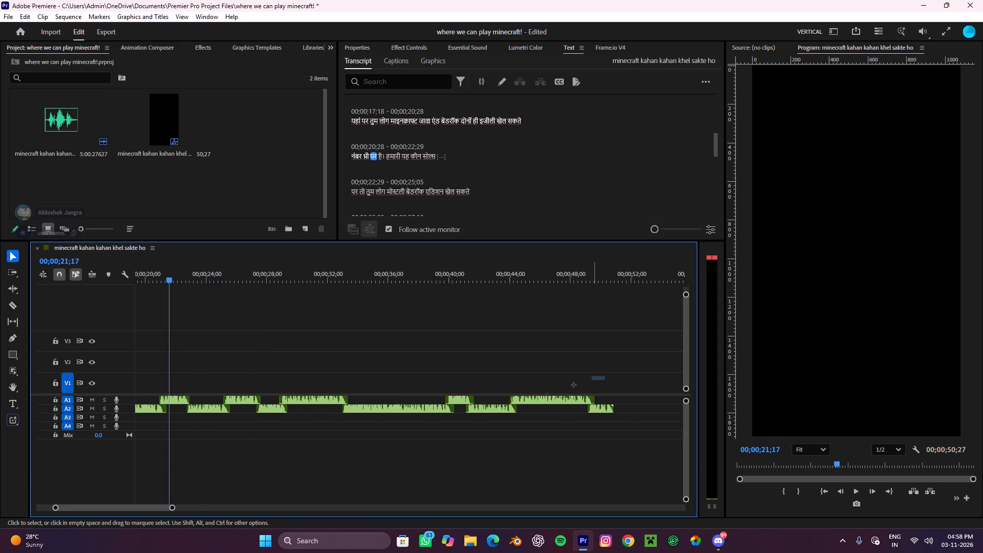
{"action": "left_click_drag", "start_coordinate": [573, 385], "coordinate": [219, 422]}
{"action": "scroll", "coordinate": [188, 418], "scroll_direction": "up", "scroll_amount": 11, "text": "alt"}
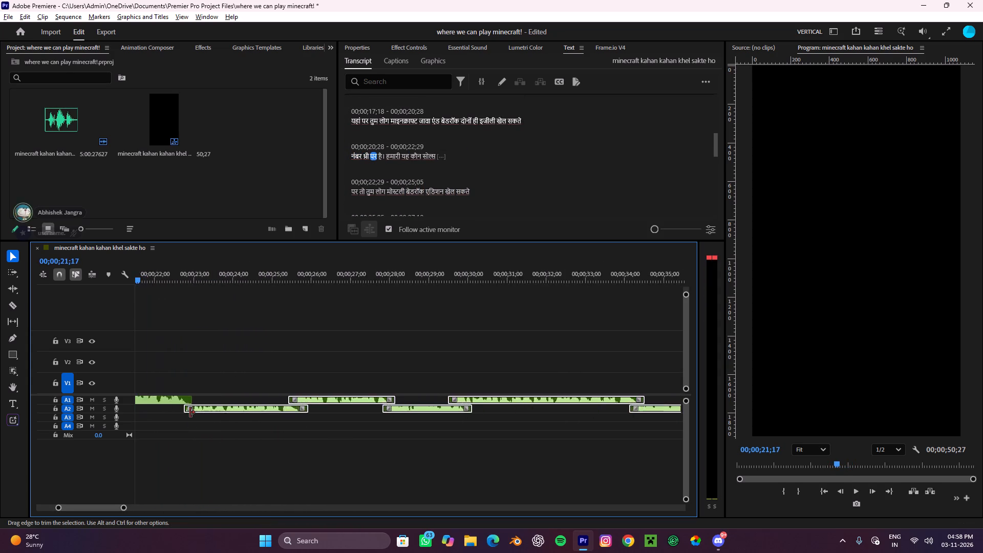
{"action": "scroll", "coordinate": [190, 412], "scroll_direction": "up", "scroll_amount": 4, "text": "alt"}
{"action": "left_click_drag", "start_coordinate": [217, 406], "coordinate": [207, 408]}
{"action": "left_click", "coordinate": [224, 385]}
Play the voiceover on from about 21;17 to check the adjusted eighth clip and the joins after it.
{"action": "key", "text": "space"}
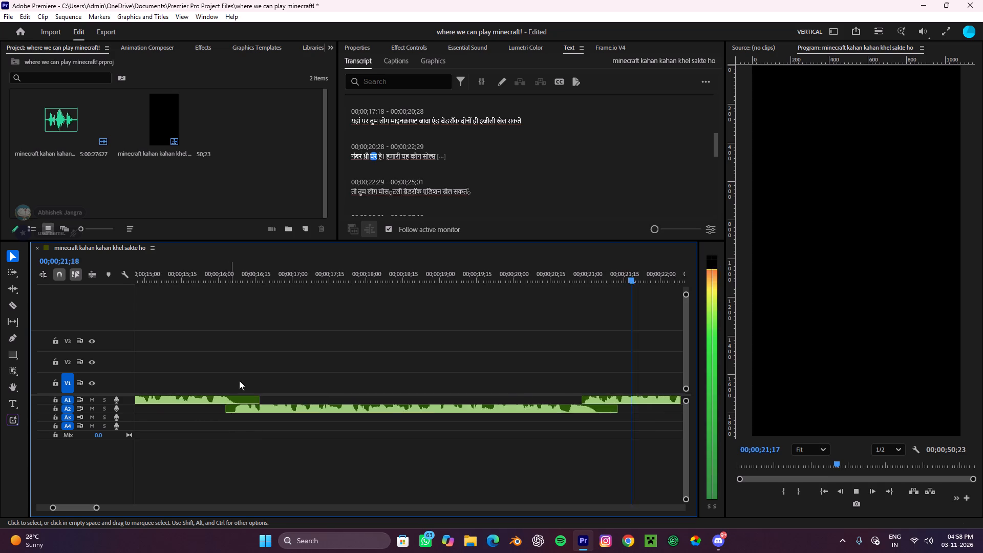
{"action": "scroll", "coordinate": [247, 380], "scroll_direction": "down", "scroll_amount": 10, "text": "alt"}
{"action": "scroll", "coordinate": [439, 424], "scroll_direction": "down", "scroll_amount": 9, "text": "alt"}
{"action": "scroll", "coordinate": [422, 439], "scroll_direction": "up", "scroll_amount": 5, "text": "alt"}
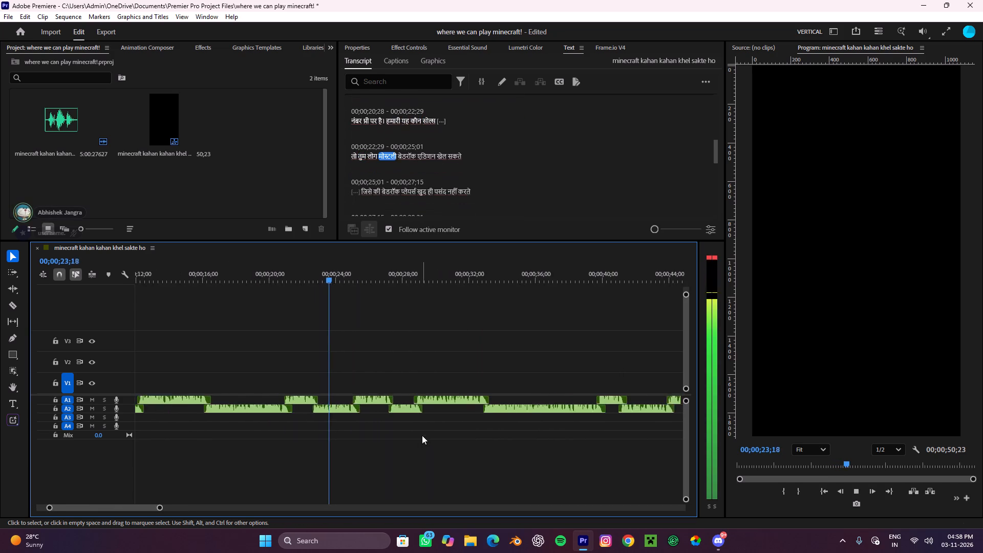
{"action": "scroll", "coordinate": [422, 435], "scroll_direction": "down", "scroll_amount": 5}
{"action": "left_click", "coordinate": [723, 541]}
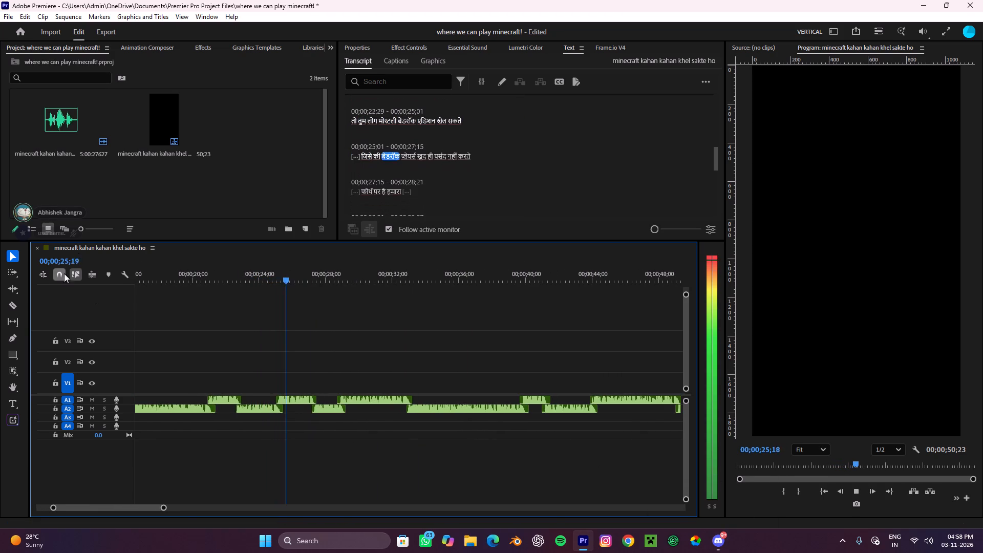
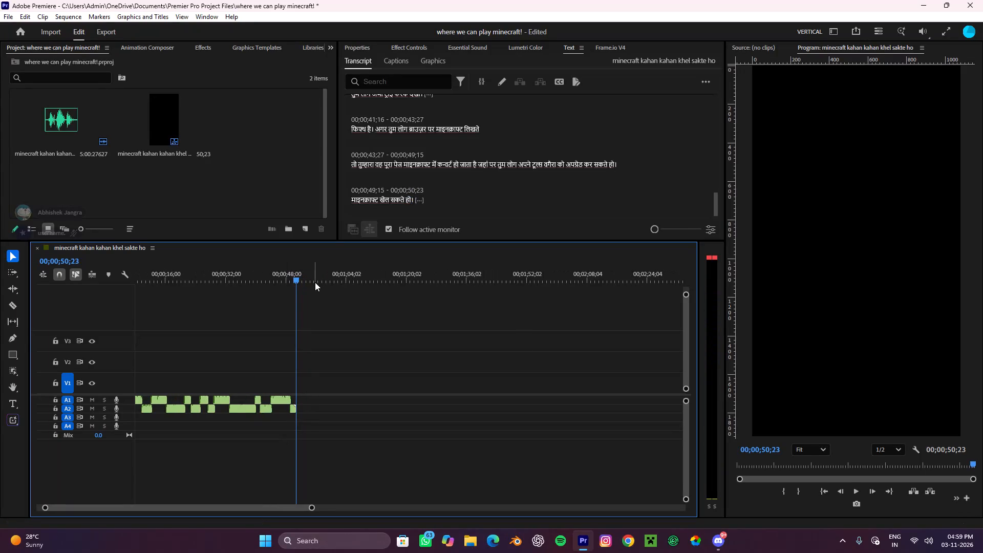
Replay the voiceover's opening with Properties shown instead of the transcript, and return the playhead to the start of the sequence.
{"action": "left_click_drag", "start_coordinate": [290, 280], "coordinate": [26, 334]}
{"action": "key", "text": "space"}
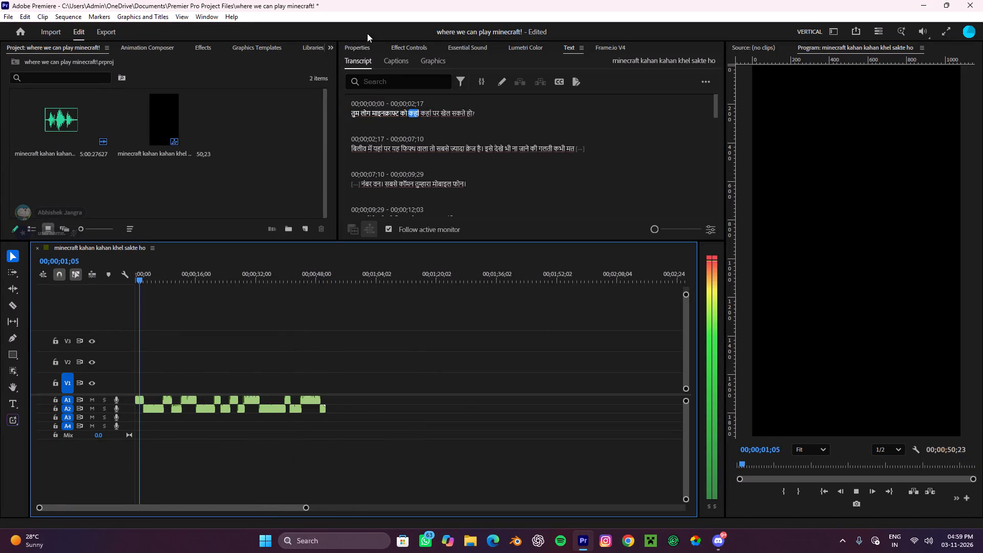
{"action": "left_click", "coordinate": [358, 49]}
{"action": "left_click", "coordinate": [349, 355]}
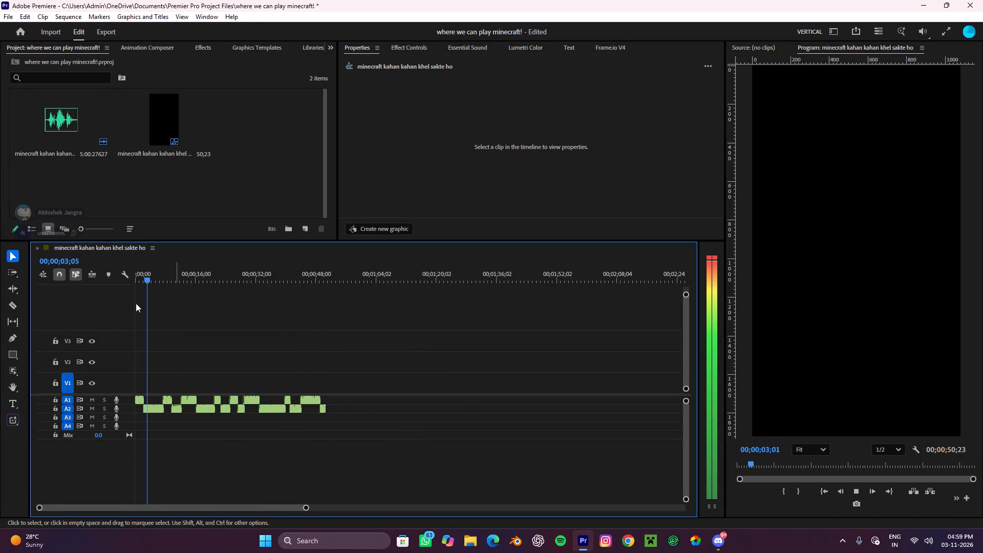
{"action": "left_click_drag", "start_coordinate": [155, 269], "coordinate": [0, 284]}
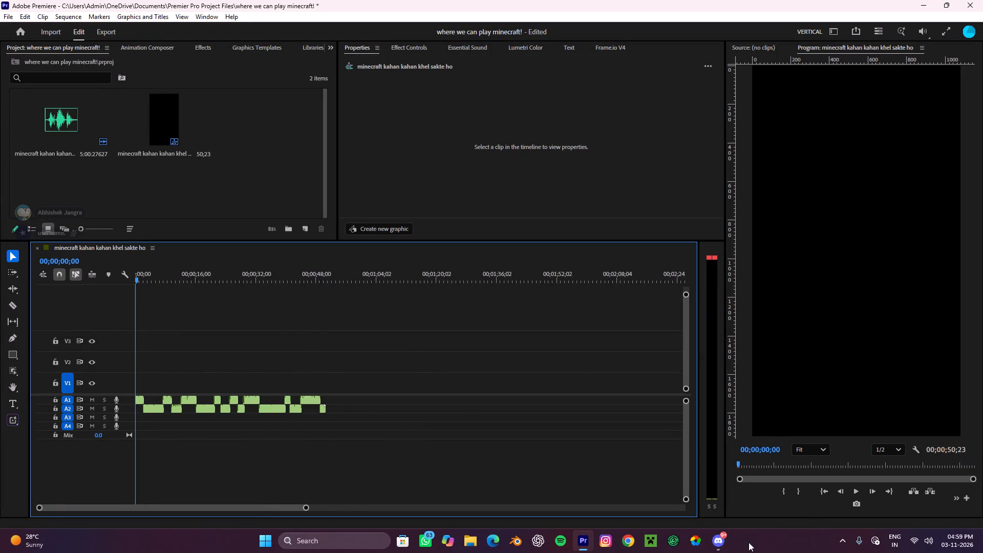
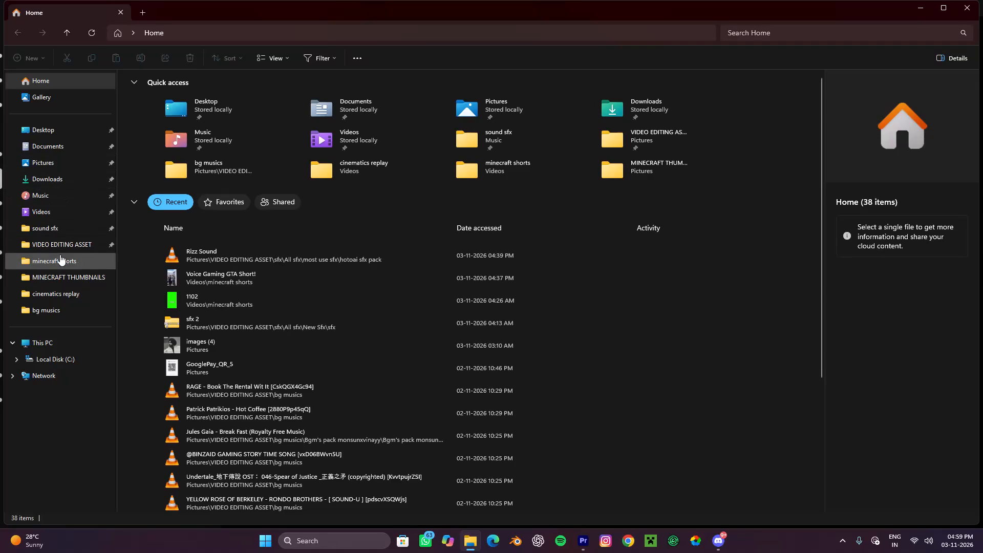
In File Explorer, open the "cinematics replay" folder of recorded clips.
{"action": "left_click", "coordinate": [78, 286]}
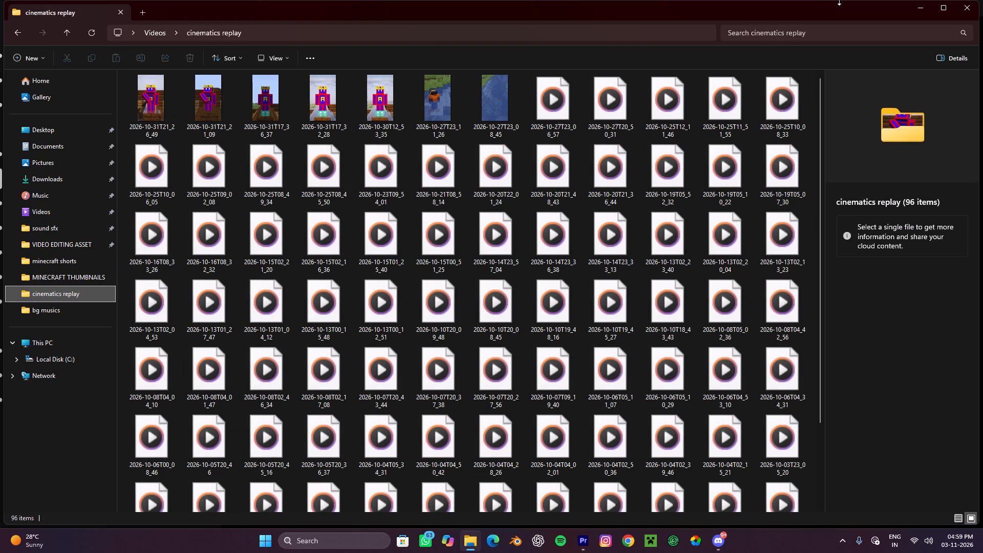
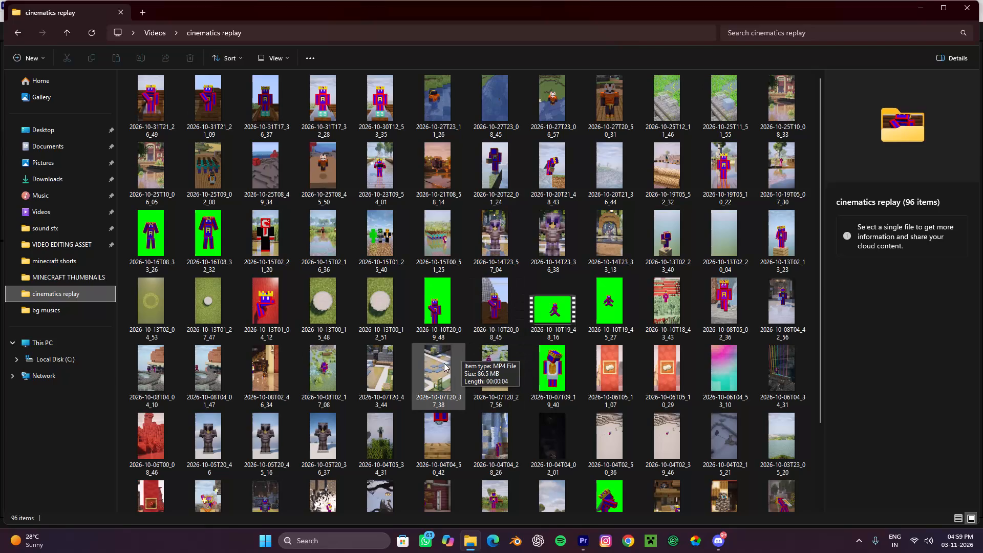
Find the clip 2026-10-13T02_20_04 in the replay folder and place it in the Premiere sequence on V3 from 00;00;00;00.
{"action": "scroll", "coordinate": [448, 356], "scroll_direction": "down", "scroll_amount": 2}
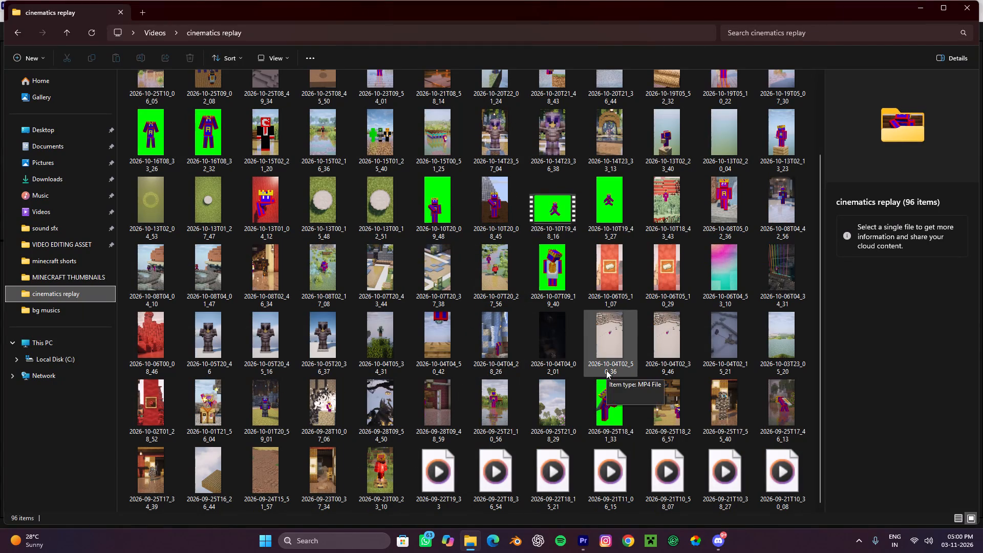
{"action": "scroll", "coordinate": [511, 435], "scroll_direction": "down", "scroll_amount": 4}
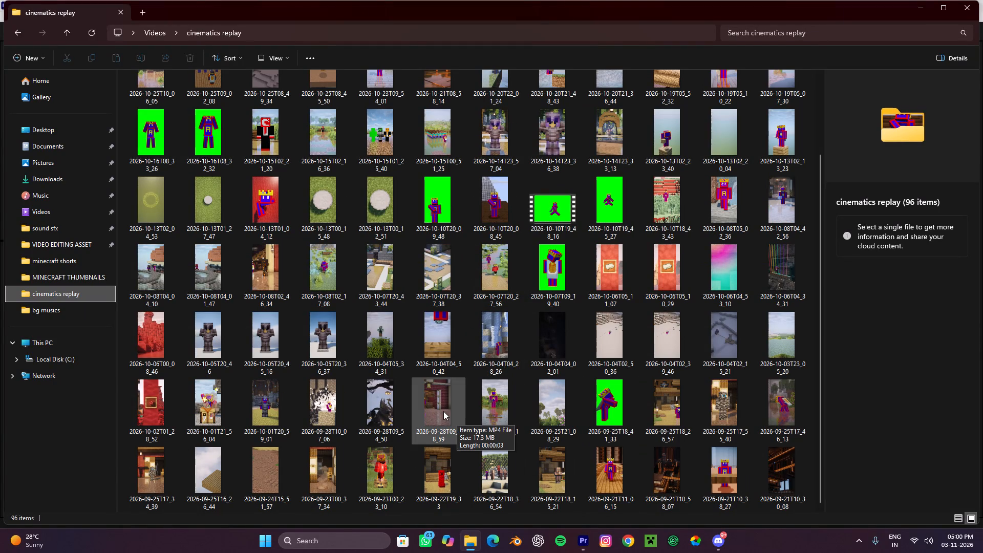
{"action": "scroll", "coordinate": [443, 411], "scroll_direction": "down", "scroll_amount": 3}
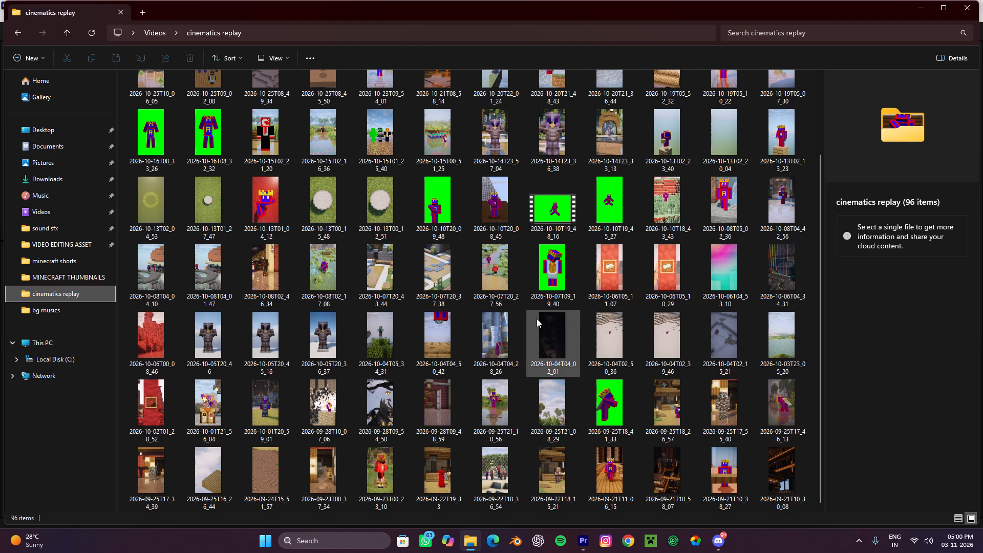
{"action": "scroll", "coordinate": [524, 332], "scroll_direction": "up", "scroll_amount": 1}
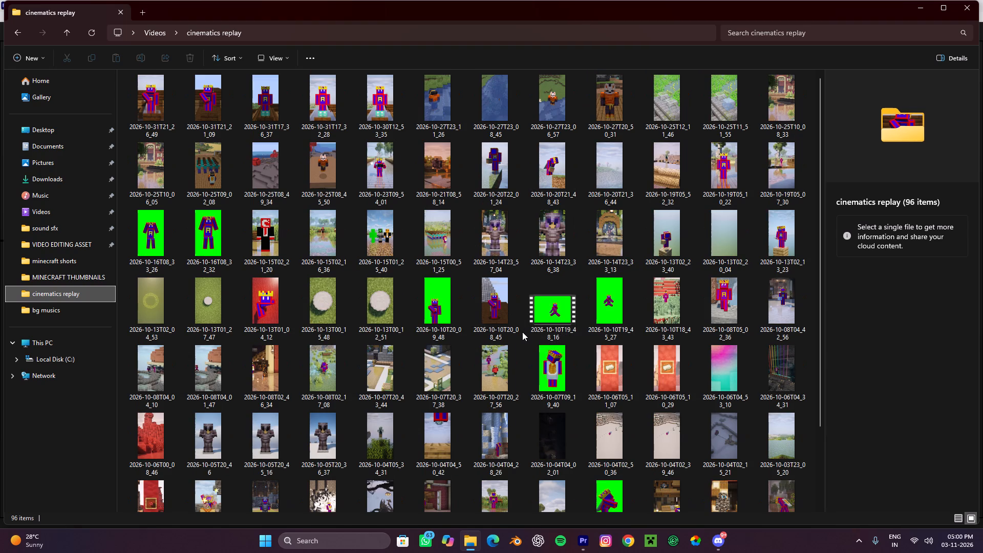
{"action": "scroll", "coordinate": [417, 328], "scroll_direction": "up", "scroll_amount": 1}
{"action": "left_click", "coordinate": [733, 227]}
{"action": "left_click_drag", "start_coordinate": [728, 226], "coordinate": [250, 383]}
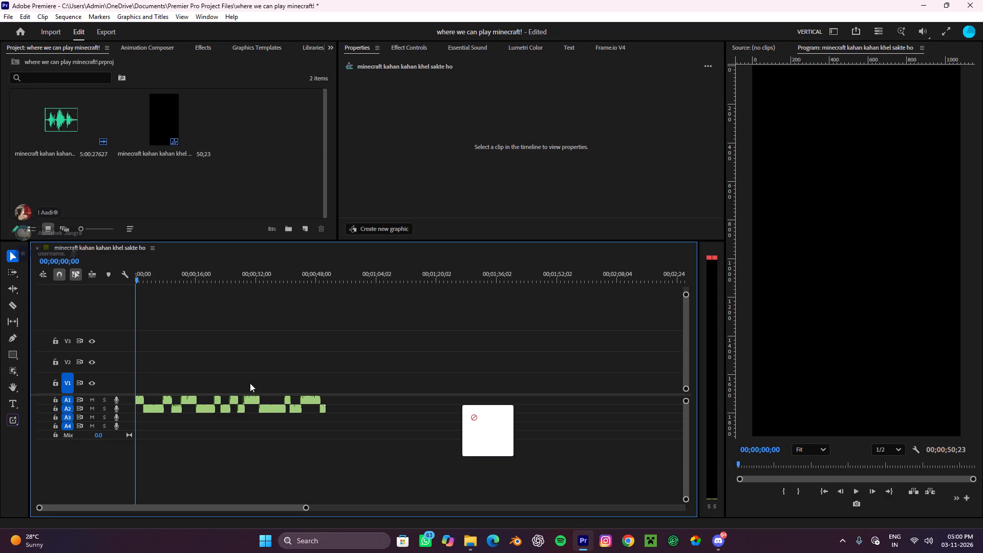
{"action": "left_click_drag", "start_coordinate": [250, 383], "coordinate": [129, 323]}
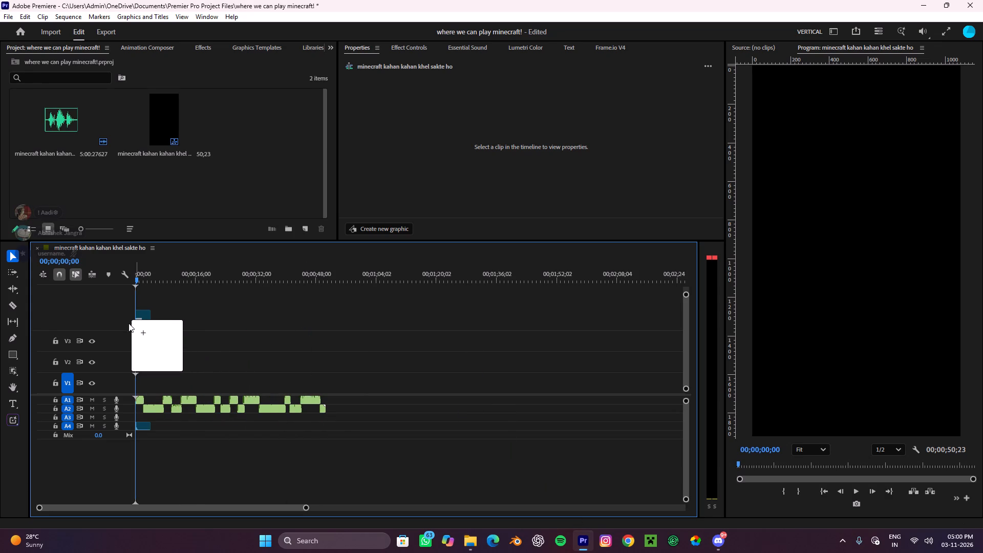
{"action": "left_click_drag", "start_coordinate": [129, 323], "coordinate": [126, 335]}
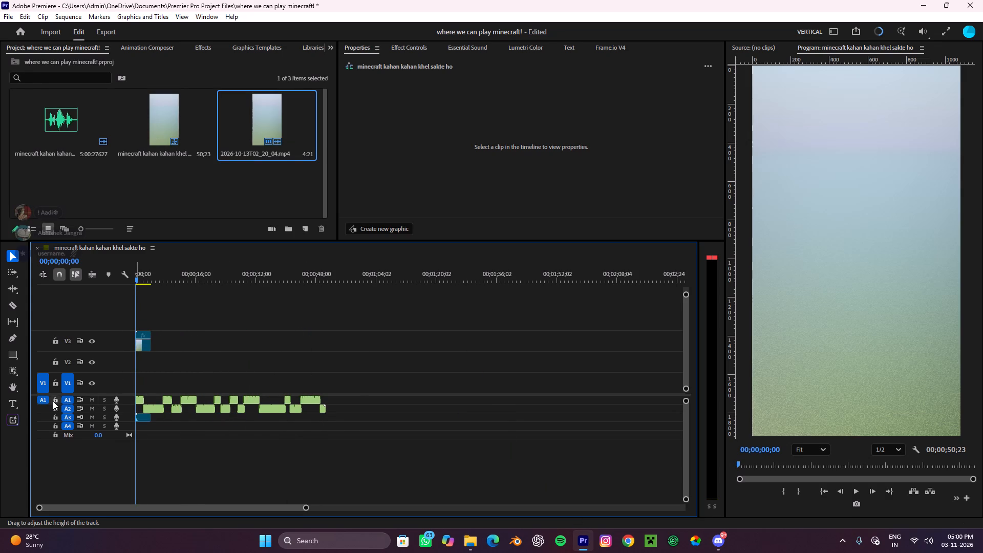
Lock the voiceover audio tracks A1 and A2.
{"action": "left_click", "coordinate": [53, 401]}
{"action": "left_click", "coordinate": [53, 407]}
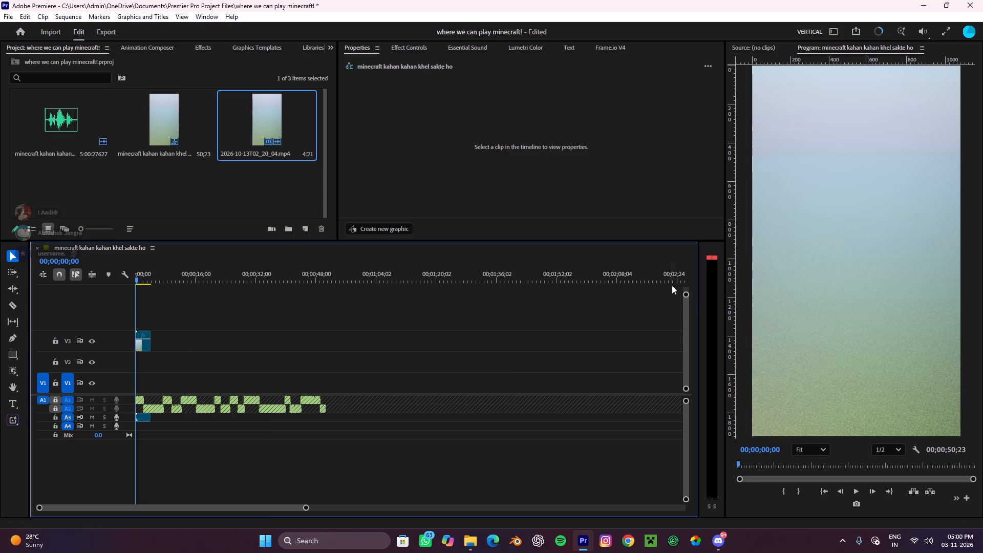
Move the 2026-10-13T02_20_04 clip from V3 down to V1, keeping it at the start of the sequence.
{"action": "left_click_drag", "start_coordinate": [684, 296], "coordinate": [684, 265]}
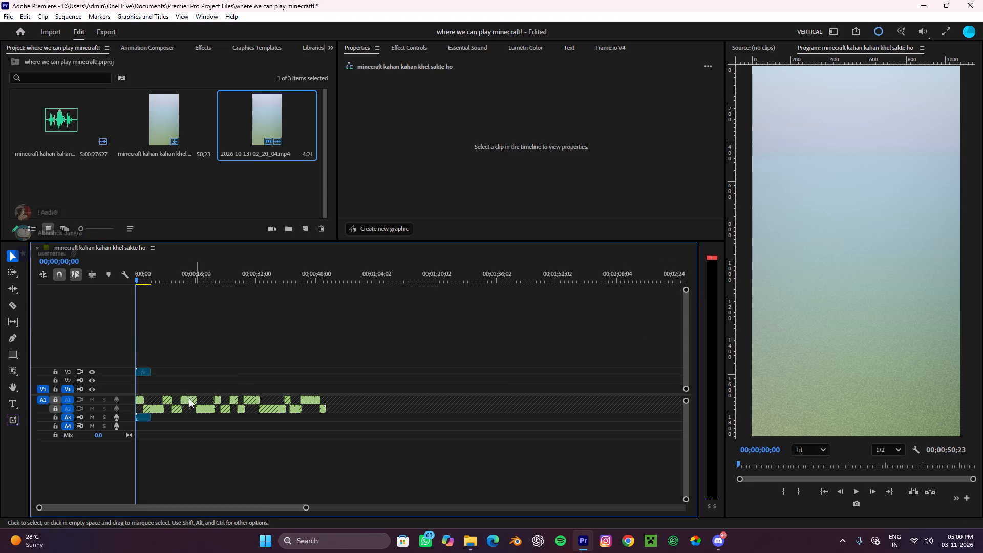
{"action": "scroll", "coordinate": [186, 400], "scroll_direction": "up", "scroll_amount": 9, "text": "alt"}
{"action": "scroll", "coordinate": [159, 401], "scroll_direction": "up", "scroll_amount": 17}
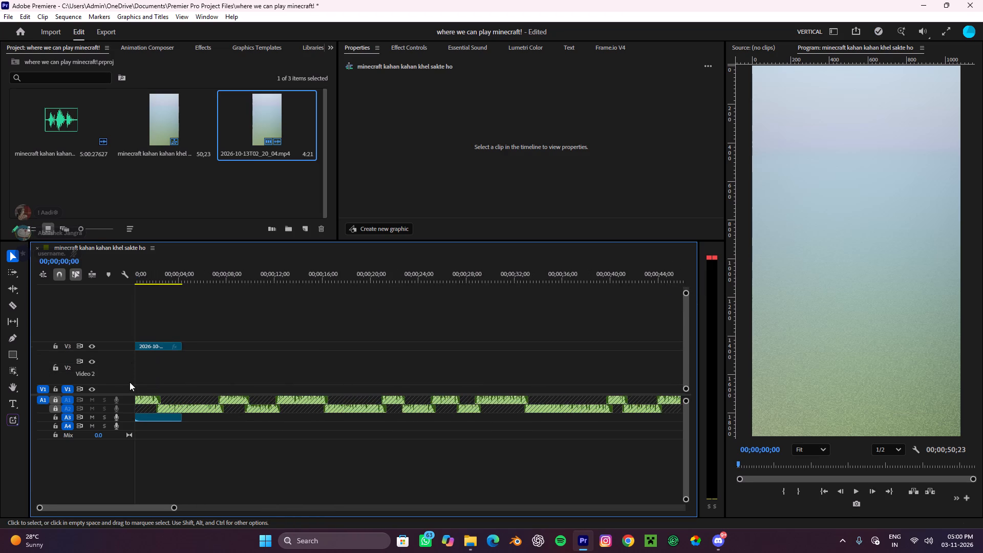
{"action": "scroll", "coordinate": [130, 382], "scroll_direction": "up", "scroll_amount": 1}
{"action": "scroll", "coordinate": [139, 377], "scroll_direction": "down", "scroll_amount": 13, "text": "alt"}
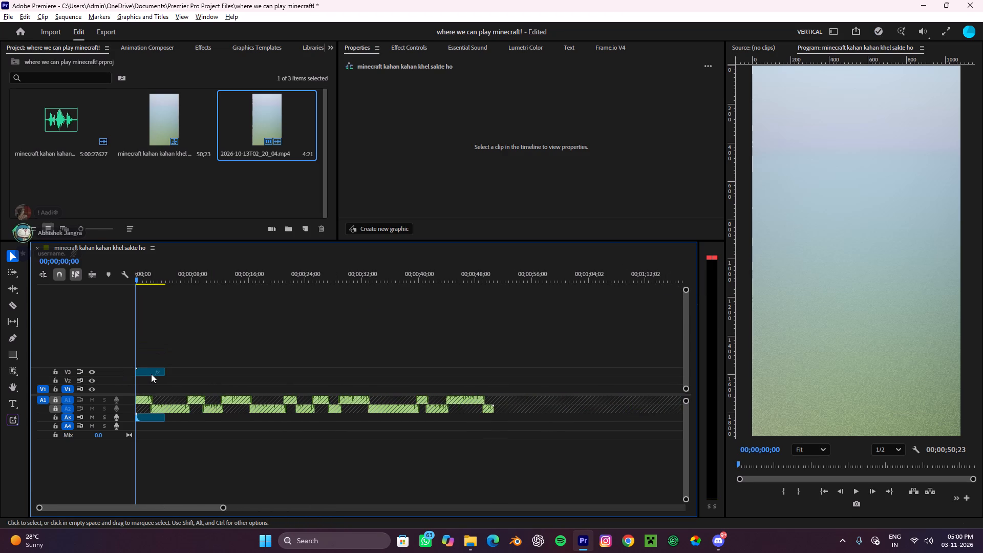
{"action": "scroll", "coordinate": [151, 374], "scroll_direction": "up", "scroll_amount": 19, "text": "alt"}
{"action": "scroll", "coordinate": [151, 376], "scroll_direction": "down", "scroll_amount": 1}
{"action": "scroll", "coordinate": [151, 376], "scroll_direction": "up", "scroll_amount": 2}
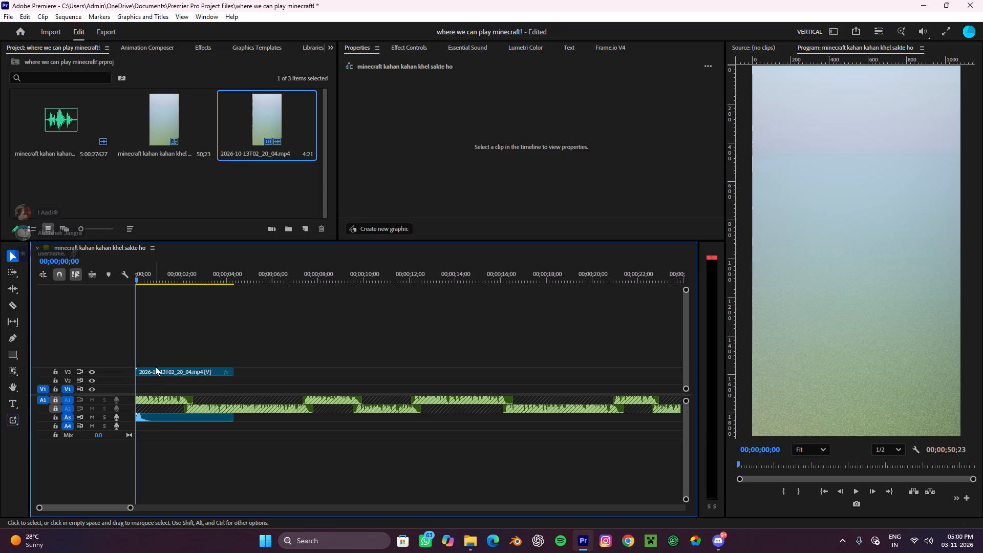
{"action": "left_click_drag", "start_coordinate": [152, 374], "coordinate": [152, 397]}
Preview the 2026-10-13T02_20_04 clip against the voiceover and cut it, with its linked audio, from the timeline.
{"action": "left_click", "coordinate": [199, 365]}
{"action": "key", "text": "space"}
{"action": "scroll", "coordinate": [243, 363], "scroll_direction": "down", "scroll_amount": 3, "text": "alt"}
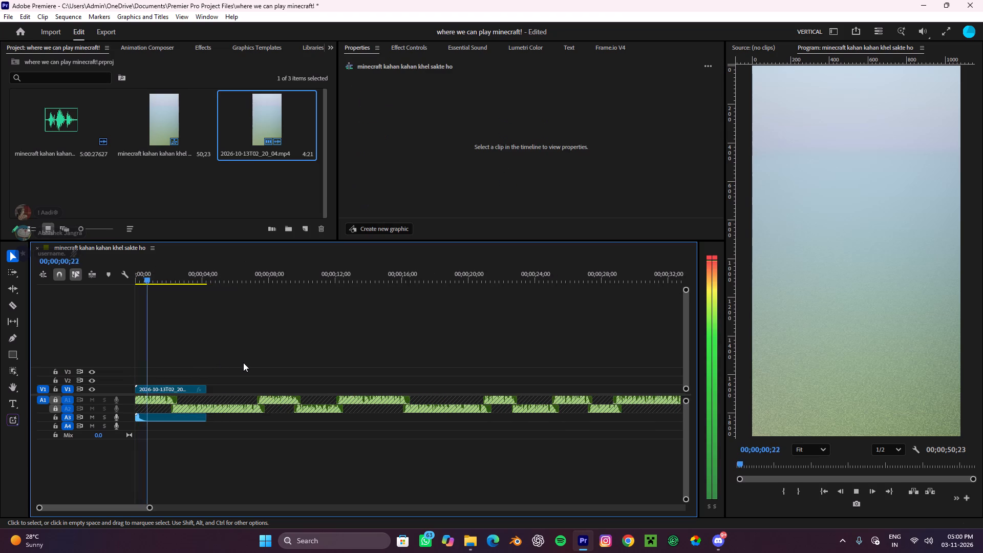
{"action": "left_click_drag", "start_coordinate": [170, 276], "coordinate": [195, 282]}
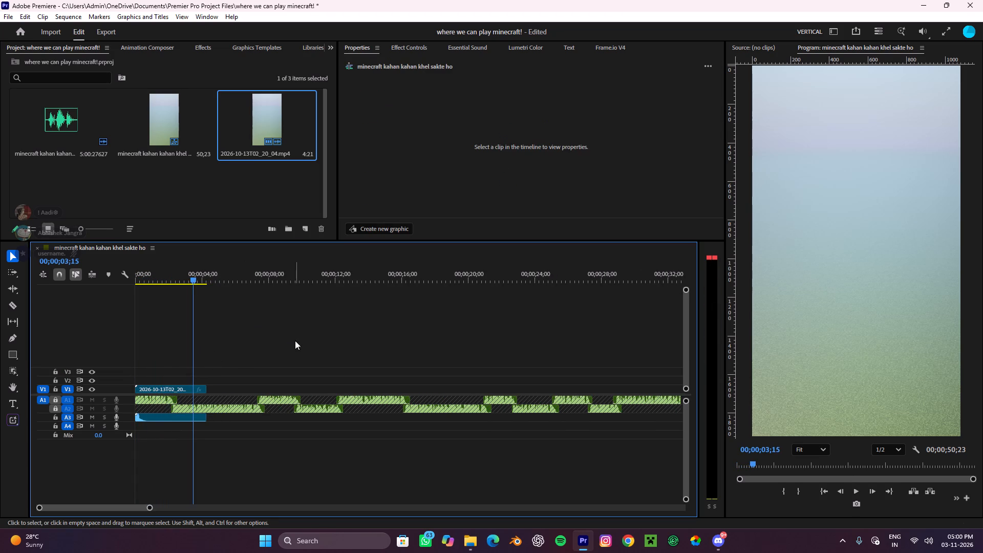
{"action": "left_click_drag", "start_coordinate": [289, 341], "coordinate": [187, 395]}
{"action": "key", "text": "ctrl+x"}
From the replay folder in File Explorer, add the clip 2026-10-03T23_05_20 to the Premiere sequence at the start of V1.
{"action": "left_click", "coordinate": [470, 545]}
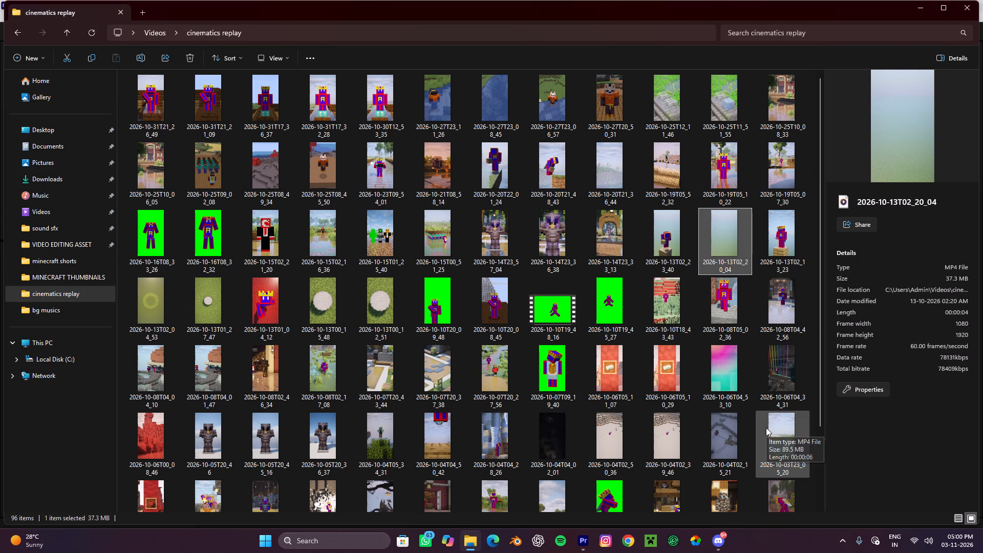
{"action": "scroll", "coordinate": [647, 415], "scroll_direction": "down", "scroll_amount": 3}
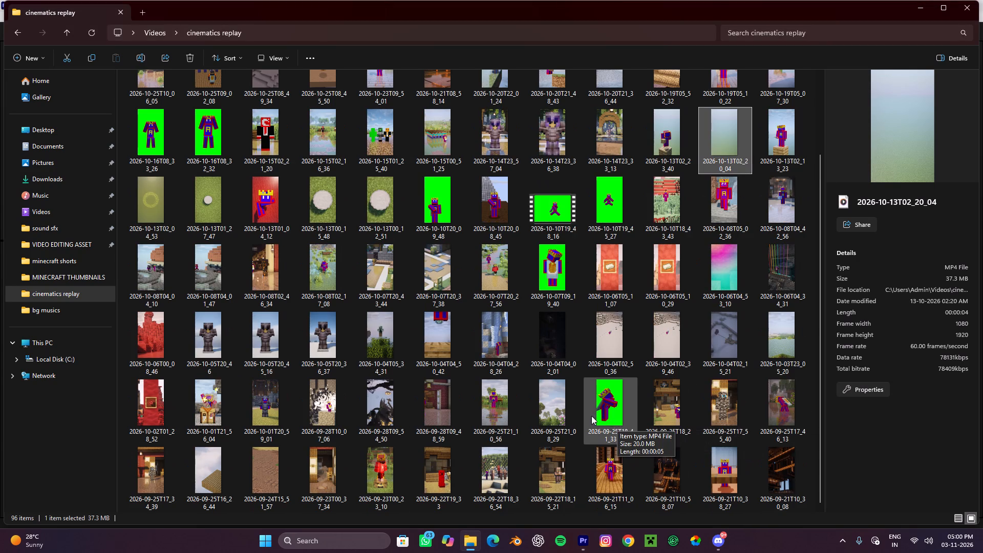
{"action": "left_click", "coordinate": [779, 335]}
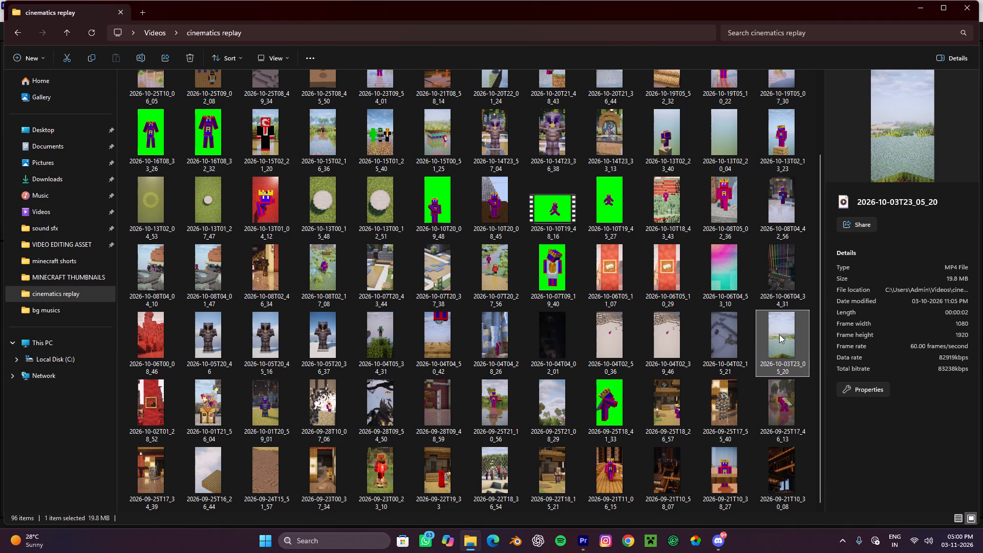
{"action": "left_click_drag", "start_coordinate": [779, 334], "coordinate": [582, 539]}
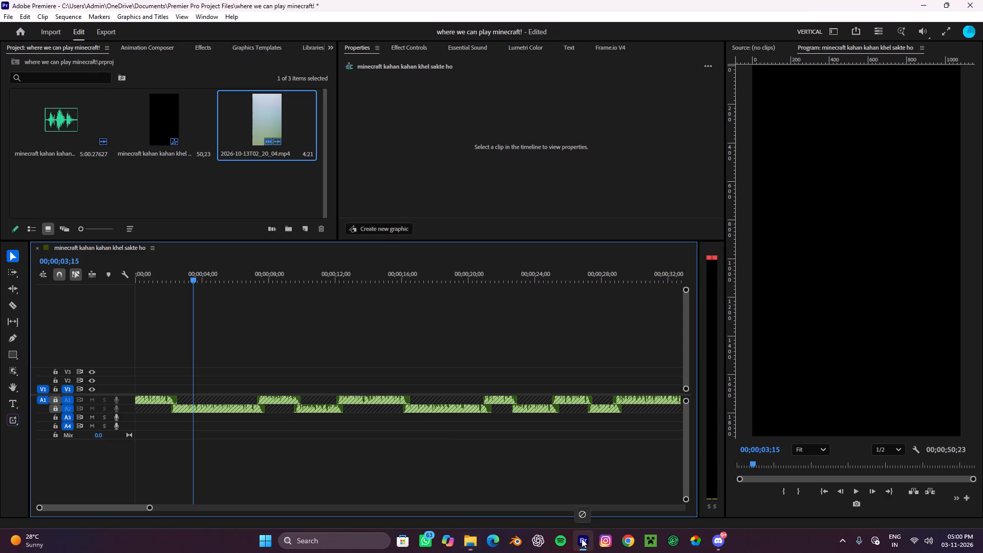
{"action": "left_click_drag", "start_coordinate": [582, 539], "coordinate": [134, 406]}
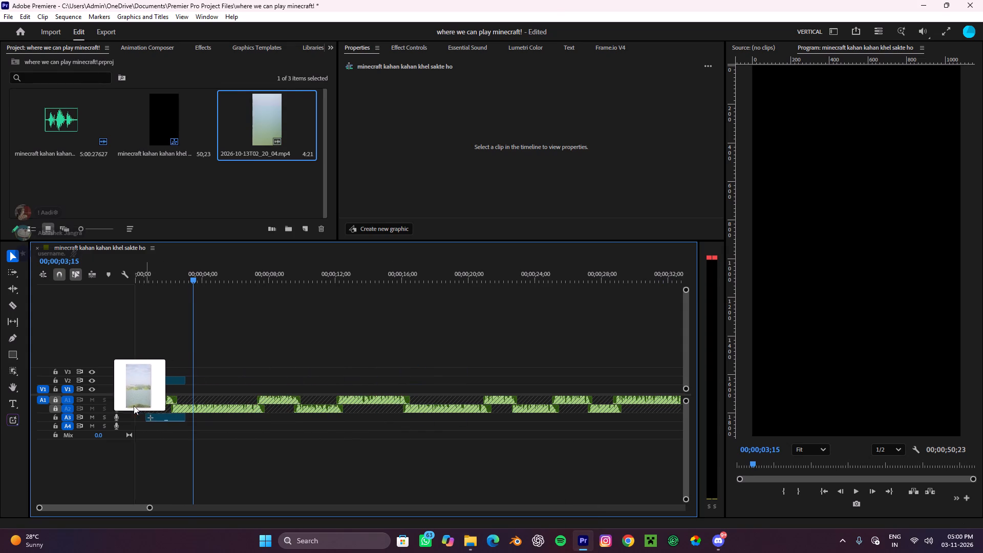
{"action": "left_click_drag", "start_coordinate": [134, 406], "coordinate": [133, 406]}
{"action": "left_click_drag", "start_coordinate": [154, 379], "coordinate": [154, 384]}
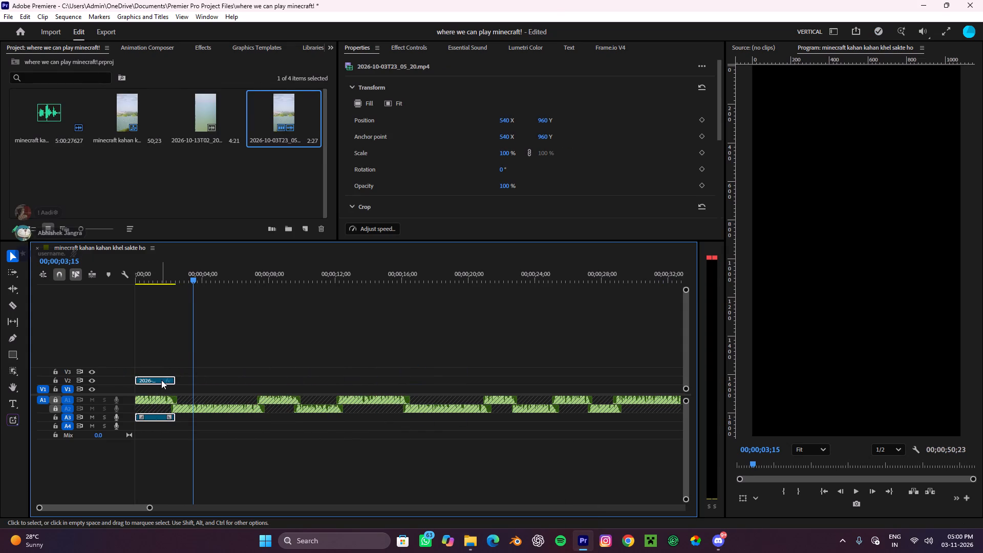
{"action": "left_click_drag", "start_coordinate": [161, 380], "coordinate": [161, 390]}
Play the sequence opening from 00;00;00;00 several times to check the new replay clip against the first voiceover line.
{"action": "left_click_drag", "start_coordinate": [205, 272], "coordinate": [0, 283]}
{"action": "key", "text": "space"}
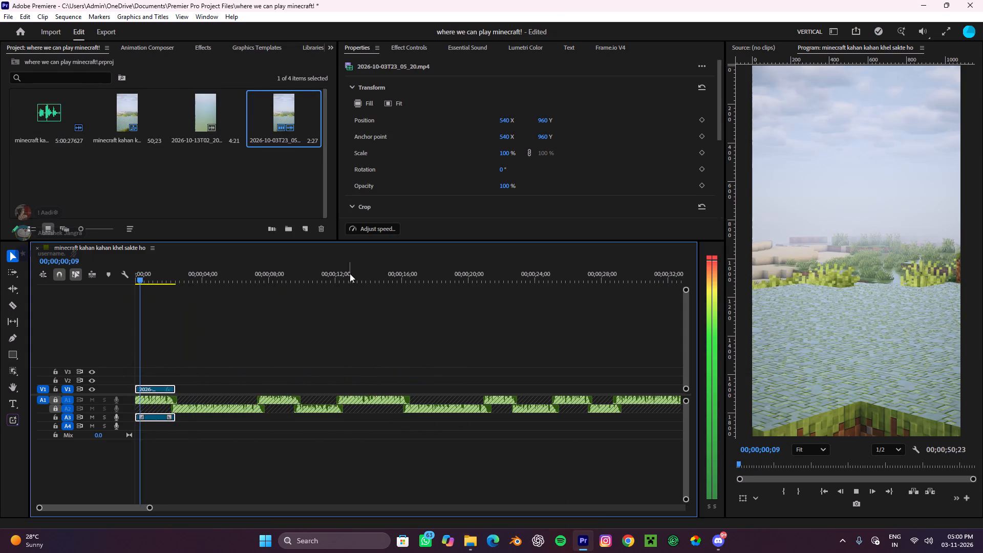
{"action": "key", "text": "space"}
{"action": "scroll", "coordinate": [142, 401], "scroll_direction": "up", "scroll_amount": 7, "text": "alt"}
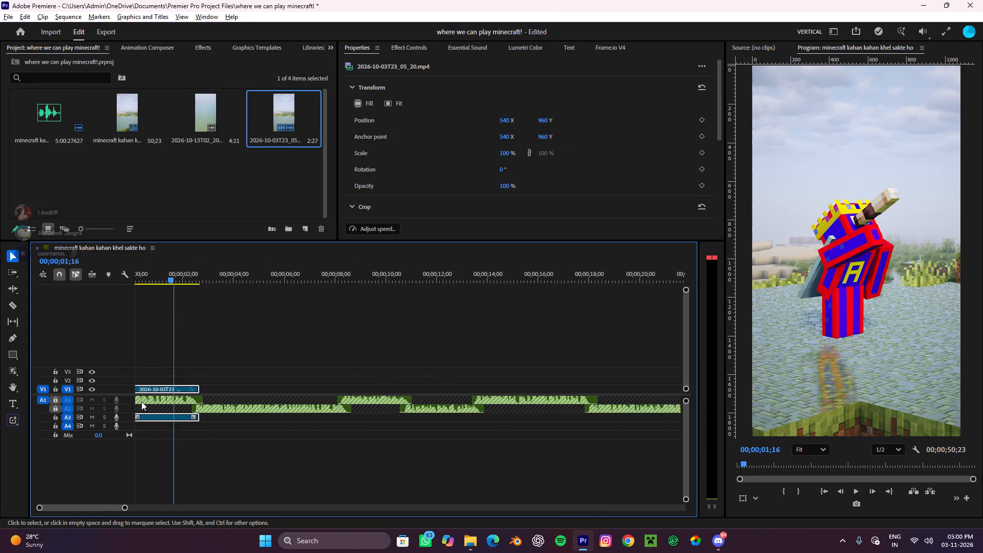
{"action": "scroll", "coordinate": [141, 401], "scroll_direction": "up", "scroll_amount": 3, "text": "alt"}
{"action": "scroll", "coordinate": [150, 388], "scroll_direction": "up", "scroll_amount": 1}
{"action": "left_click_drag", "start_coordinate": [197, 270], "coordinate": [0, 271]}
{"action": "key", "text": "space"}
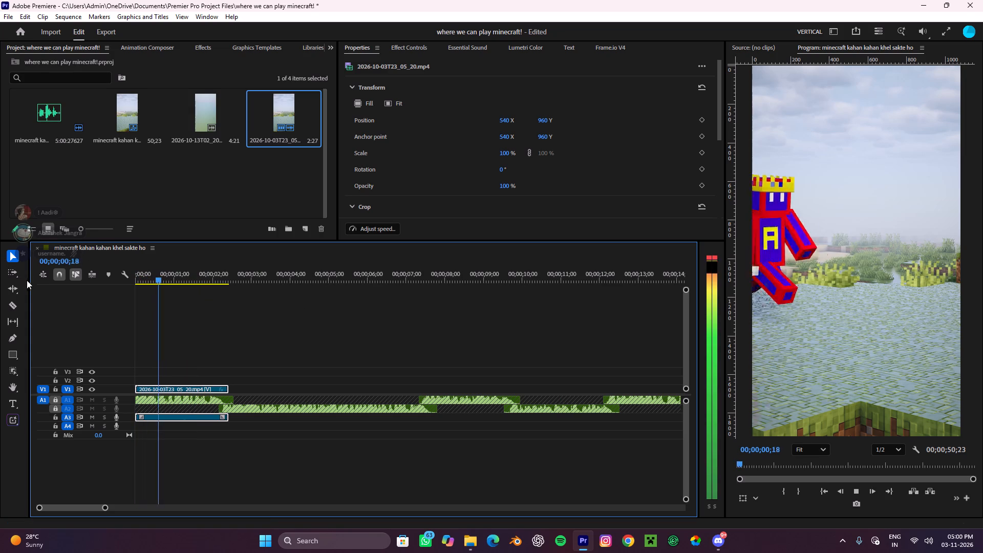
{"action": "key", "text": "space"}
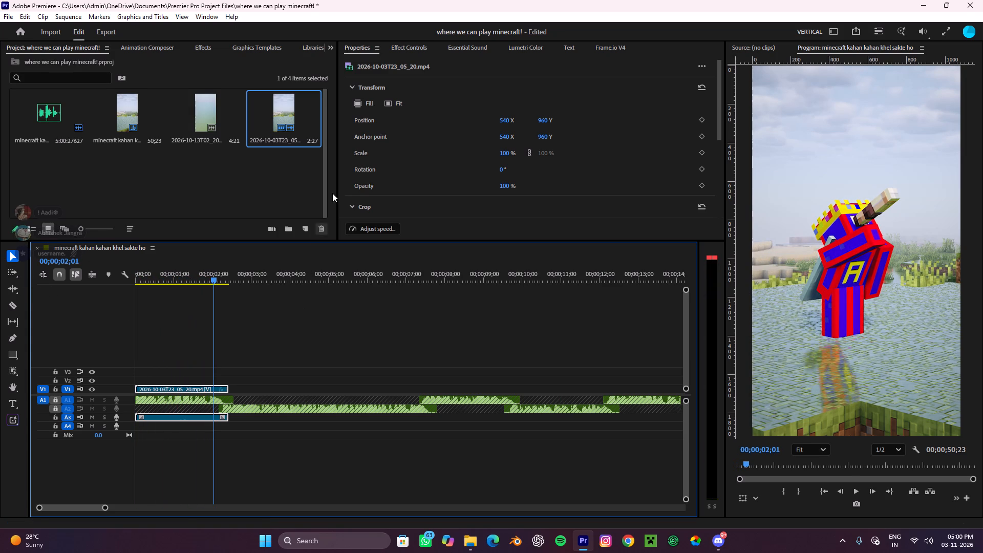
{"action": "left_click", "coordinate": [281, 338]}
{"action": "left_click_drag", "start_coordinate": [211, 285], "coordinate": [52, 284]}
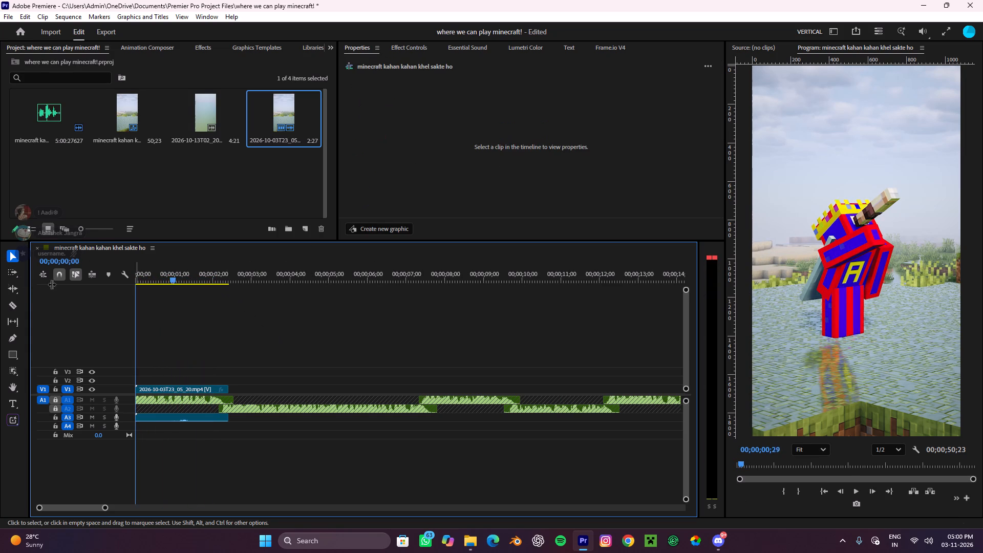
{"action": "left_click_drag", "start_coordinate": [52, 284], "coordinate": [5, 285]}
{"action": "key", "text": "space"}
{"action": "left_click", "coordinate": [237, 337]}
{"action": "scroll", "coordinate": [238, 335], "scroll_direction": "down", "scroll_amount": 4, "text": "alt"}
{"action": "key", "text": "space"}
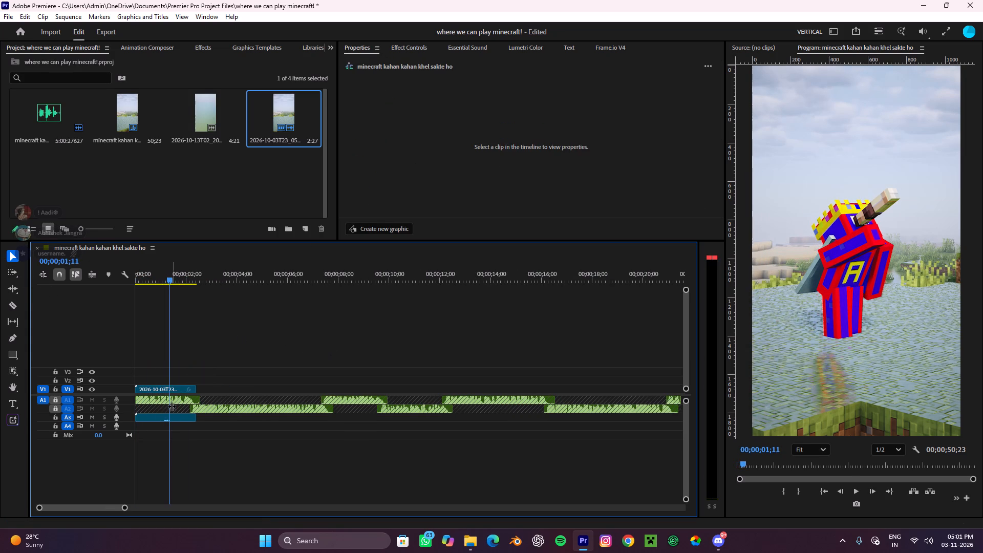
Select the 2026-10-03T23_05_20 clip on V1 together with its linked audio.
{"action": "left_click", "coordinate": [170, 393]}
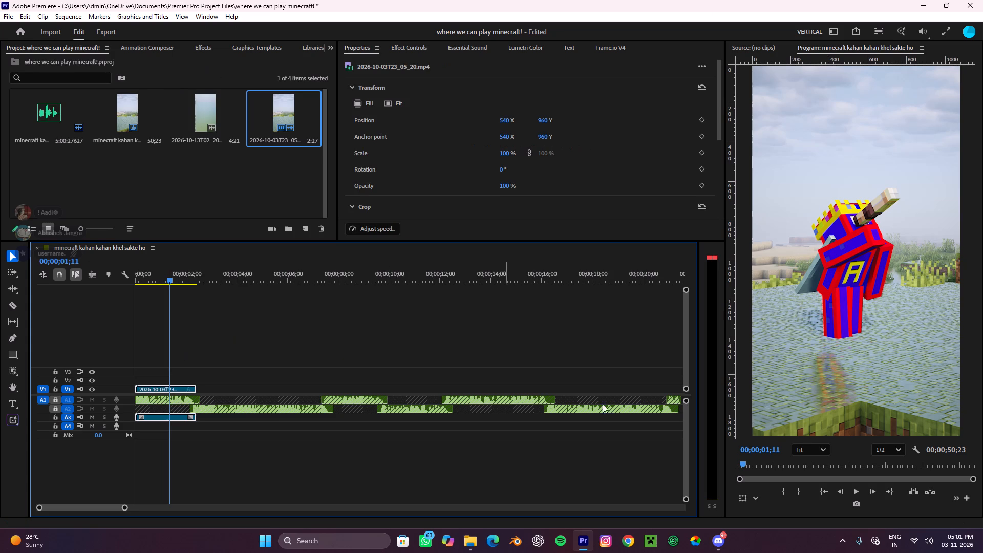
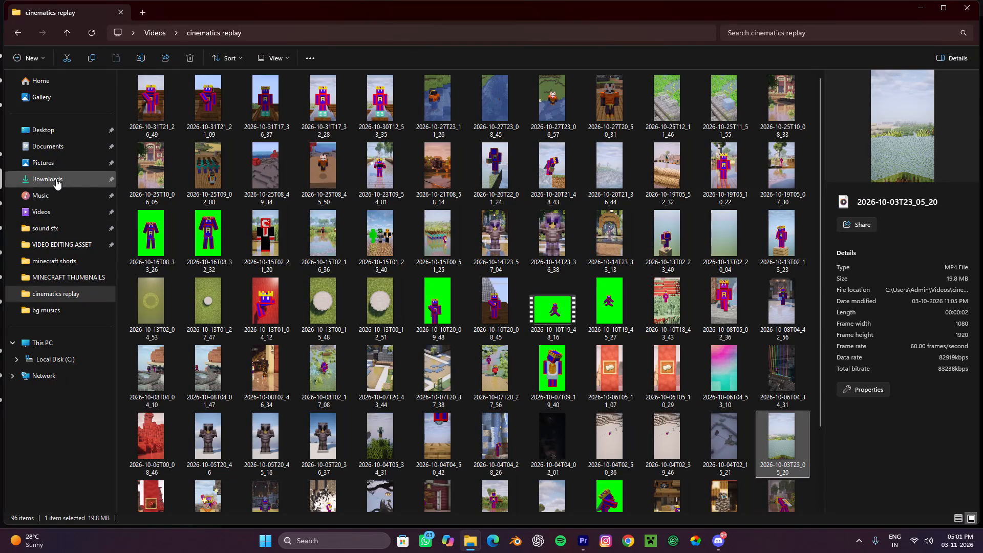
Open the minecraft shorts folder in Videos and open its second item, a video, for preview.
{"action": "left_click", "coordinate": [48, 215]}
{"action": "double_click", "coordinate": [376, 115]}
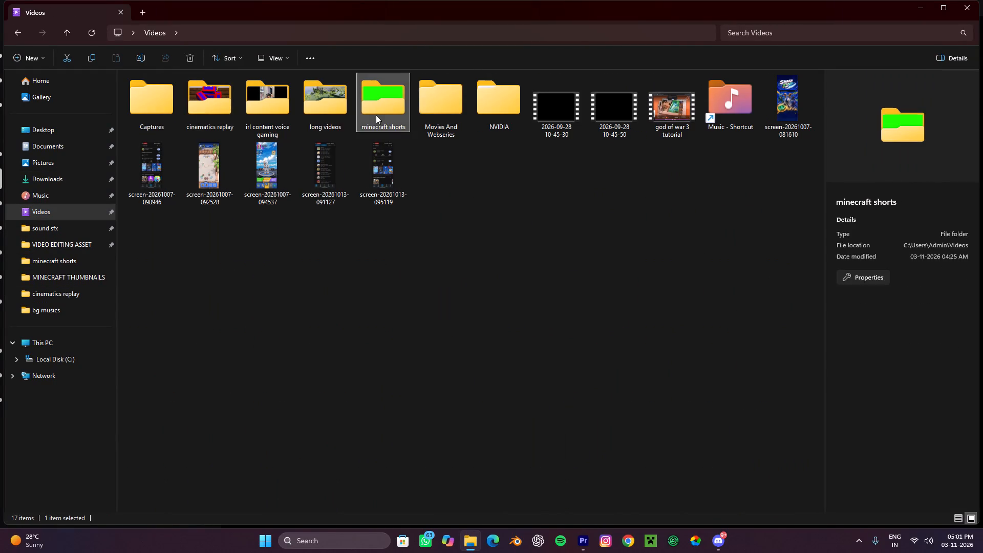
{"action": "double_click", "coordinate": [205, 102]}
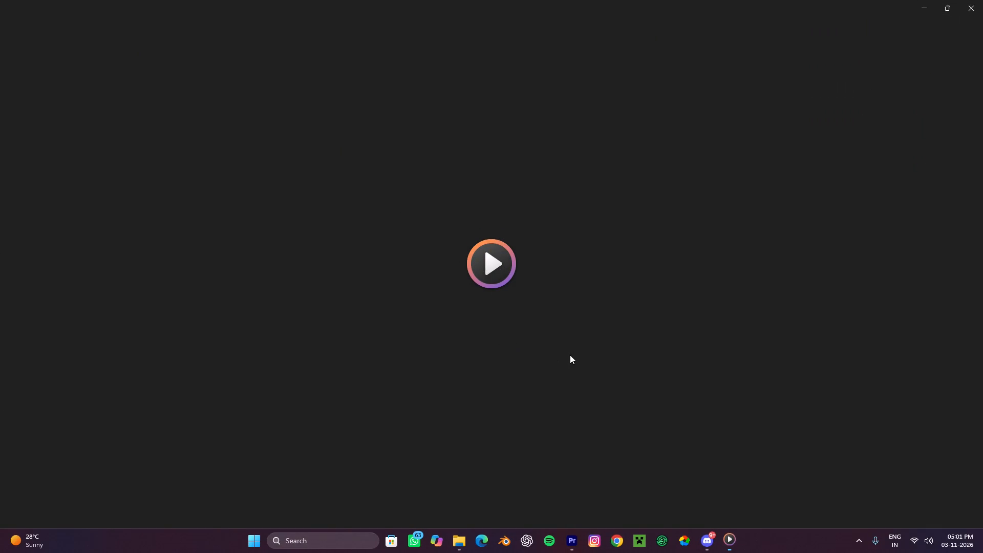
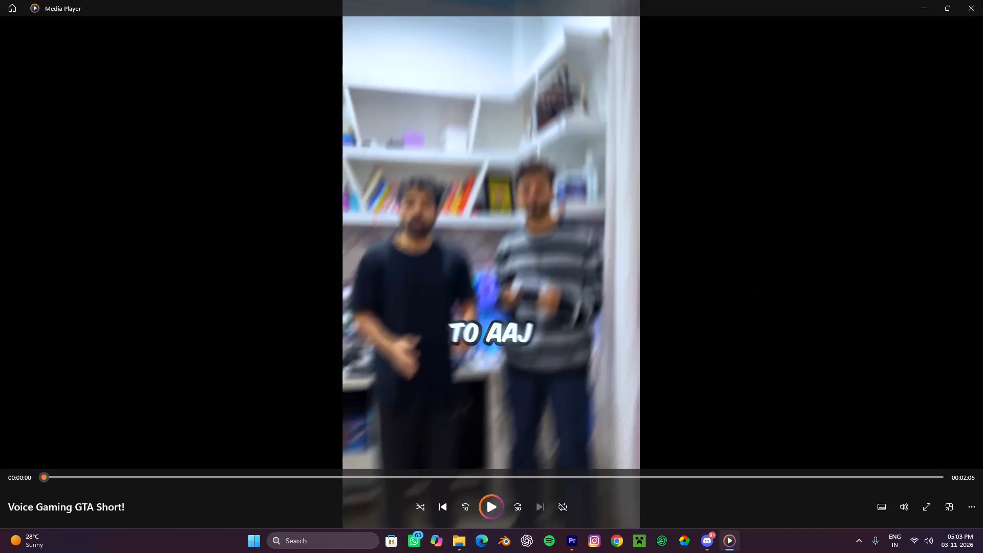
Close the preview of the "Voice Gaming GTA Short!" video and return to the minecraft shorts folder.
{"action": "left_click", "coordinate": [982, 0]}
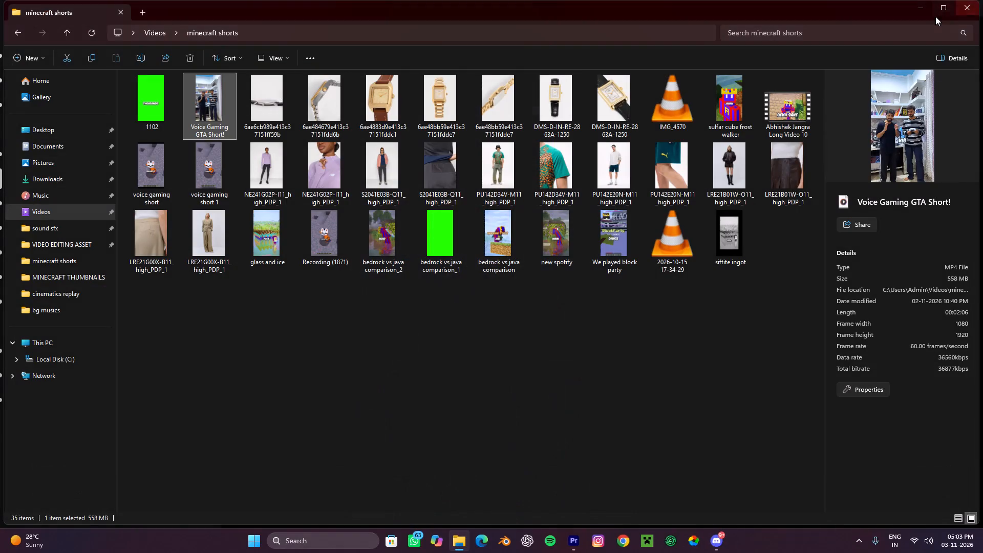
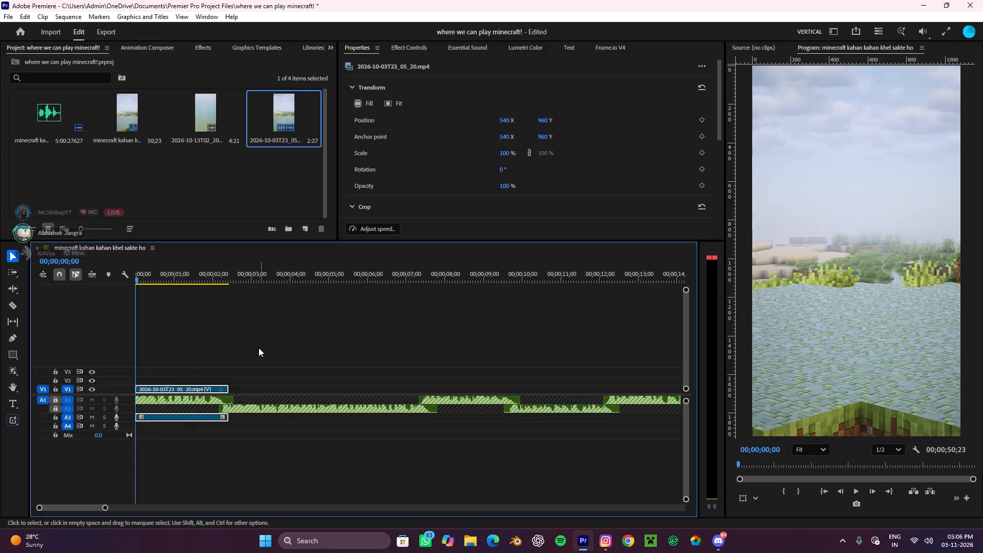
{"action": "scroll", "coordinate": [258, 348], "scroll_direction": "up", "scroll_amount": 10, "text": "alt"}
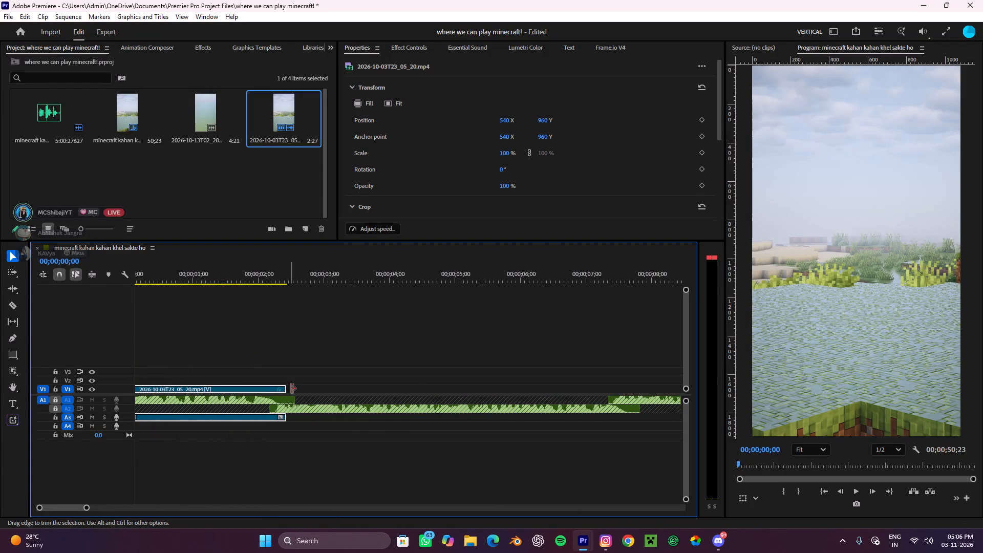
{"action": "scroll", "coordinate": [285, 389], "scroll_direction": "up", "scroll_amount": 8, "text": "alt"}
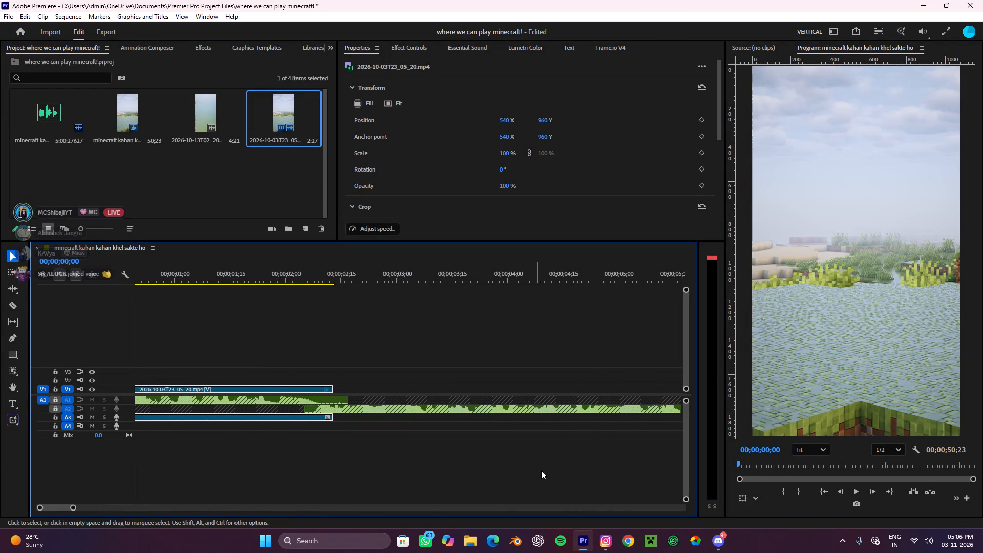
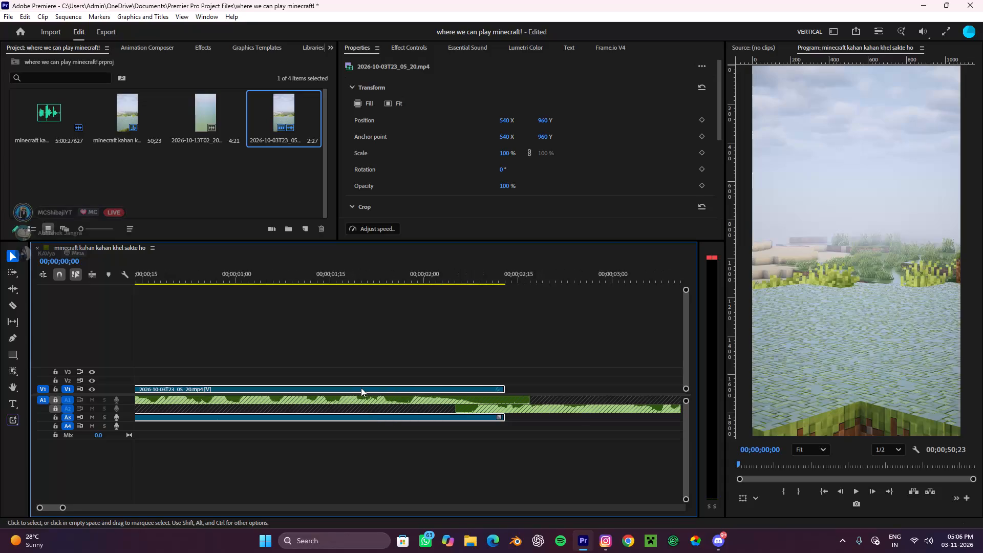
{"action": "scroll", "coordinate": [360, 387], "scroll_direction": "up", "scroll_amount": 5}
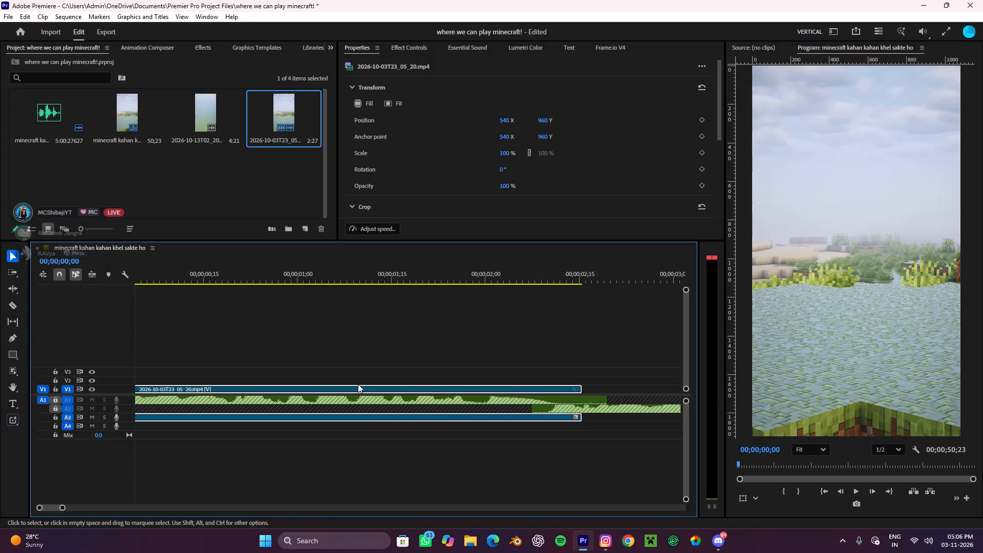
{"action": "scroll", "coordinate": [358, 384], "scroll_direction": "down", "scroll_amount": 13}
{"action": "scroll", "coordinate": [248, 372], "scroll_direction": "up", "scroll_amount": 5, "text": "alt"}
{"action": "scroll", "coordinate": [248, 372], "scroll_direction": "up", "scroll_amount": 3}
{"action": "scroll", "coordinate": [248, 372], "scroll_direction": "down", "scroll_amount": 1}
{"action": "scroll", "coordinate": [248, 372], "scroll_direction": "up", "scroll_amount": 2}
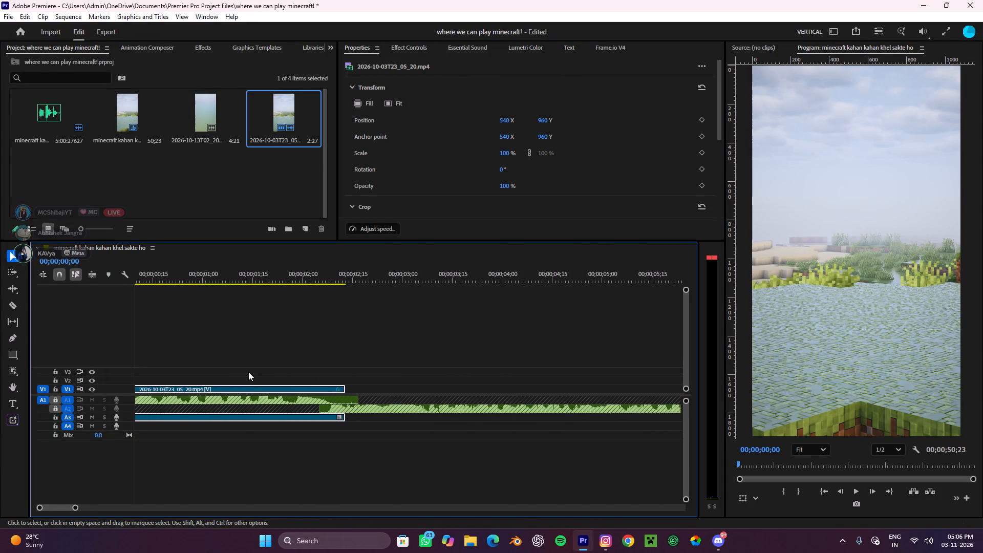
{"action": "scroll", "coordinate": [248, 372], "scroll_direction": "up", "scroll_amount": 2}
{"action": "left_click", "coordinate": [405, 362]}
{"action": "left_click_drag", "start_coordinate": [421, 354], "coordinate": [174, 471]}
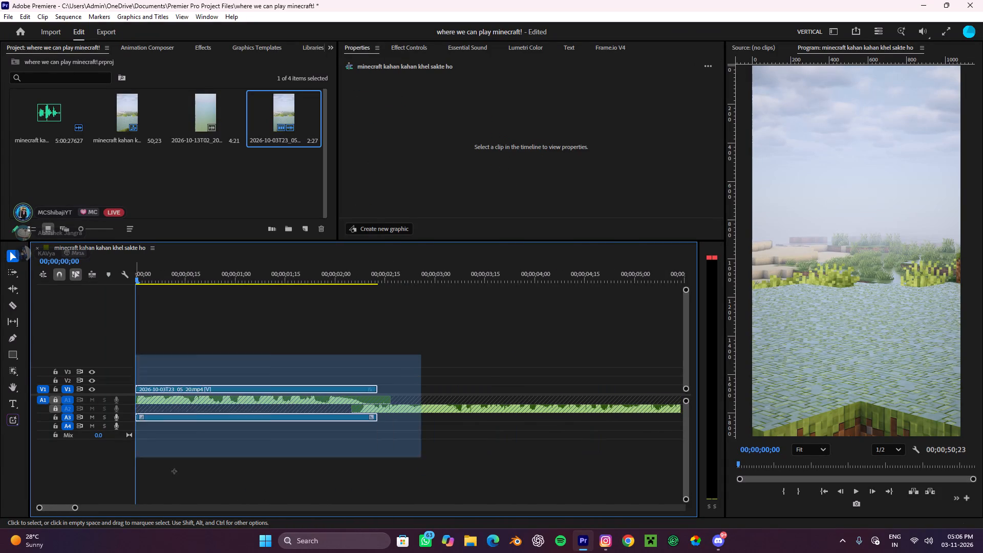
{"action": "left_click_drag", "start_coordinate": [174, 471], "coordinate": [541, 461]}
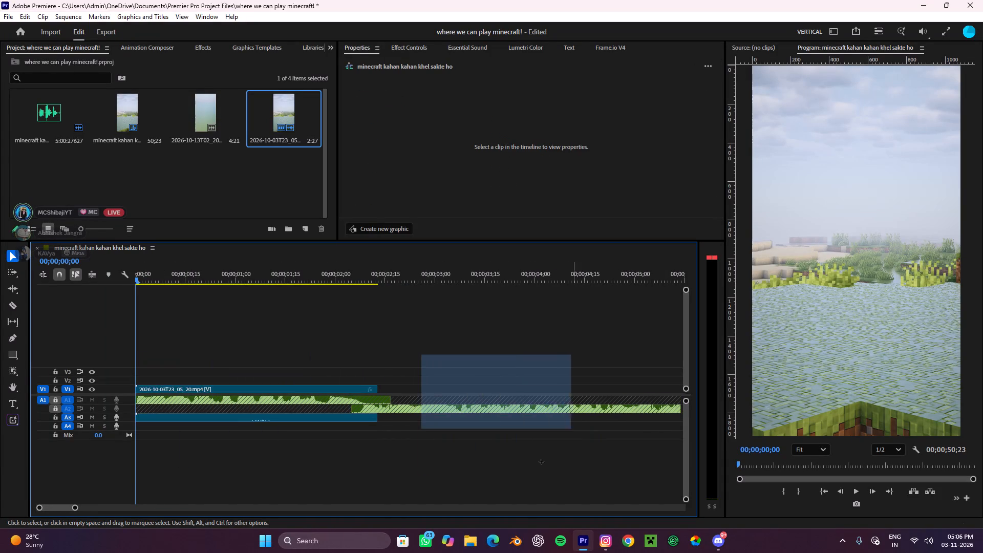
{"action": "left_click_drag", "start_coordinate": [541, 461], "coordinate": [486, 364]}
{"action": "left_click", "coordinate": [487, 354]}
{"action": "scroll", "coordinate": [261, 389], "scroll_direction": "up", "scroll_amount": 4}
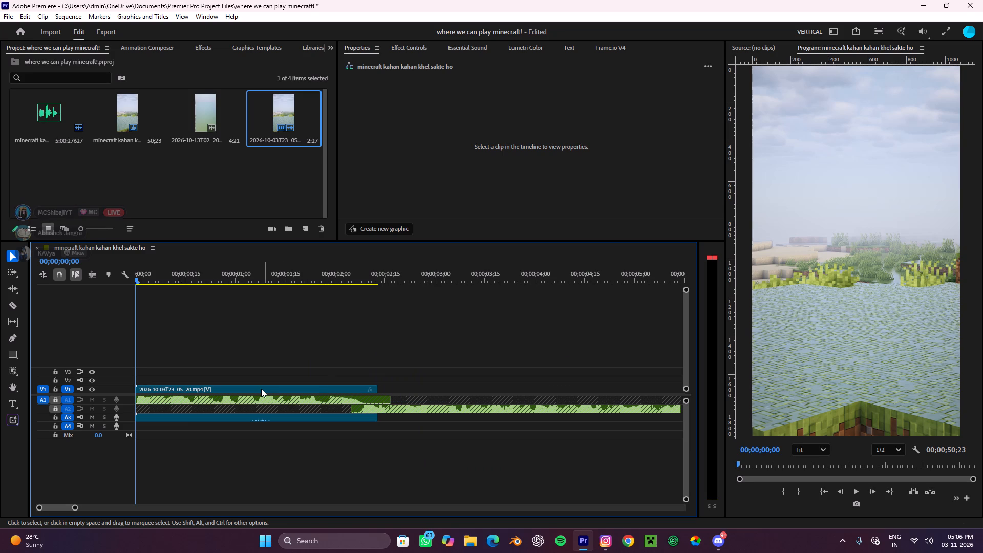
Play the opening Minecraft clip against the voiceover and return the playhead to the start of the sequence.
{"action": "key", "text": "space"}
{"action": "key", "text": "space"}
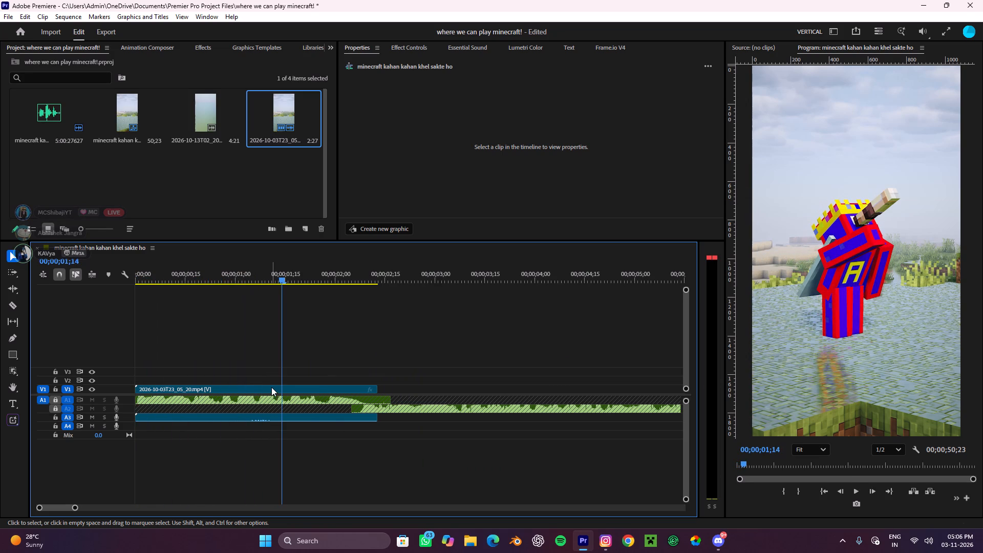
{"action": "left_click", "coordinate": [235, 389]}
{"action": "left_click_drag", "start_coordinate": [258, 283], "coordinate": [111, 325]}
{"action": "left_click", "coordinate": [354, 360]}
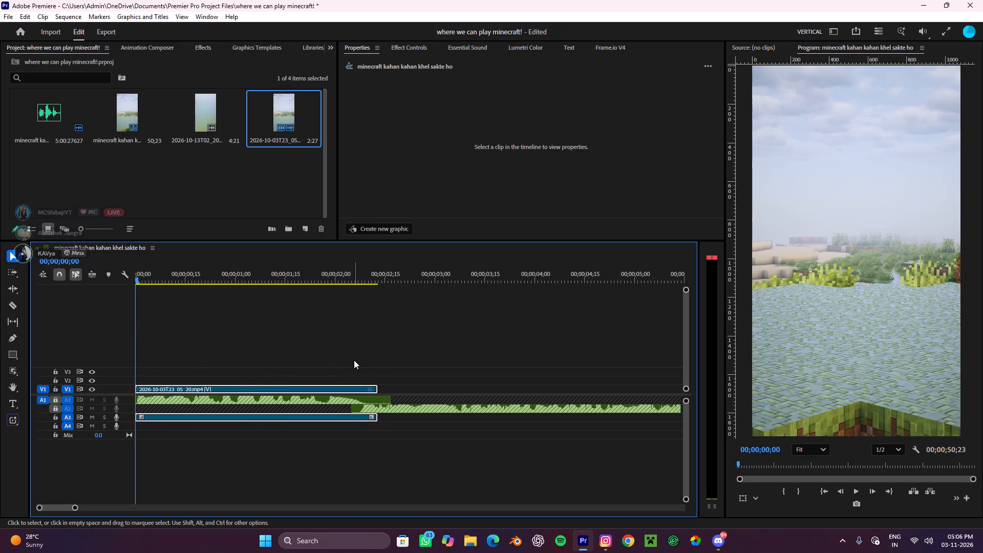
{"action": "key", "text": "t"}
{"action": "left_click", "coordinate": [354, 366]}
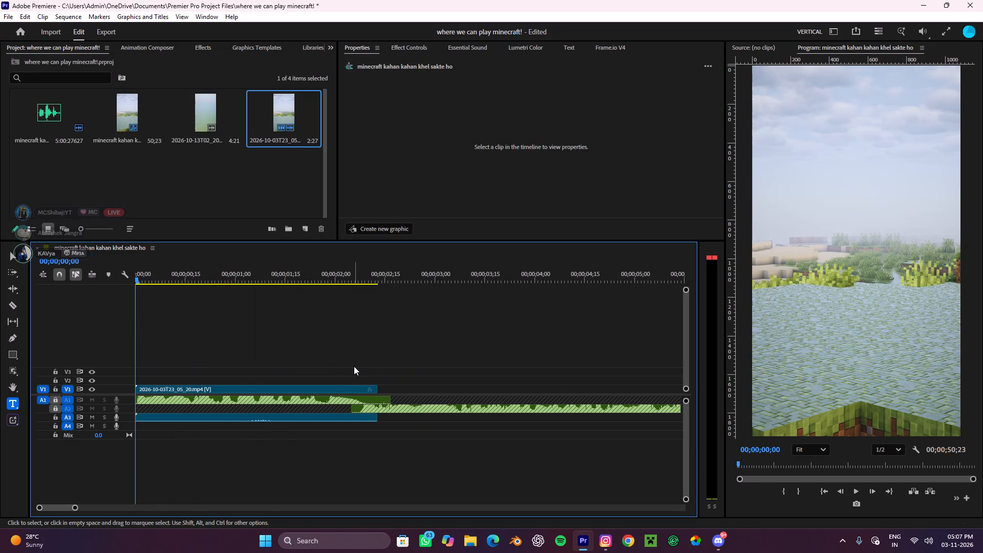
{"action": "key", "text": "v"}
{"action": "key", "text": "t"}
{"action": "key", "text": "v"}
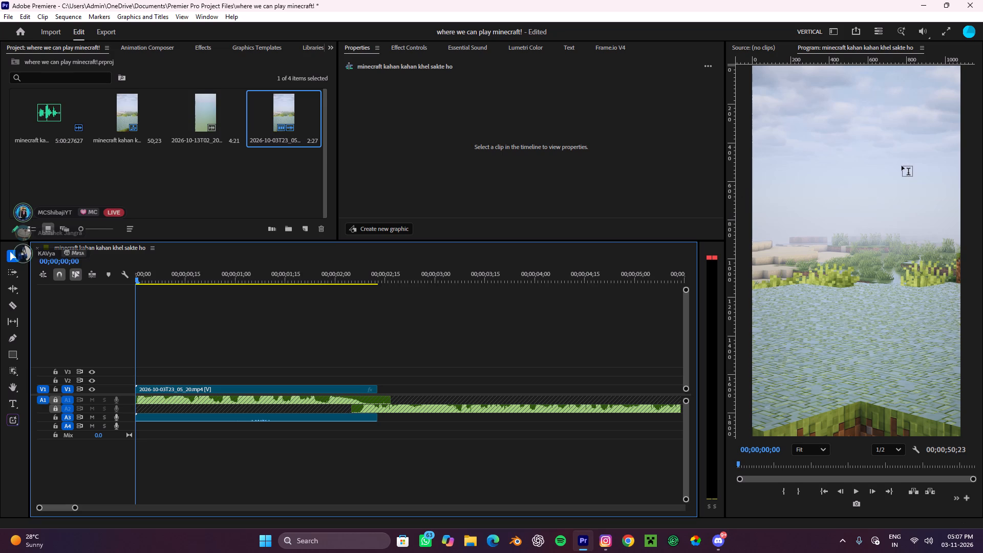
Play the sequence from the start past the end of the first V1 clip to review the following voiceover.
{"action": "left_click", "coordinate": [382, 316]}
{"action": "scroll", "coordinate": [352, 377], "scroll_direction": "down", "scroll_amount": 5, "text": "alt"}
{"action": "key", "text": "space"}
{"action": "scroll", "coordinate": [352, 377], "scroll_direction": "down", "scroll_amount": 3, "text": "alt"}
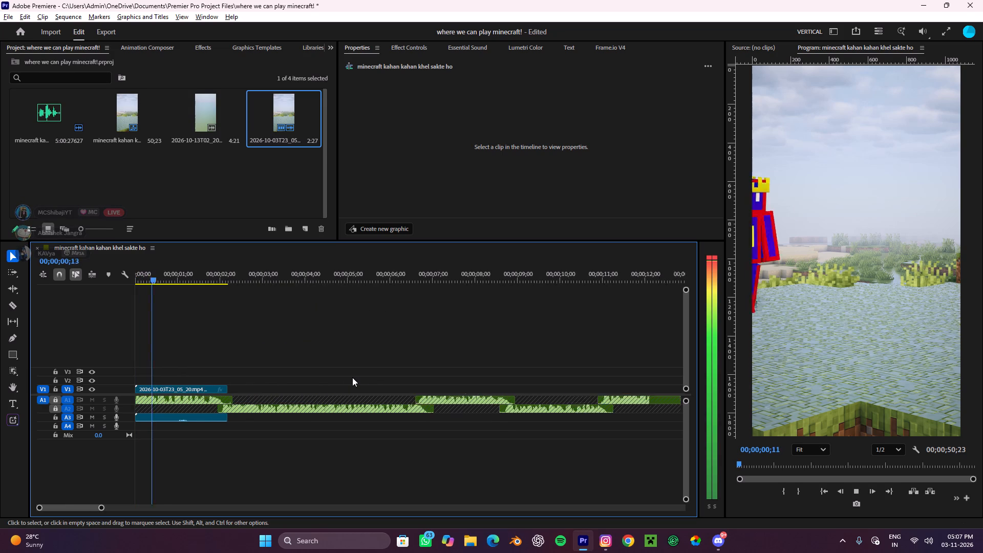
{"action": "scroll", "coordinate": [352, 377], "scroll_direction": "down", "scroll_amount": 6, "text": "alt"}
{"action": "scroll", "coordinate": [352, 377], "scroll_direction": "up", "scroll_amount": 5, "text": "alt"}
{"action": "scroll", "coordinate": [373, 380], "scroll_direction": "down", "scroll_amount": 4, "text": "alt"}
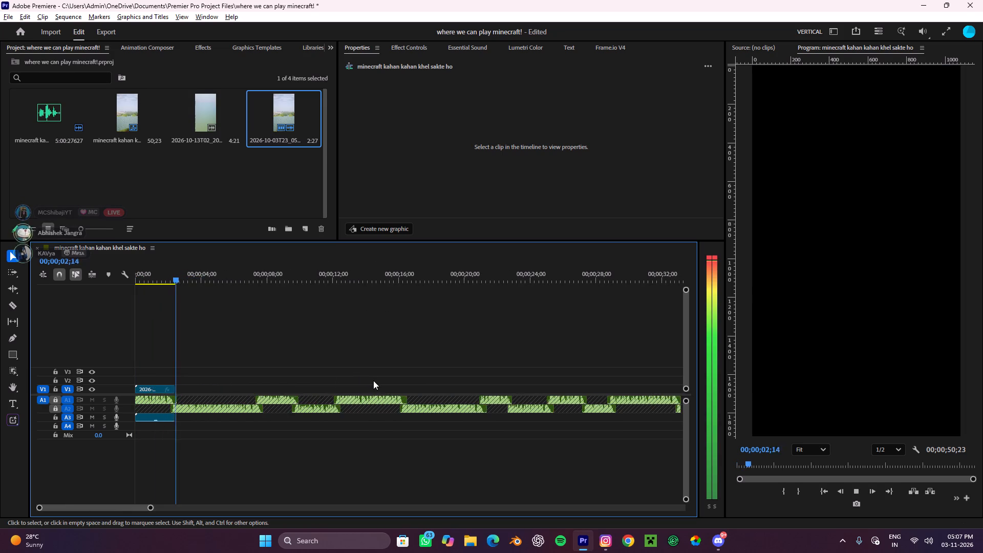
{"action": "scroll", "coordinate": [306, 381], "scroll_direction": "down", "scroll_amount": 4, "text": "alt"}
{"action": "scroll", "coordinate": [246, 398], "scroll_direction": "up", "scroll_amount": 4, "text": "alt"}
{"action": "key", "text": "space"}
{"action": "scroll", "coordinate": [229, 324], "scroll_direction": "up", "scroll_amount": 3}
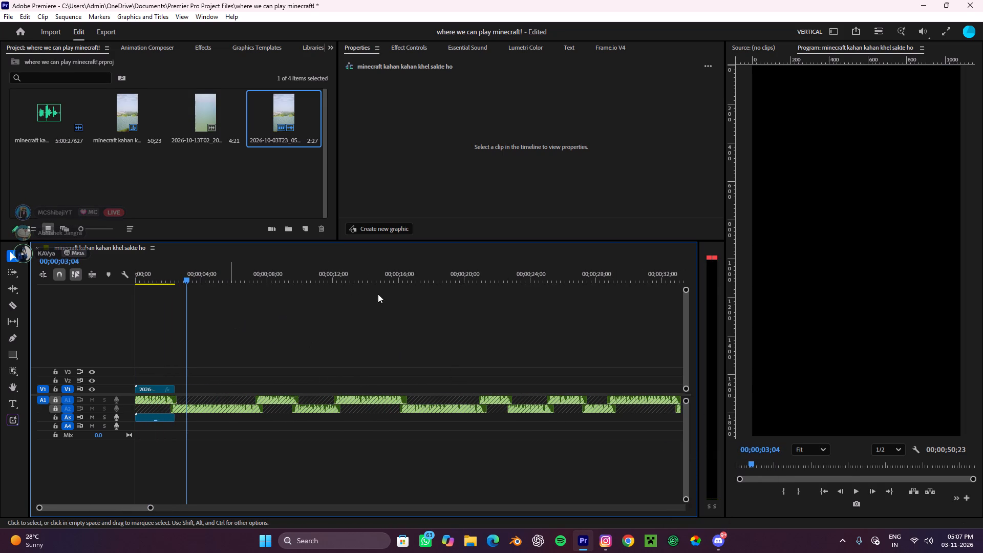
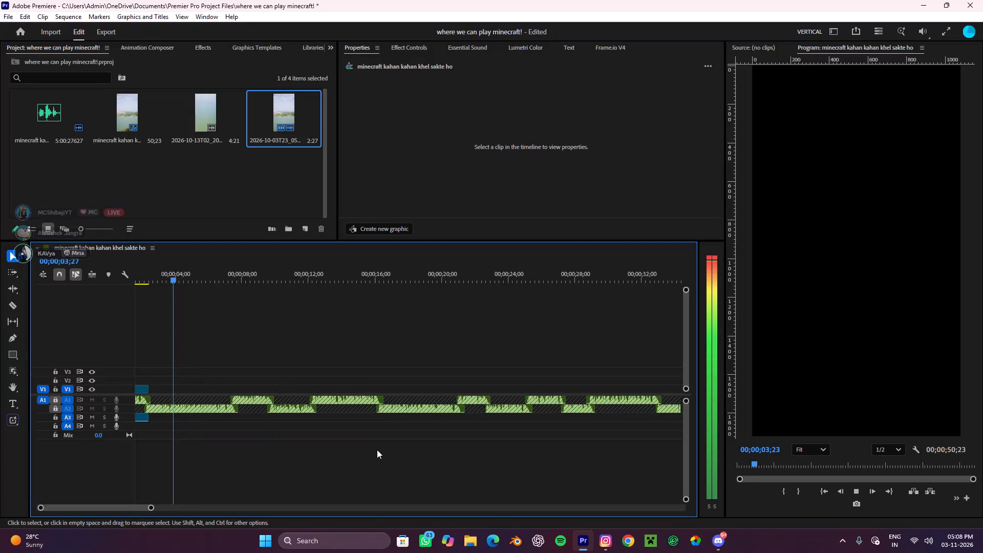
Return the playhead to the end of the first V1 clip and replay the voiceover that follows, stopping around 00;00;05;14.
{"action": "scroll", "coordinate": [377, 450], "scroll_direction": "up", "scroll_amount": 4}
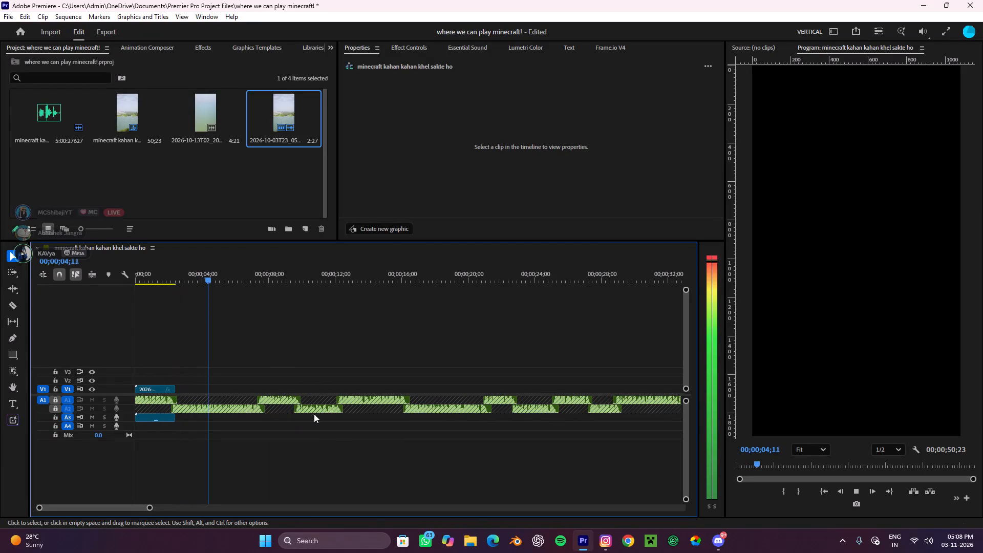
{"action": "key", "text": "space"}
{"action": "left_click_drag", "start_coordinate": [226, 278], "coordinate": [175, 317]}
{"action": "left_click", "coordinate": [224, 330]}
{"action": "key", "text": "space"}
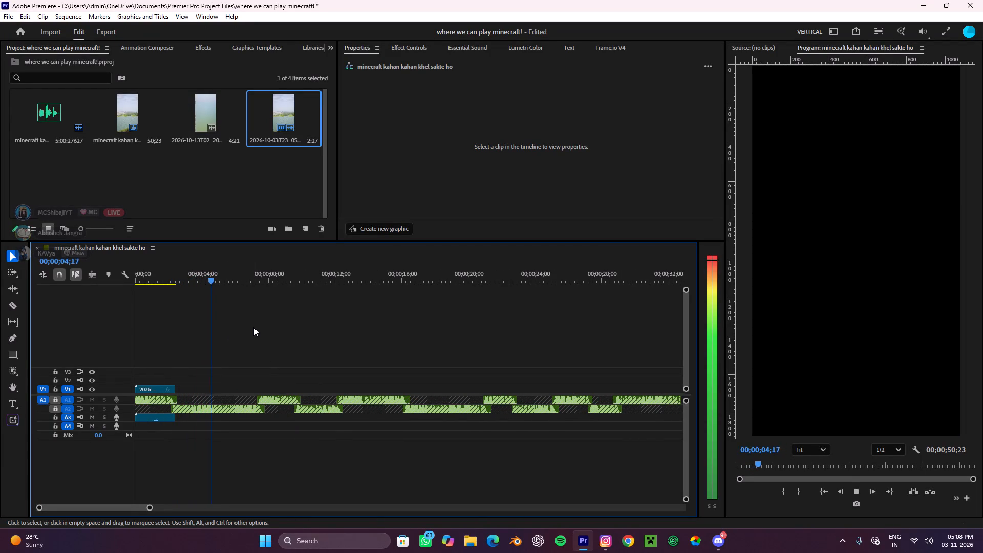
{"action": "scroll", "coordinate": [253, 327], "scroll_direction": "down", "scroll_amount": 4, "text": "alt"}
{"action": "key", "text": "space"}
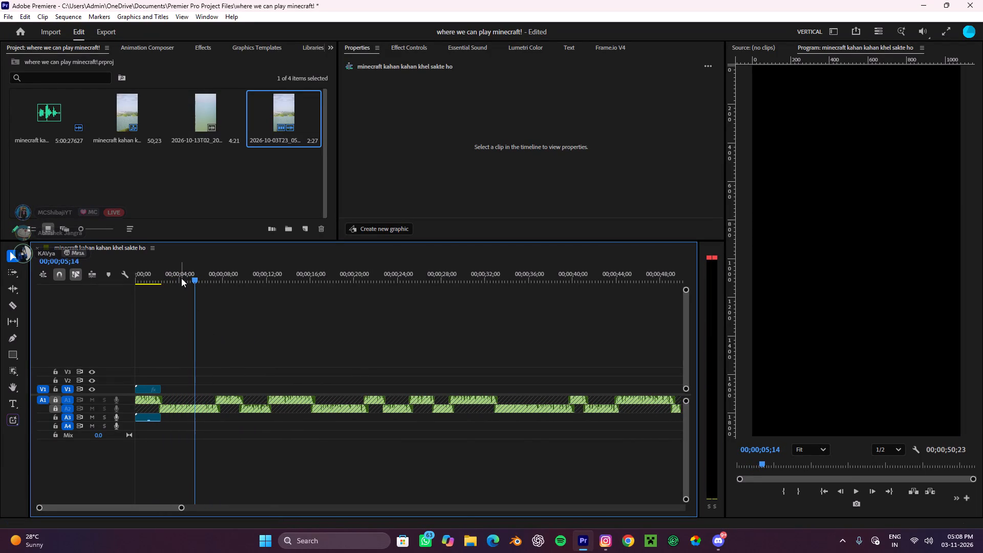
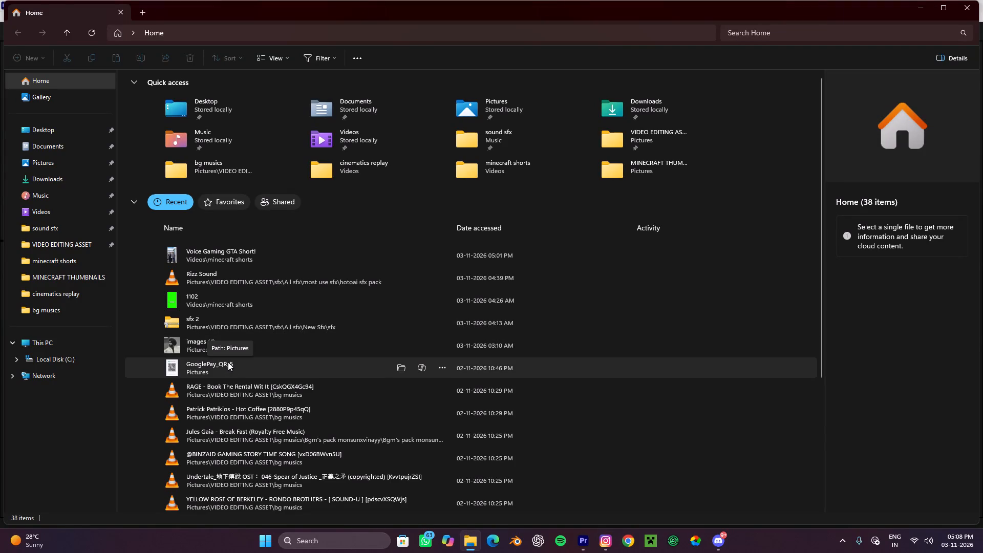
From the Videos > NVIDIA > Minecraft folder, place clip "Minecraft 2026.10.26 - 18.35.50.02" on V1 just after the first clip.
{"action": "left_click", "coordinate": [45, 168]}
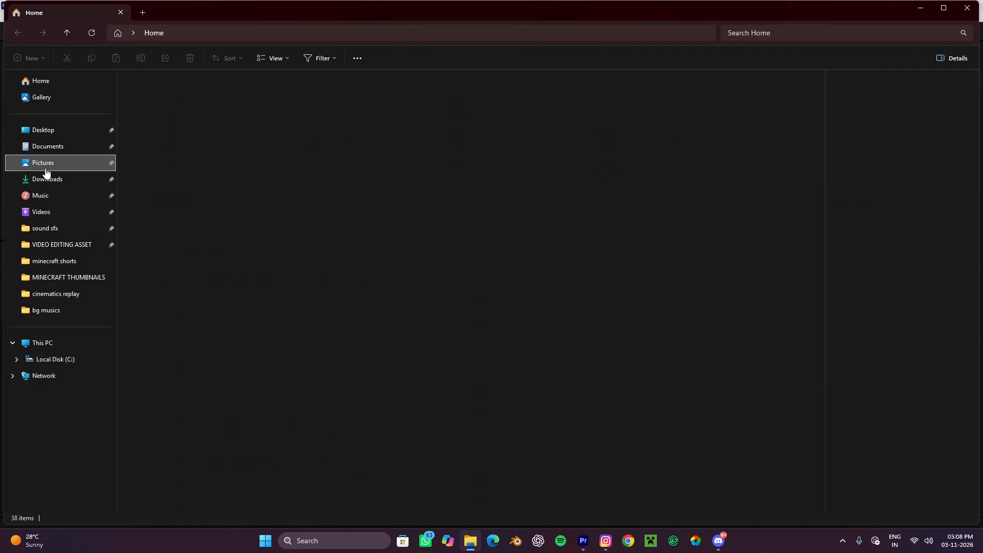
{"action": "left_click", "coordinate": [36, 207]}
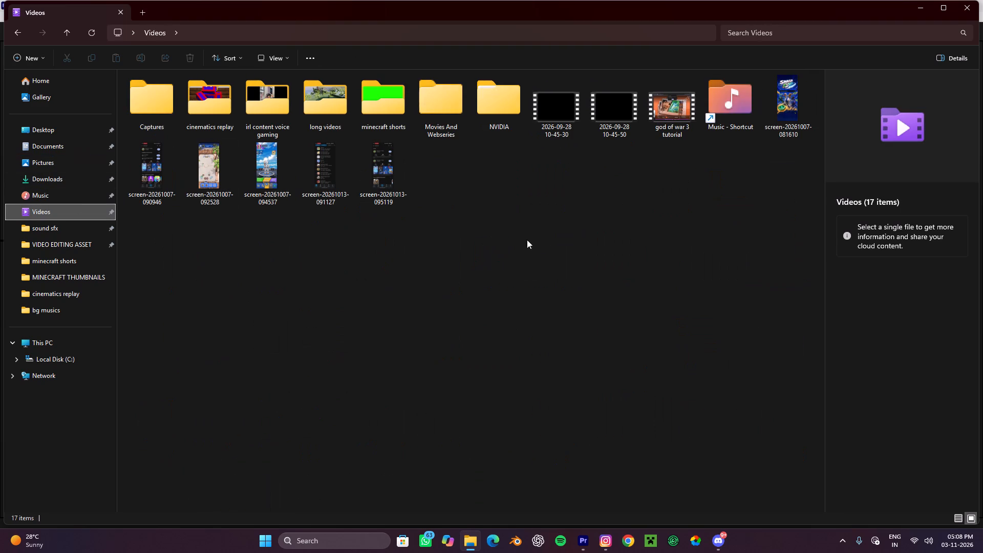
{"action": "double_click", "coordinate": [488, 104]}
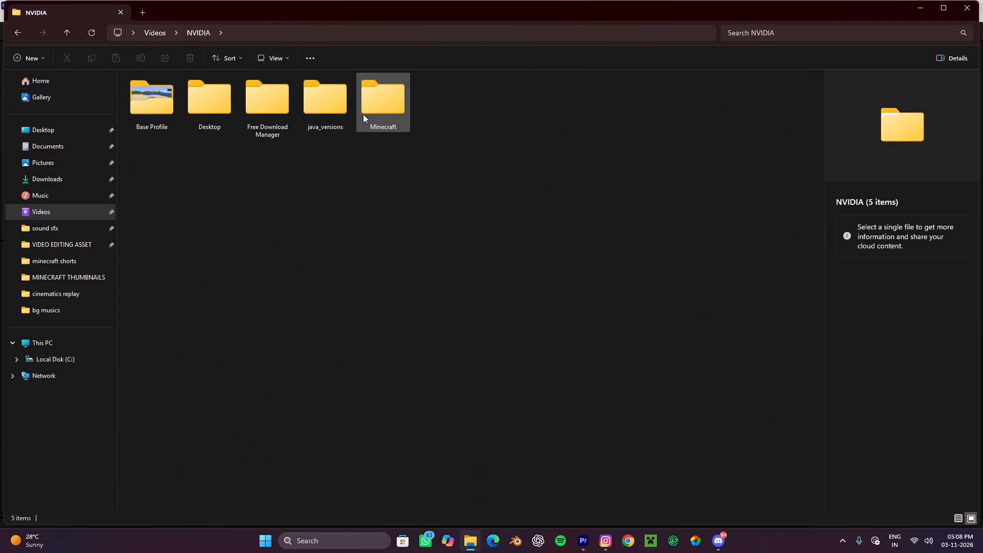
{"action": "double_click", "coordinate": [372, 107]}
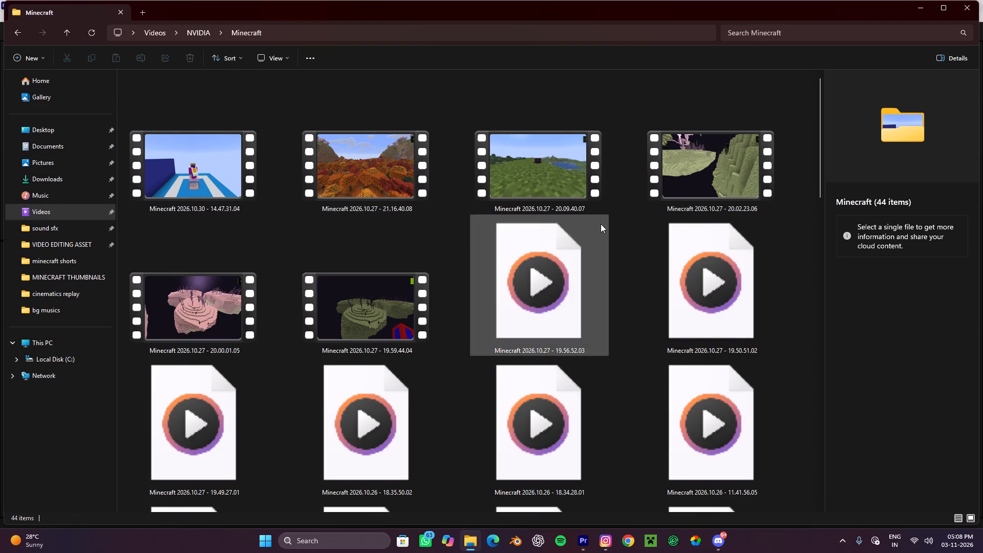
{"action": "scroll", "coordinate": [610, 415], "scroll_direction": "down", "scroll_amount": 2}
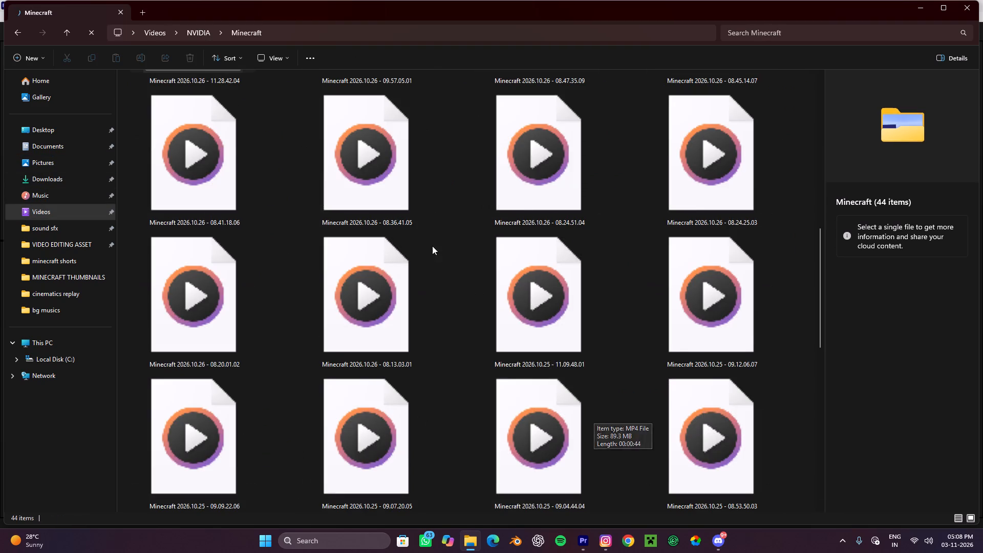
{"action": "scroll", "coordinate": [419, 241], "scroll_direction": "up", "scroll_amount": 1}
{"action": "left_click", "coordinate": [377, 113]}
{"action": "left_click_drag", "start_coordinate": [359, 102], "coordinate": [565, 434]}
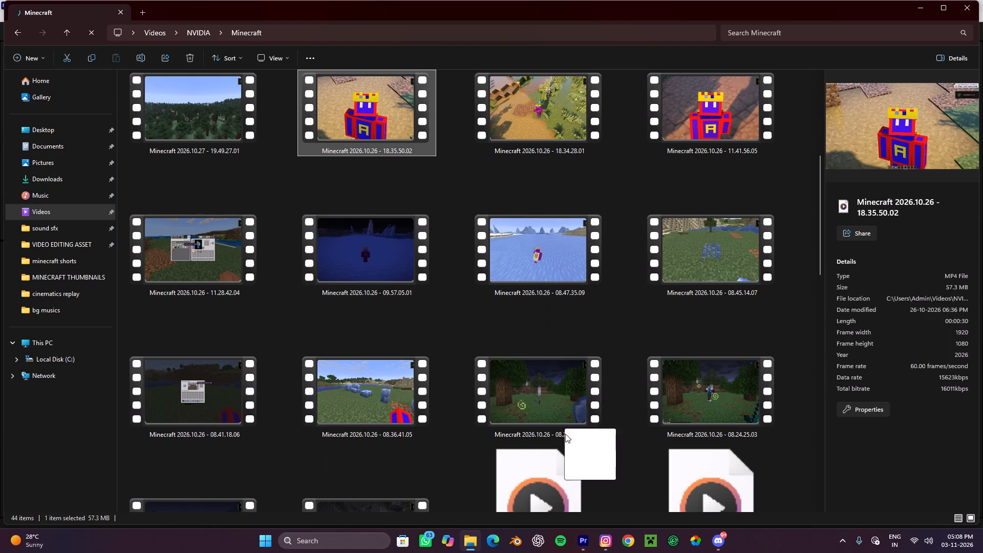
{"action": "left_click_drag", "start_coordinate": [565, 434], "coordinate": [303, 392]}
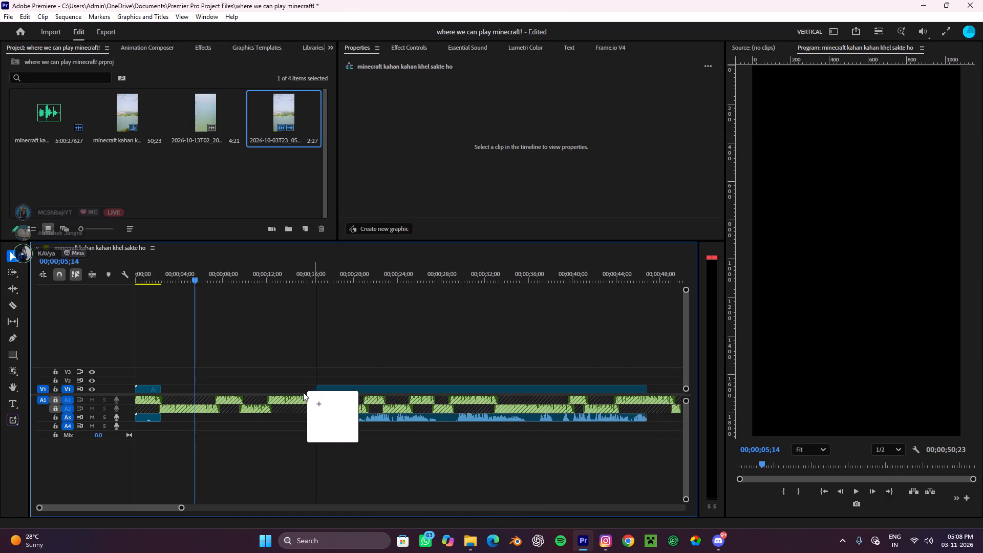
{"action": "left_click_drag", "start_coordinate": [303, 392], "coordinate": [163, 399]}
Unlink the new Minecraft clip's audio from its video and remove that audio from the timeline.
{"action": "scroll", "coordinate": [174, 394], "scroll_direction": "up", "scroll_amount": 9, "text": "alt"}
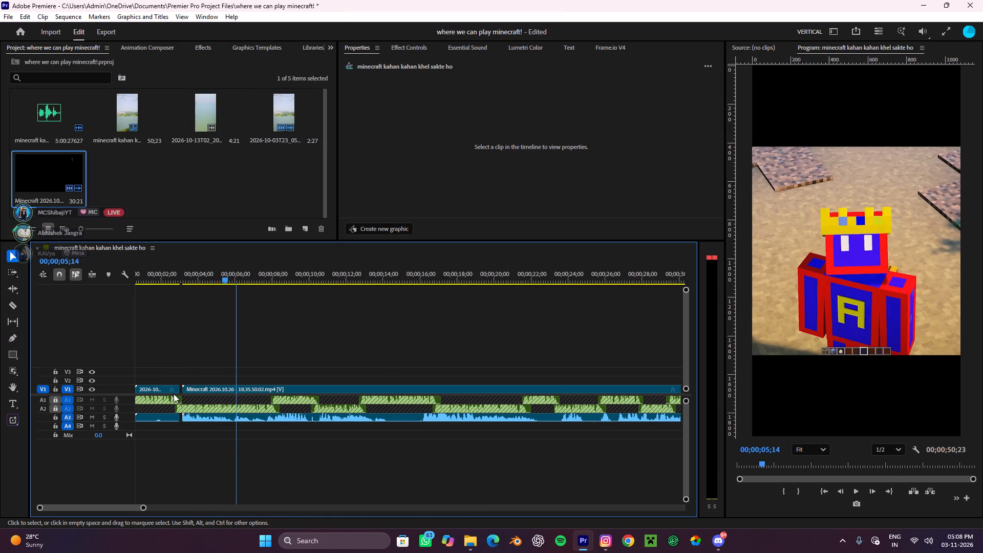
{"action": "left_click", "coordinate": [202, 388]}
{"action": "right_click", "coordinate": [202, 388]}
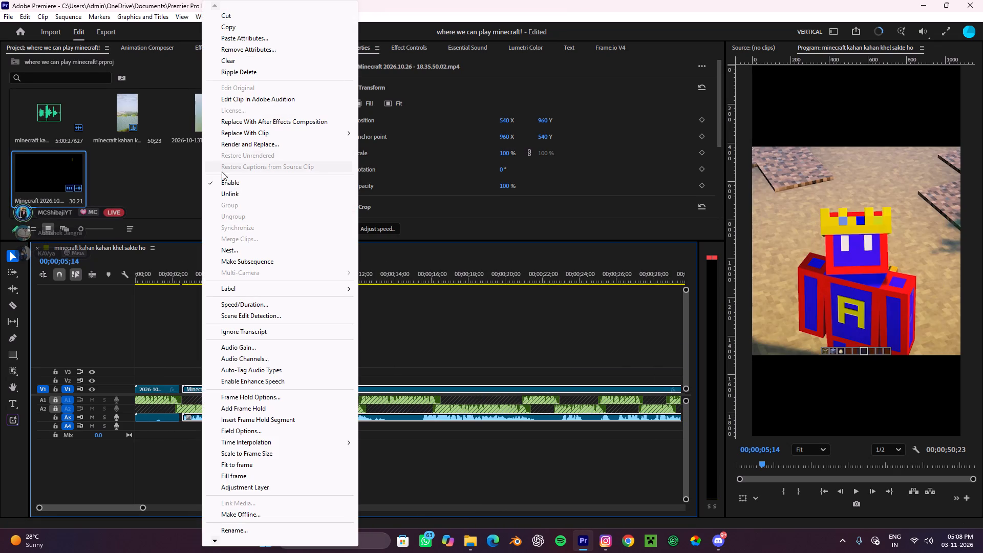
{"action": "left_click", "coordinate": [227, 193]}
{"action": "left_click_drag", "start_coordinate": [343, 458], "coordinate": [322, 418]}
{"action": "key", "text": "ctrl+x"}
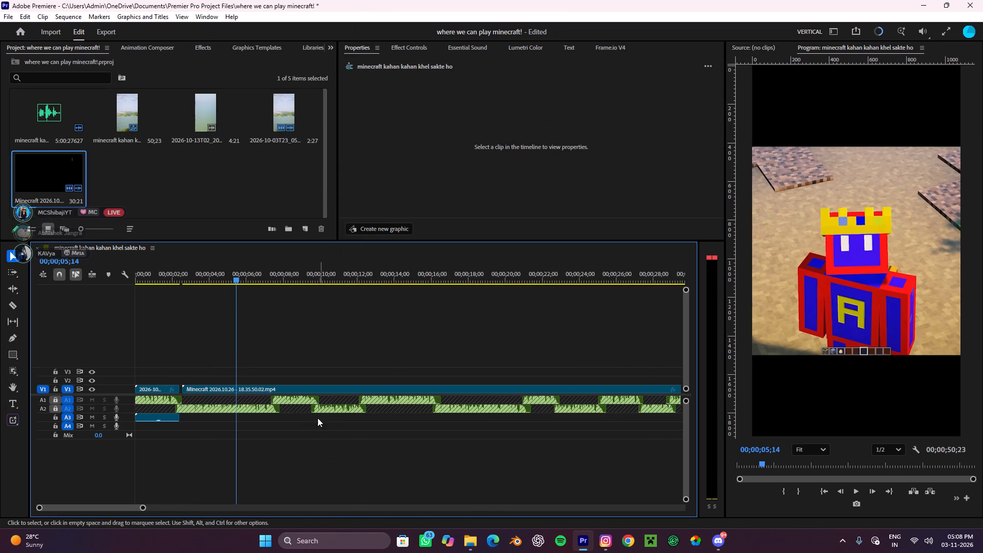
Scrub through the Minecraft 2026.10.26 clip on V1 to examine which part of its footage suits the voiceover.
{"action": "scroll", "coordinate": [268, 417], "scroll_direction": "down", "scroll_amount": 8, "text": "alt"}
{"action": "left_click_drag", "start_coordinate": [184, 270], "coordinate": [223, 284]}
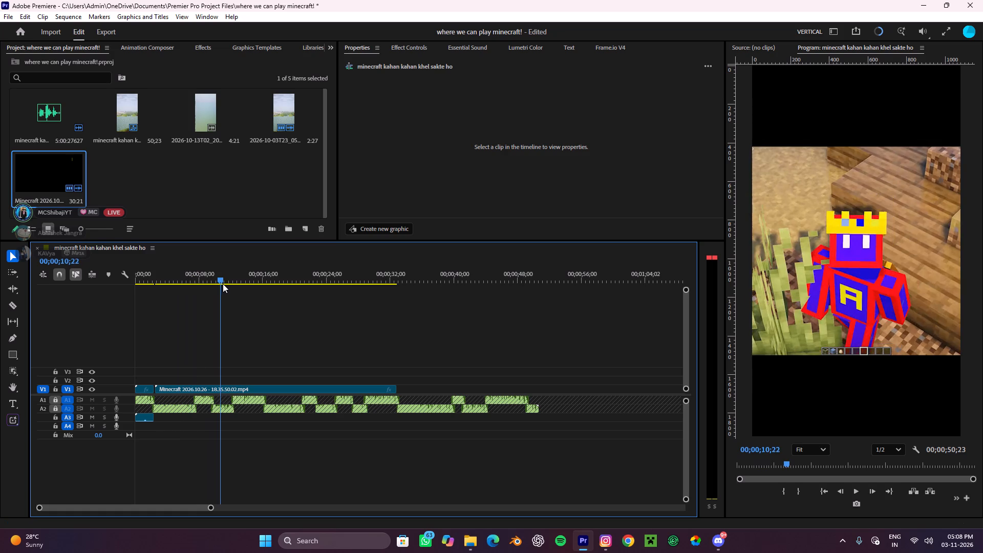
{"action": "left_click_drag", "start_coordinate": [223, 284], "coordinate": [261, 282]}
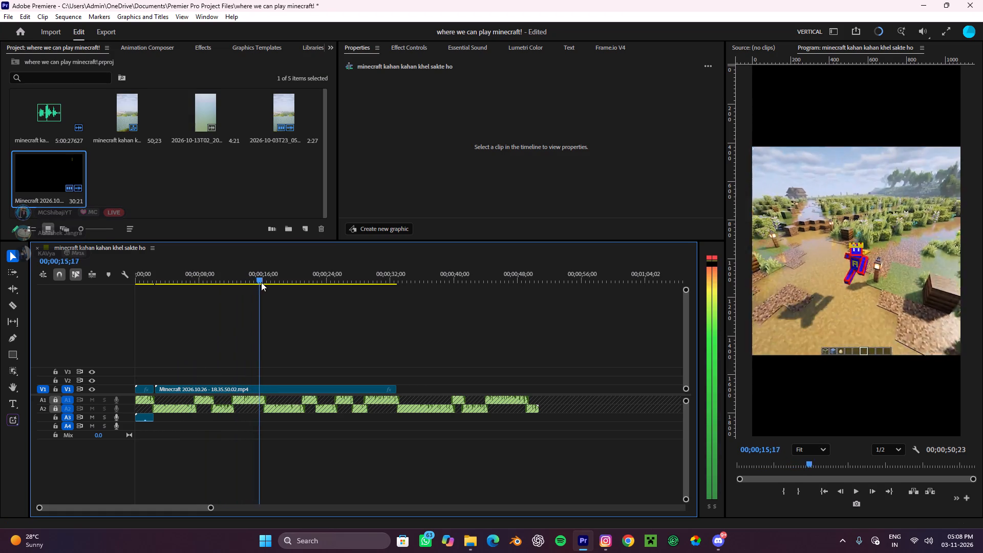
{"action": "left_click_drag", "start_coordinate": [261, 282], "coordinate": [281, 274]}
{"action": "scroll", "coordinate": [303, 340], "scroll_direction": "down", "scroll_amount": 4, "text": "alt"}
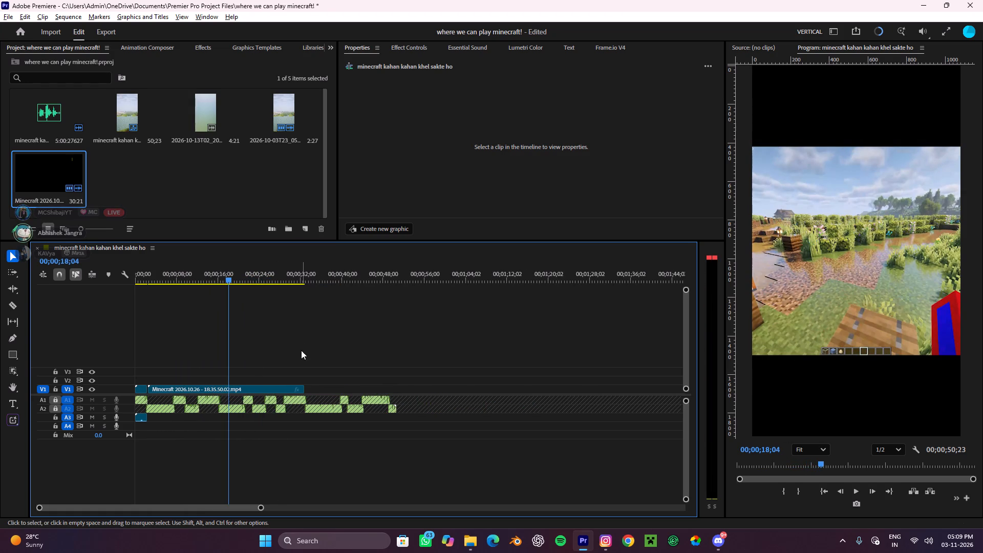
{"action": "left_click_drag", "start_coordinate": [241, 271], "coordinate": [258, 262]}
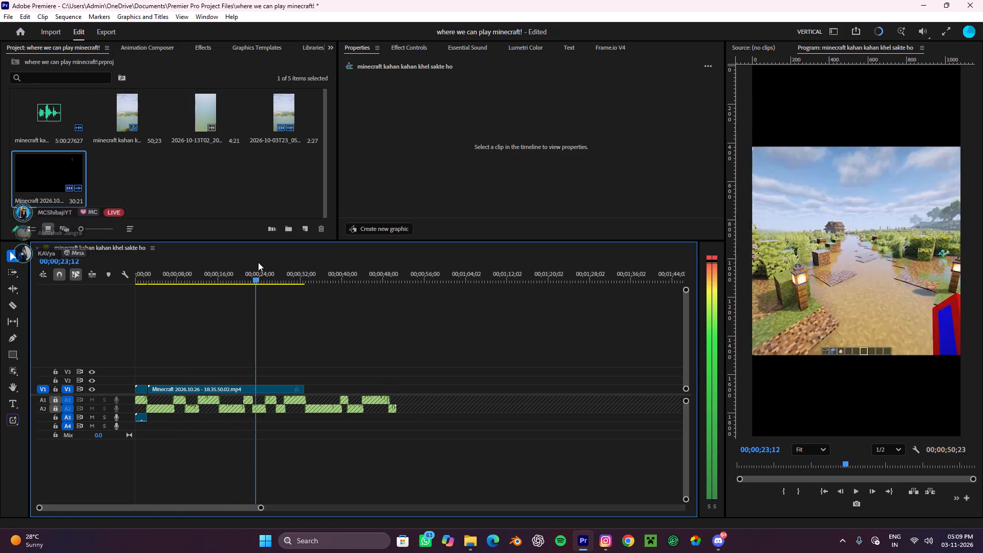
{"action": "left_click_drag", "start_coordinate": [258, 262], "coordinate": [288, 250]}
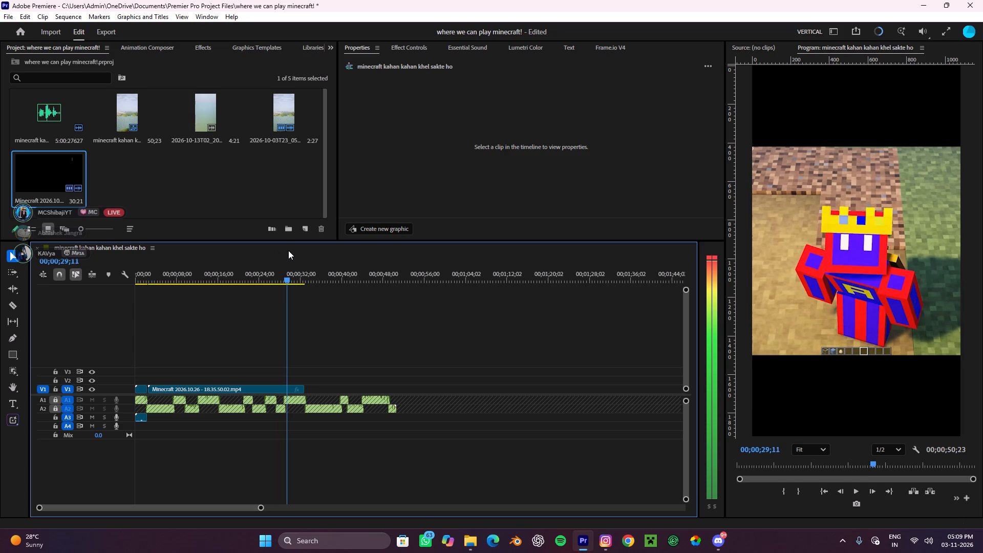
{"action": "left_click_drag", "start_coordinate": [288, 250], "coordinate": [163, 350]}
Split the Minecraft 2026.10.26 clip at 00;00;04;24, remove the part before the cut and close the gap to the first clip.
{"action": "scroll", "coordinate": [197, 386], "scroll_direction": "up", "scroll_amount": 7, "text": "alt"}
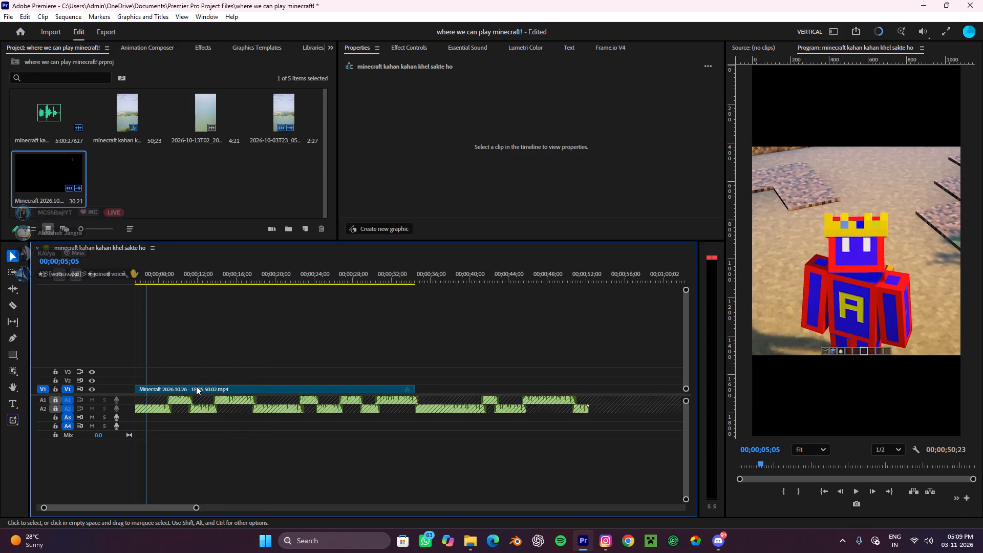
{"action": "scroll", "coordinate": [196, 386], "scroll_direction": "up", "scroll_amount": 16, "text": "alt"}
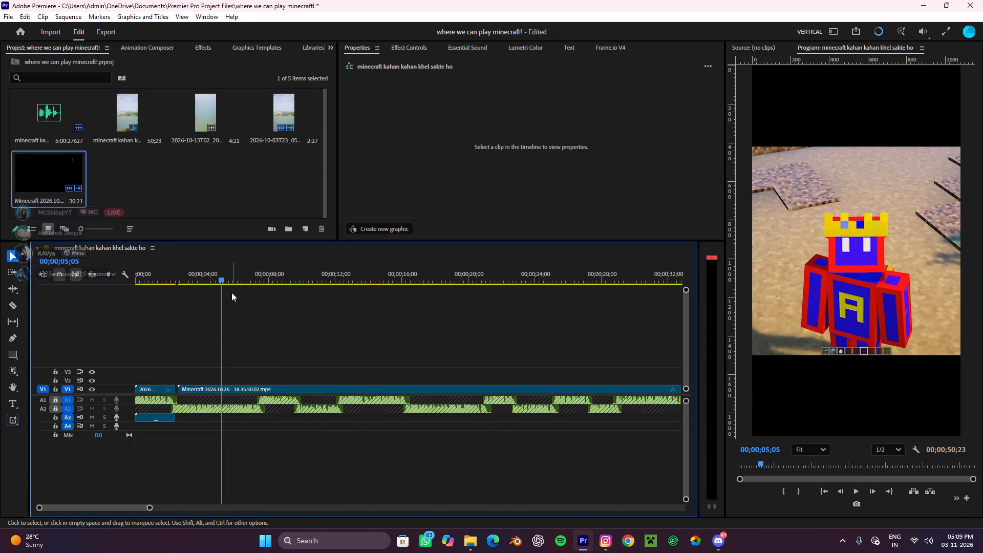
{"action": "left_click_drag", "start_coordinate": [227, 279], "coordinate": [217, 292]}
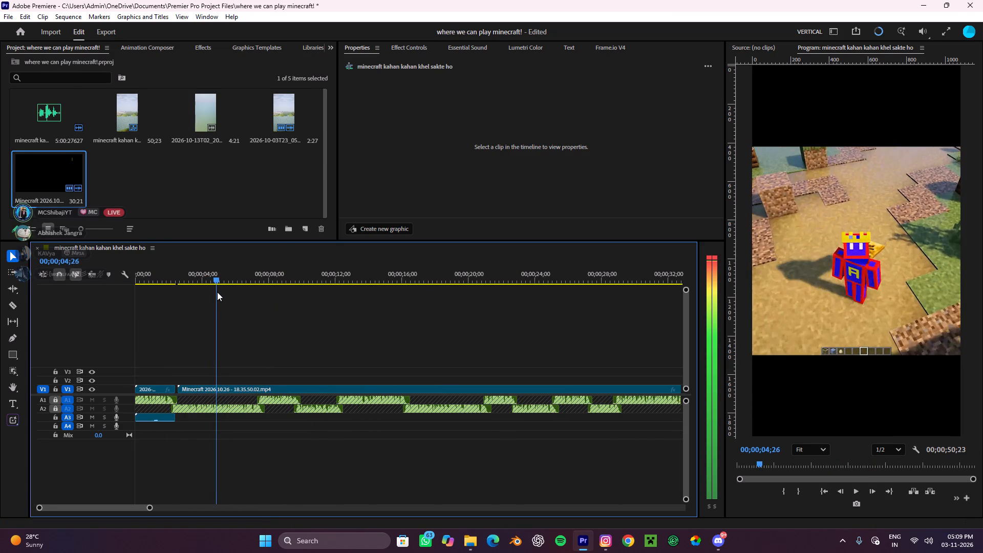
{"action": "left_click_drag", "start_coordinate": [217, 292], "coordinate": [217, 294]}
{"action": "key", "text": "c"}
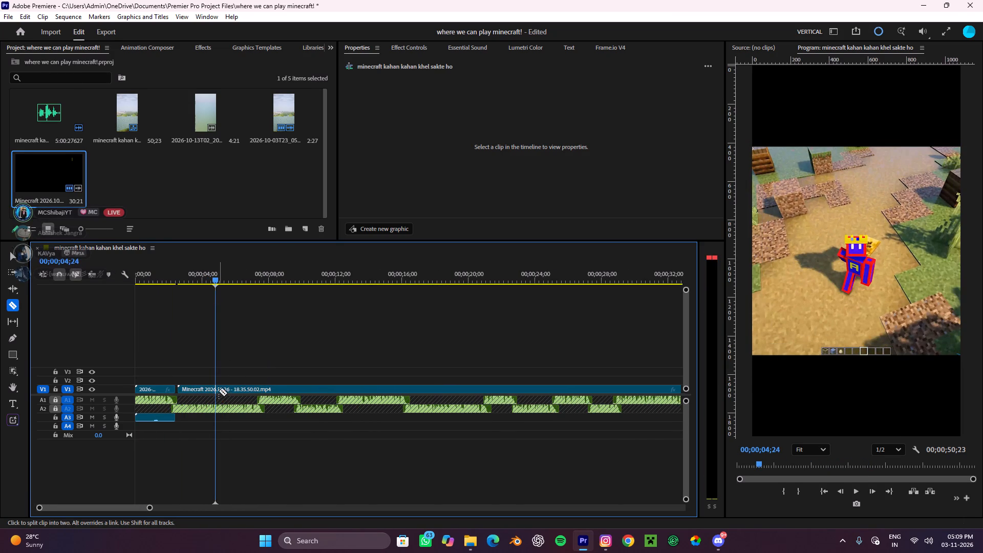
{"action": "left_click", "coordinate": [219, 391]}
{"action": "key", "text": "v"}
{"action": "left_click", "coordinate": [201, 388]}
{"action": "key", "text": "ctrl+x"}
{"action": "left_click", "coordinate": [229, 391]}
{"action": "left_click", "coordinate": [201, 389]}
{"action": "key", "text": "e"}
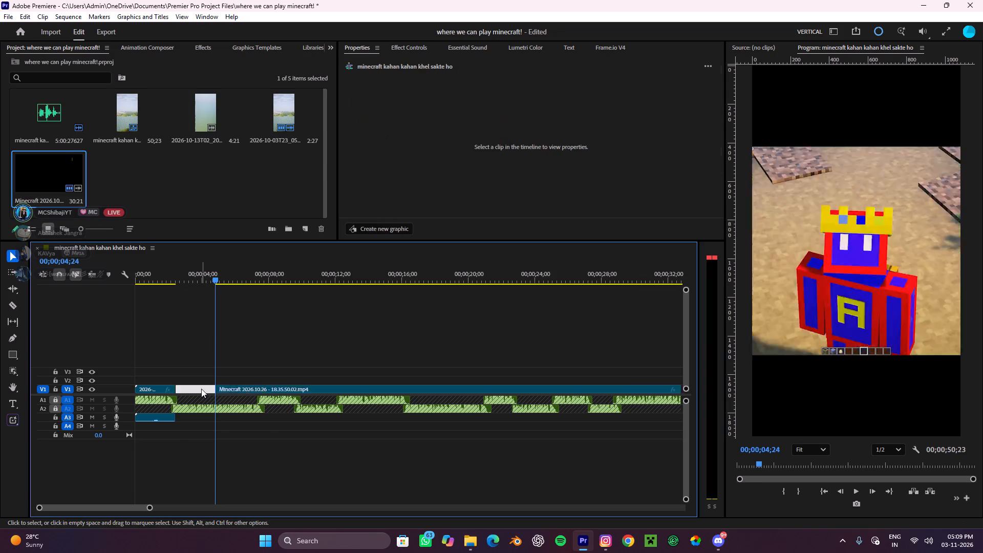
Play the sequence from the start through the join between the first and second V1 clips, stopping around 00;00;03;06.
{"action": "key", "text": "space"}
{"action": "scroll", "coordinate": [212, 369], "scroll_direction": "down", "scroll_amount": 4, "text": "alt"}
{"action": "key", "text": "space"}
{"action": "scroll", "coordinate": [204, 370], "scroll_direction": "up", "scroll_amount": 3}
{"action": "left_click_drag", "start_coordinate": [170, 269], "coordinate": [49, 290]}
{"action": "key", "text": "space"}
{"action": "left_click_drag", "start_coordinate": [170, 284], "coordinate": [0, 289]}
{"action": "left_click_drag", "start_coordinate": [185, 272], "coordinate": [0, 262]}
{"action": "key", "text": "space"}
{"action": "left_click", "coordinate": [205, 318]}
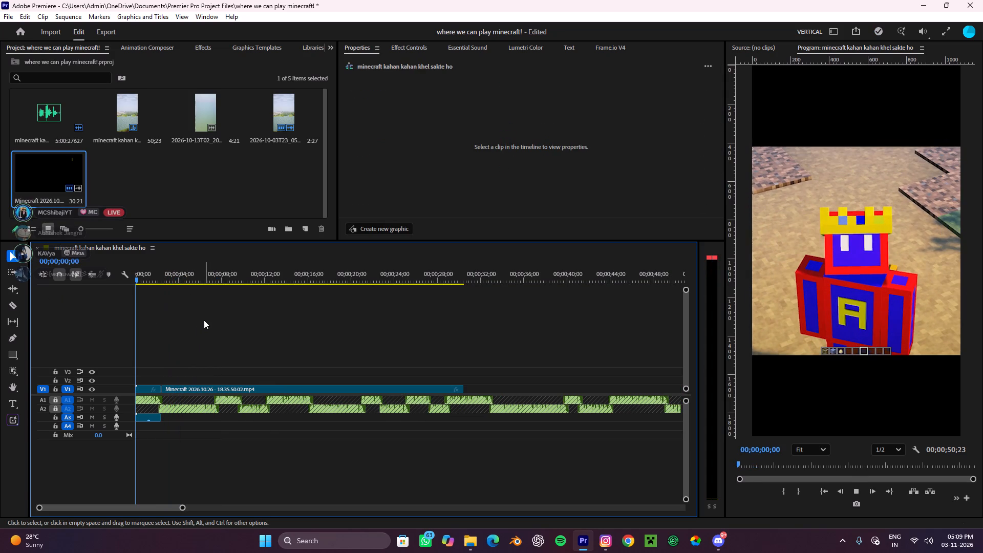
{"action": "scroll", "coordinate": [195, 331], "scroll_direction": "up", "scroll_amount": 9, "text": "alt"}
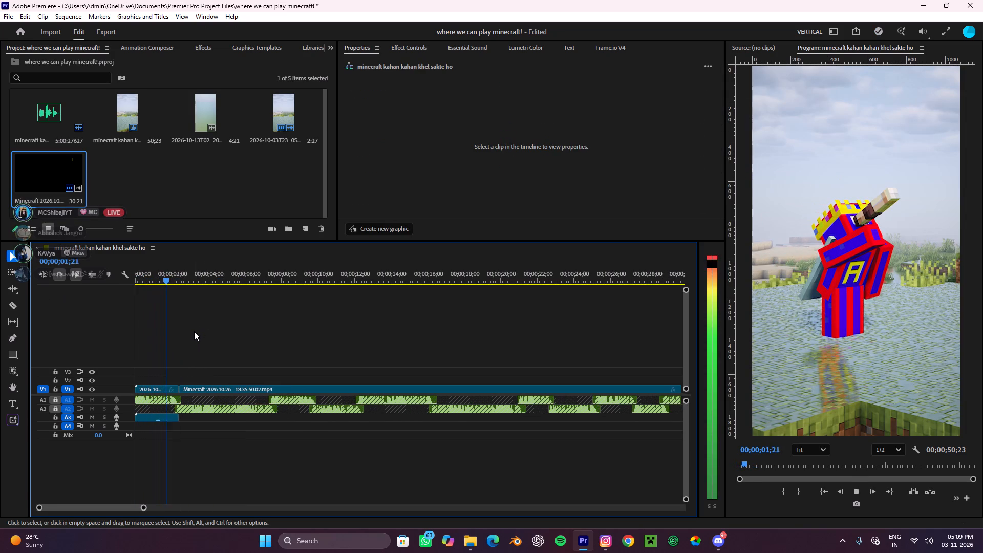
{"action": "key", "text": "space"}
Extend the second V1 clip's start to include slightly earlier footage, keeping it against the end of the first clip.
{"action": "scroll", "coordinate": [184, 404], "scroll_direction": "up", "scroll_amount": 5, "text": "alt"}
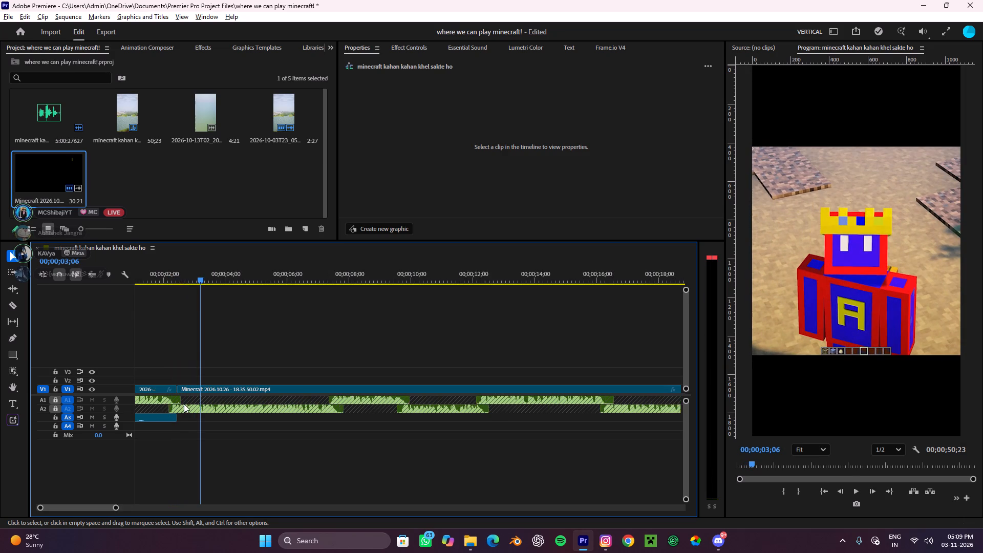
{"action": "scroll", "coordinate": [184, 404], "scroll_direction": "up", "scroll_amount": 4, "text": "alt"}
{"action": "left_click", "coordinate": [205, 390]}
{"action": "left_click_drag", "start_coordinate": [204, 390], "coordinate": [212, 388]}
{"action": "left_click_drag", "start_coordinate": [183, 388], "coordinate": [169, 391]}
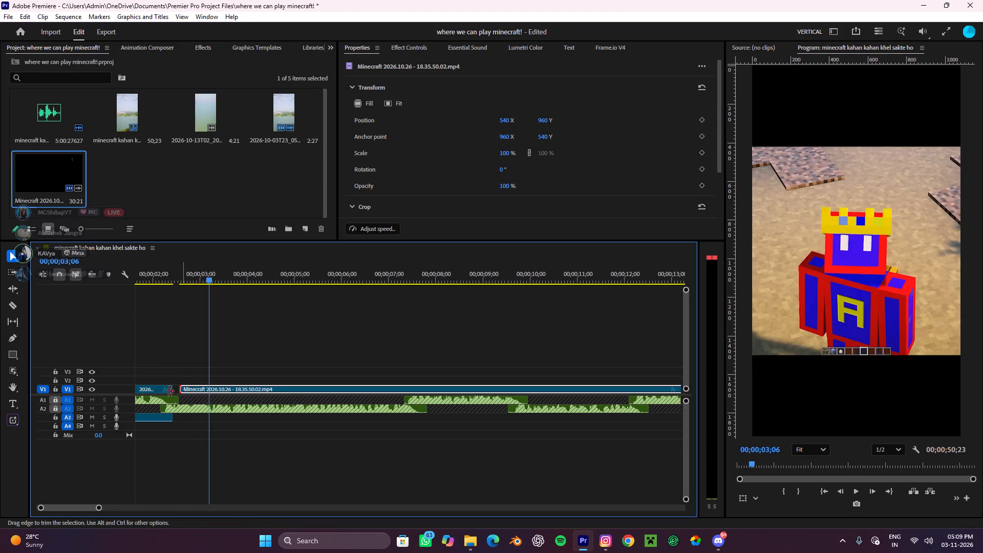
{"action": "left_click_drag", "start_coordinate": [169, 391], "coordinate": [160, 392]}
{"action": "left_click_drag", "start_coordinate": [185, 387], "coordinate": [194, 389]}
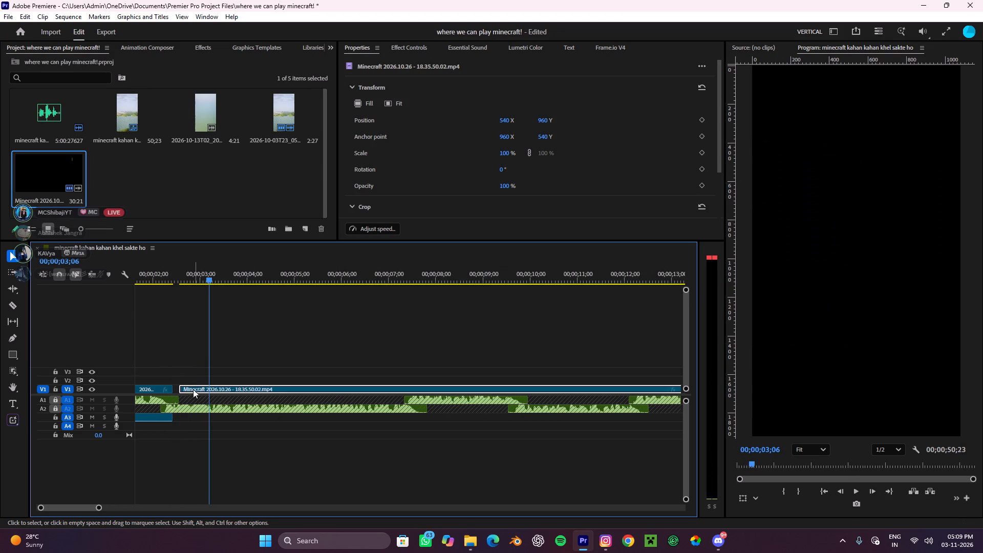
{"action": "left_click_drag", "start_coordinate": [184, 393], "coordinate": [168, 396]}
{"action": "left_click", "coordinate": [197, 374]}
Replay the join, split the second V1 clip at about 00;00;02;15 and ripple-delete the short piece before the cut.
{"action": "left_click_drag", "start_coordinate": [211, 271], "coordinate": [168, 294]}
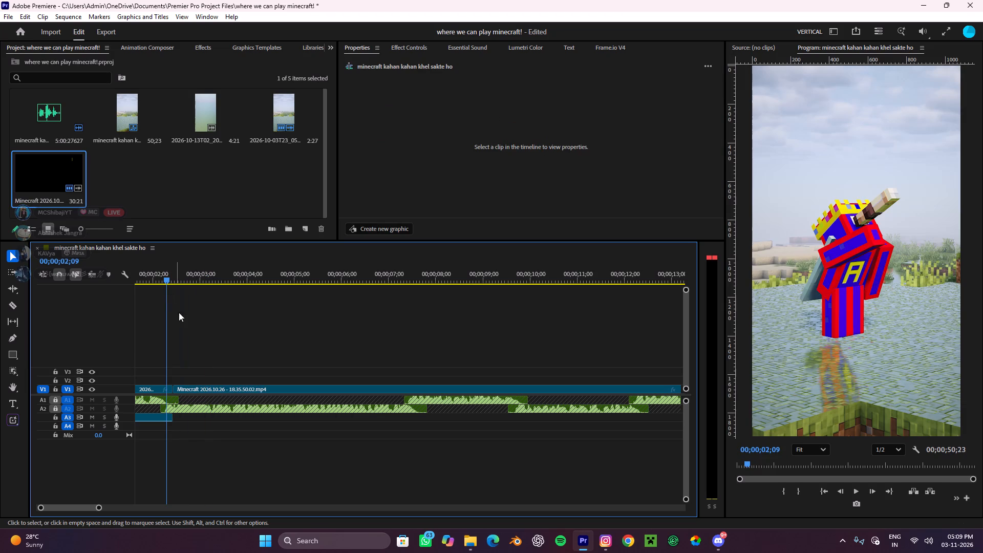
{"action": "left_click_drag", "start_coordinate": [183, 317], "coordinate": [190, 320]}
{"action": "key", "text": "space"}
{"action": "scroll", "coordinate": [370, 369], "scroll_direction": "down", "scroll_amount": 3, "text": "alt"}
{"action": "key", "text": "space"}
{"action": "scroll", "coordinate": [250, 400], "scroll_direction": "up", "scroll_amount": 4, "text": "alt"}
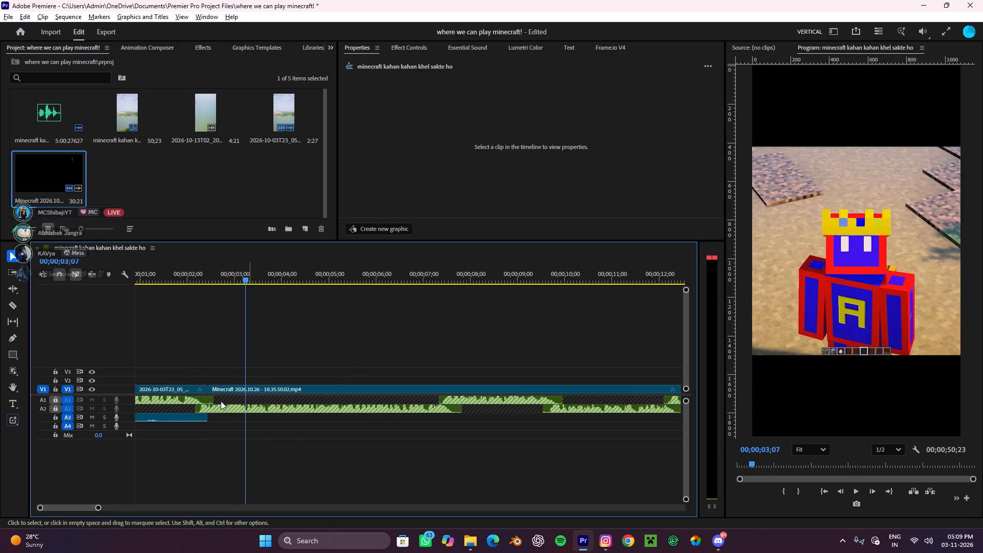
{"action": "scroll", "coordinate": [221, 401], "scroll_direction": "up", "scroll_amount": 14, "text": "alt"}
{"action": "key", "text": "c"}
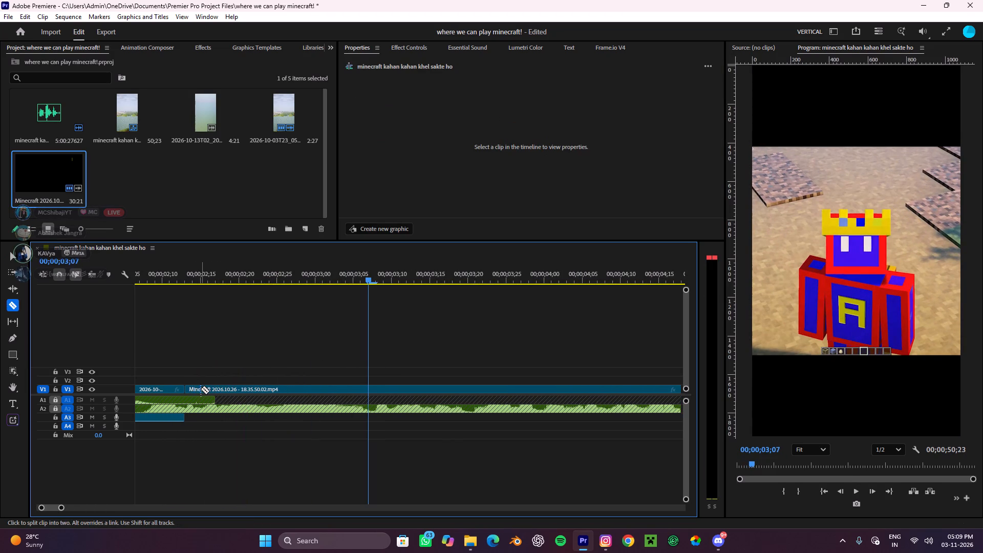
{"action": "left_click", "coordinate": [201, 389]}
{"action": "key", "text": "v"}
{"action": "left_click_drag", "start_coordinate": [191, 369], "coordinate": [193, 390]}
{"action": "key", "text": "e"}
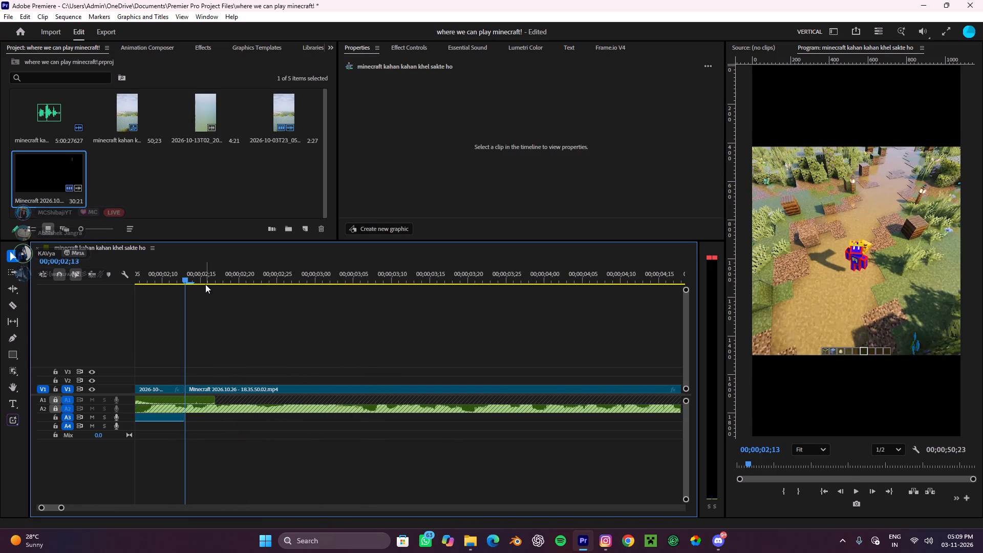
Split the first V1 clip about four frames from its start and ripple-delete the short opening piece.
{"action": "left_click_drag", "start_coordinate": [194, 278], "coordinate": [164, 304]}
{"action": "left_click_drag", "start_coordinate": [209, 340], "coordinate": [210, 346]}
{"action": "scroll", "coordinate": [189, 379], "scroll_direction": "down", "scroll_amount": 3, "text": "alt"}
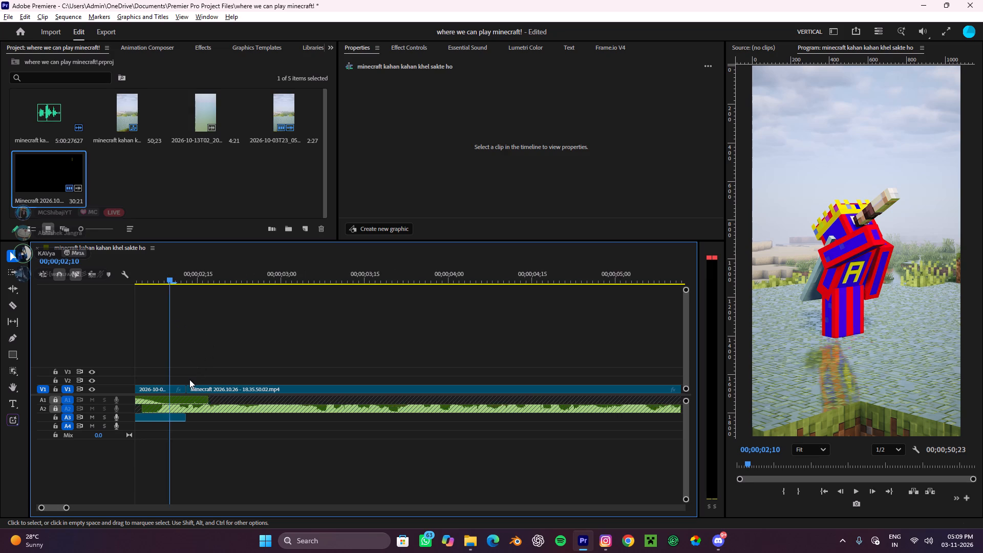
{"action": "scroll", "coordinate": [189, 379], "scroll_direction": "up", "scroll_amount": 9, "text": "alt"}
{"action": "scroll", "coordinate": [189, 379], "scroll_direction": "up", "scroll_amount": 20}
{"action": "scroll", "coordinate": [189, 379], "scroll_direction": "up", "scroll_amount": 1}
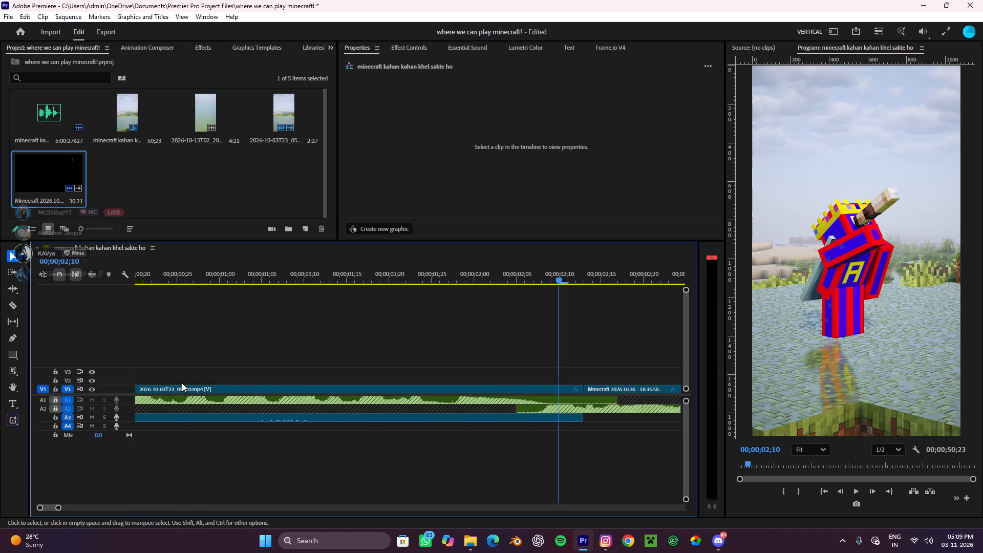
{"action": "scroll", "coordinate": [182, 383], "scroll_direction": "down", "scroll_amount": 8, "text": "alt"}
{"action": "scroll", "coordinate": [176, 397], "scroll_direction": "up", "scroll_amount": 7}
{"action": "key", "text": "c"}
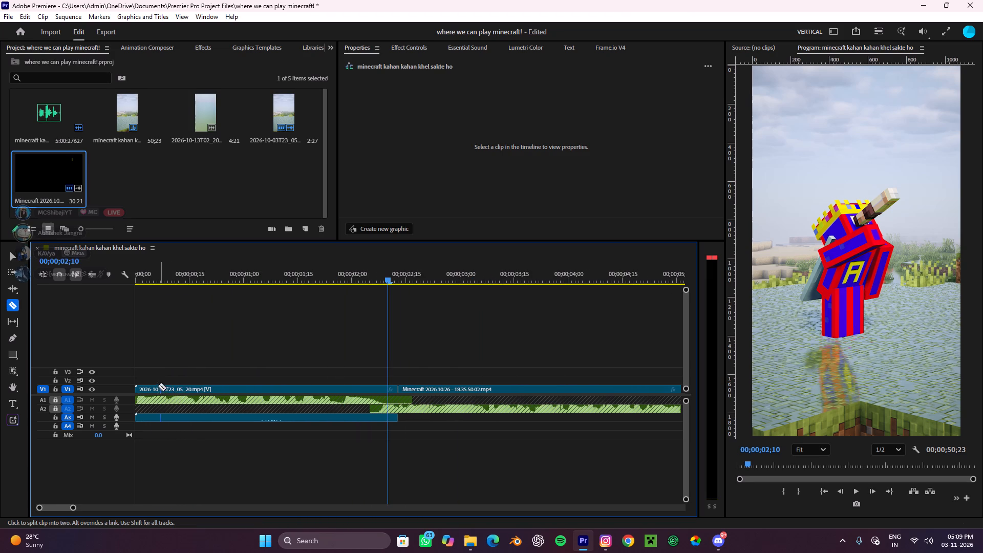
{"action": "left_click", "coordinate": [151, 385]}
{"action": "key", "text": "v"}
{"action": "left_click", "coordinate": [143, 386]}
{"action": "key", "text": "e"}
Play the sequence again from the beginning to check the timing of the first two V1 clips against the voiceover.
{"action": "key", "text": "space"}
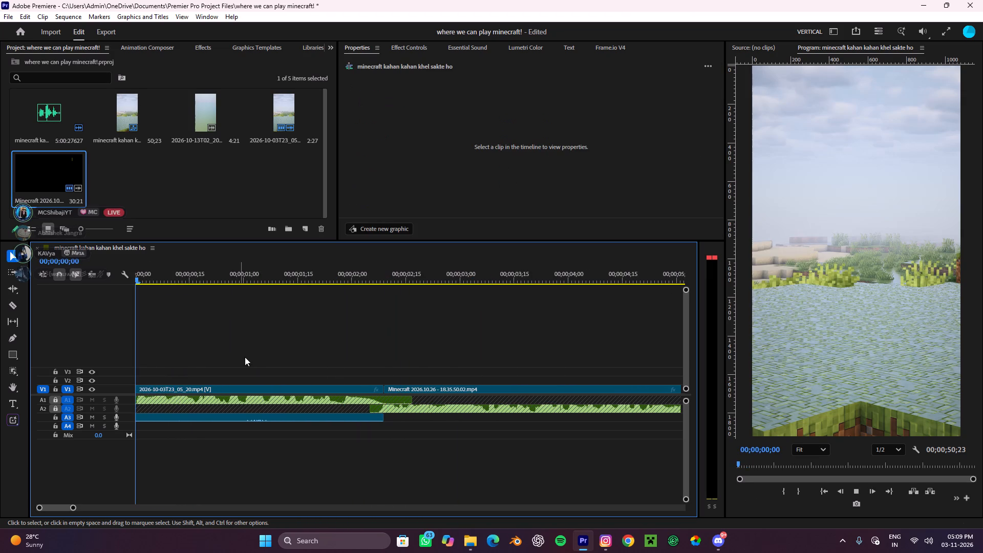
{"action": "scroll", "coordinate": [261, 355], "scroll_direction": "down", "scroll_amount": 8, "text": "alt"}
{"action": "left_click", "coordinate": [355, 359]}
{"action": "key", "text": "space"}
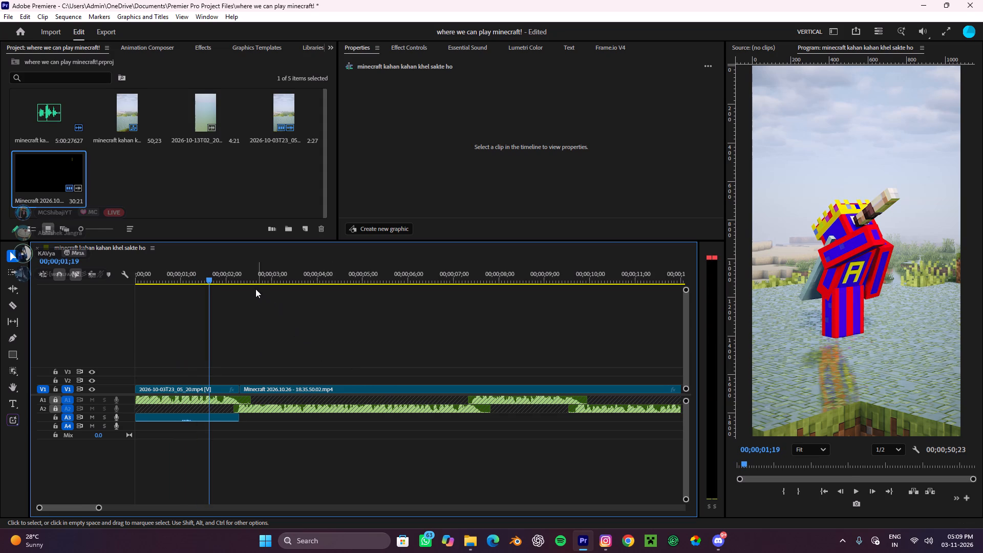
{"action": "left_click_drag", "start_coordinate": [200, 259], "coordinate": [129, 280]}
{"action": "left_click_drag", "start_coordinate": [189, 278], "coordinate": [0, 268]}
{"action": "key", "text": "space"}
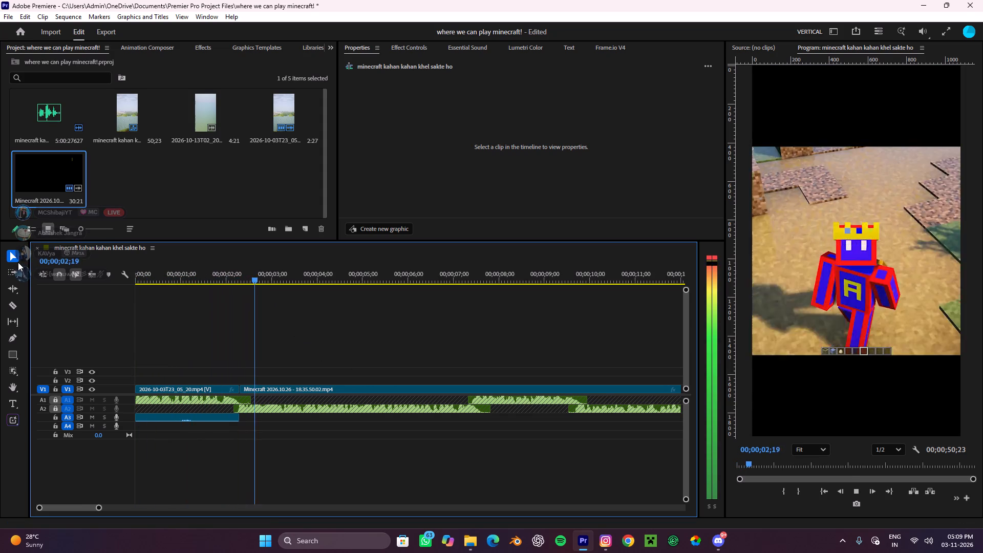
{"action": "key", "text": "space"}
Find the voiceover cut point, split the second V1 clip at about 00;00;04;14 and remove everything of it after the cut.
{"action": "key", "text": "space"}
{"action": "key", "text": "space"}
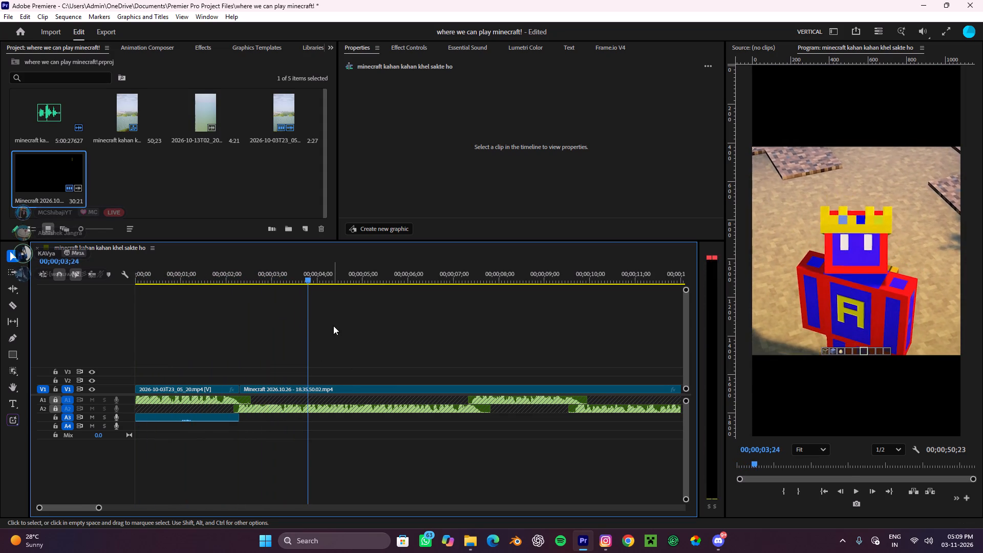
{"action": "key", "text": "space"}
{"action": "key", "text": "space"}
{"action": "key", "text": "c"}
{"action": "left_click", "coordinate": [338, 393]}
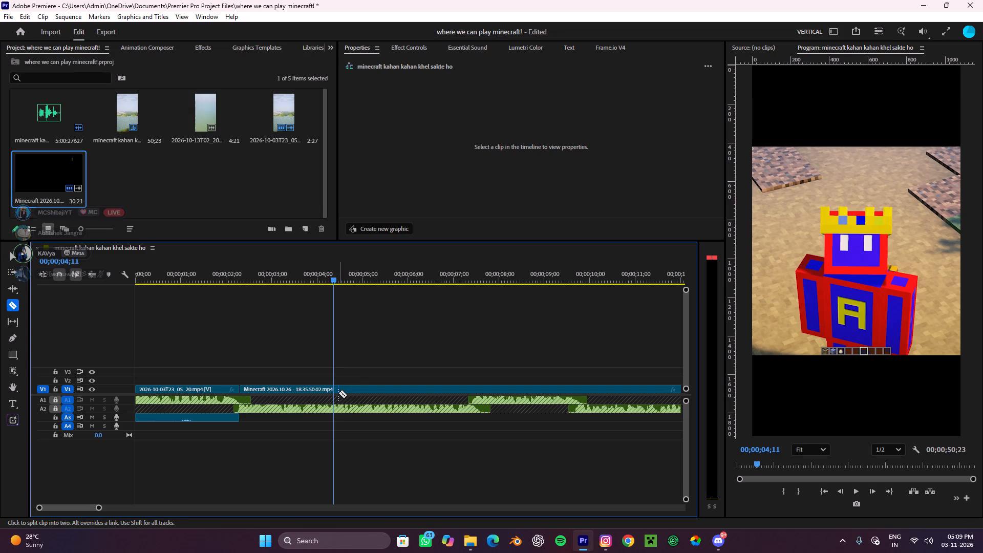
{"action": "key", "text": "v"}
{"action": "key", "text": "space"}
{"action": "key", "text": "space"}
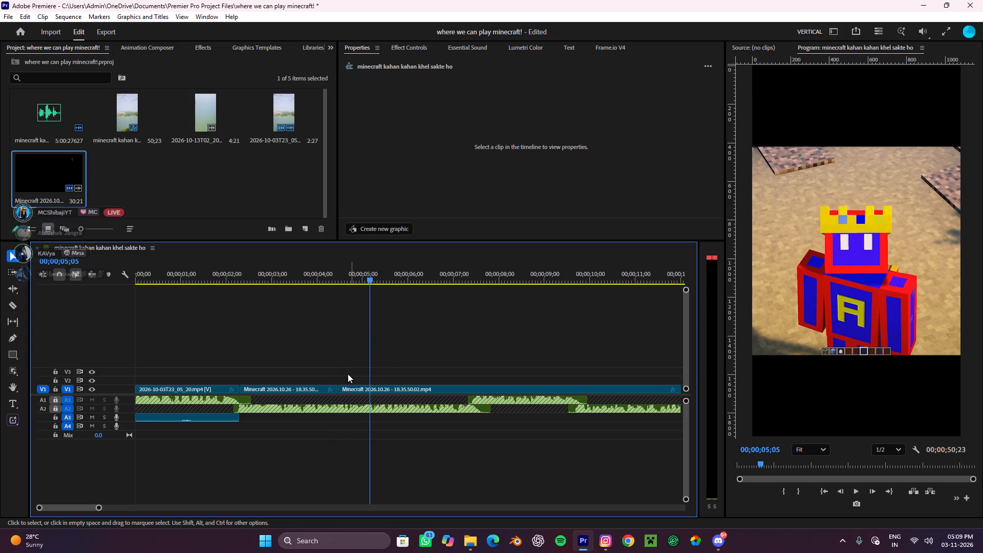
{"action": "left_click", "coordinate": [369, 391]}
{"action": "key", "text": "ctrl+x"}
Switch to File Explorer and open the "cinematics replay" folder to look for the next clip.
{"action": "left_click", "coordinate": [474, 545]}
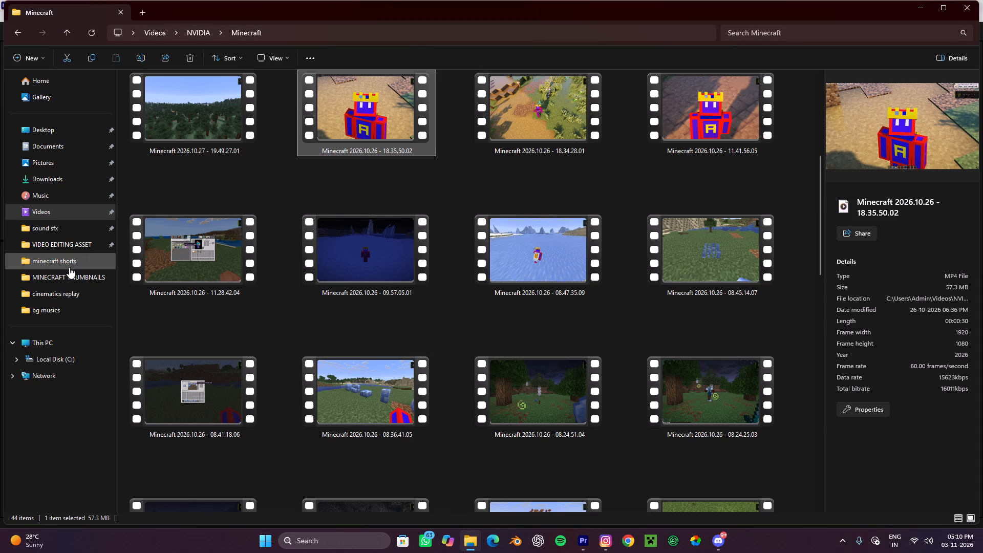
{"action": "left_click", "coordinate": [62, 288]}
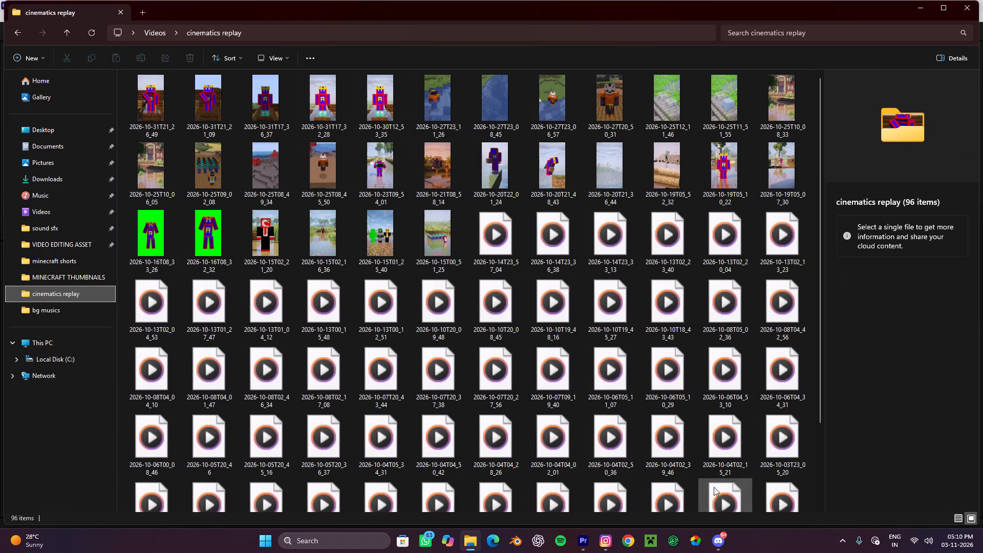
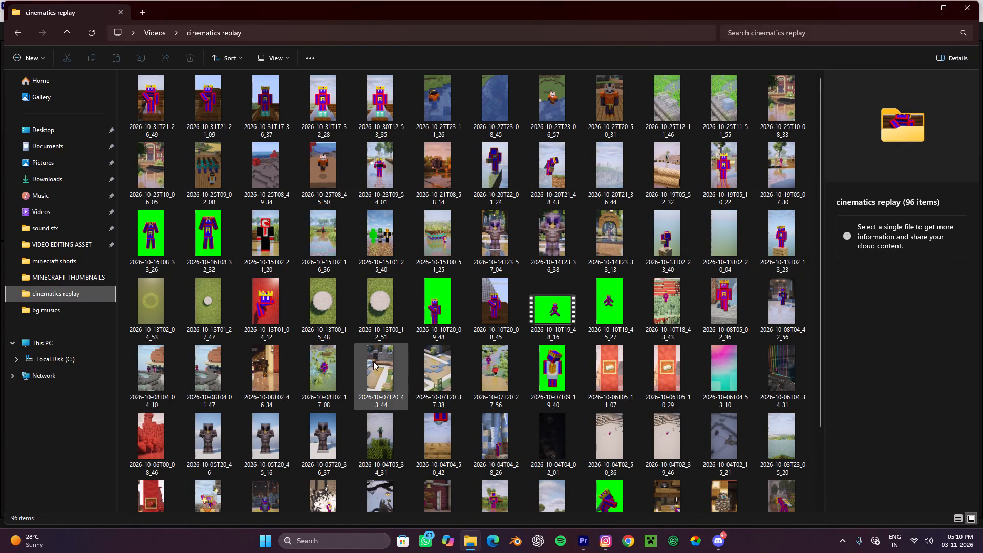
Find the 2026-09-28T10_07_06 TNT clip in the folder and place it on V1 in Premiere directly after the second clip.
{"action": "scroll", "coordinate": [508, 370], "scroll_direction": "down", "scroll_amount": 7}
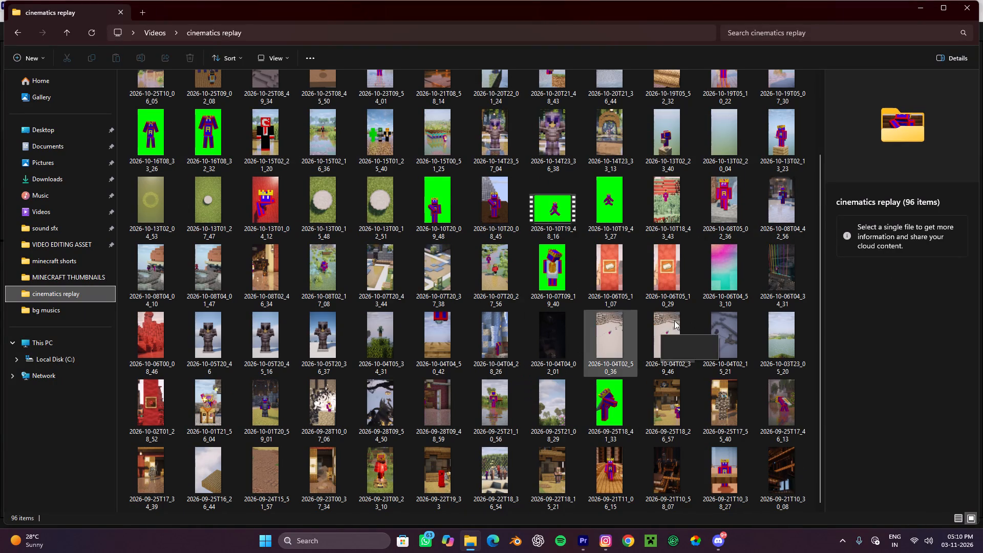
{"action": "scroll", "coordinate": [572, 296], "scroll_direction": "up", "scroll_amount": 2}
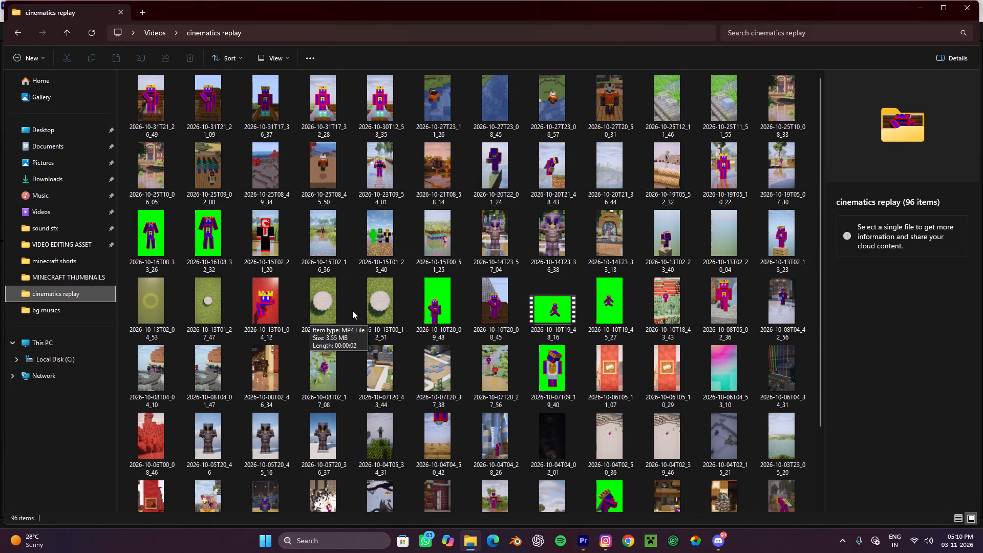
{"action": "scroll", "coordinate": [457, 351], "scroll_direction": "down", "scroll_amount": 7}
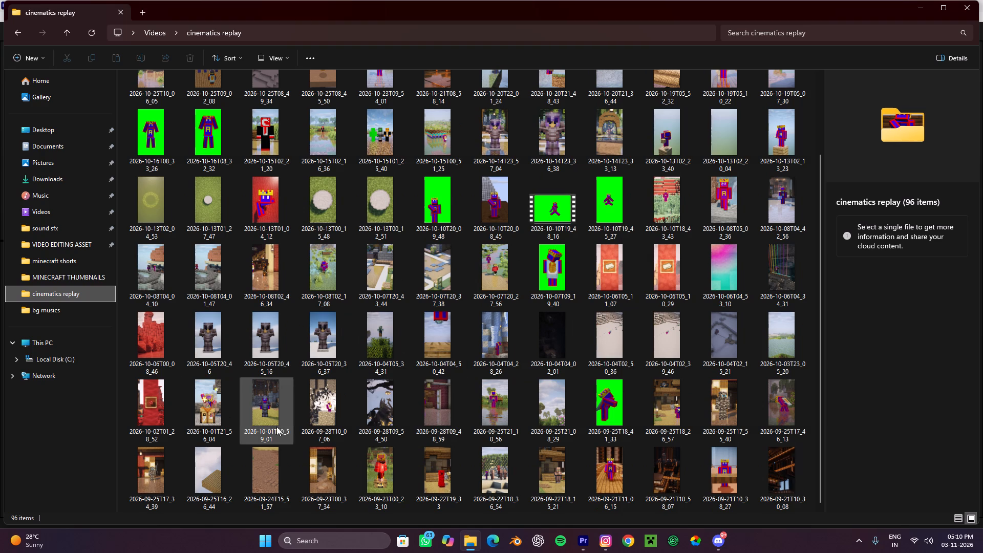
{"action": "left_click", "coordinate": [326, 407]}
{"action": "left_click_drag", "start_coordinate": [327, 387], "coordinate": [581, 535]}
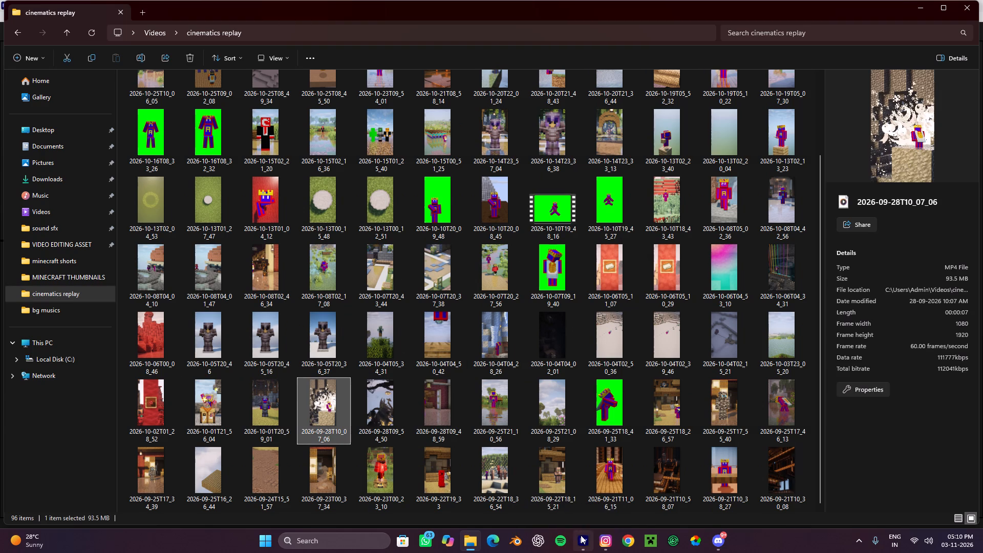
{"action": "left_click_drag", "start_coordinate": [581, 535], "coordinate": [338, 398]}
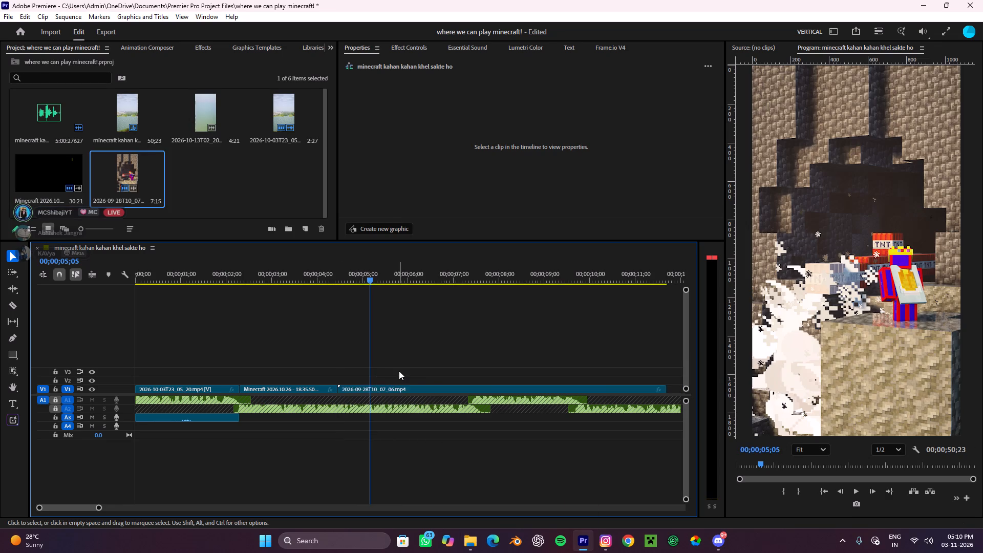
Play the sequence from the beginning to check the newly placed third V1 clip against the voiceover.
{"action": "scroll", "coordinate": [399, 371], "scroll_direction": "down", "scroll_amount": 9}
{"action": "key", "text": "space"}
{"action": "key", "text": "space"}
{"action": "left_click_drag", "start_coordinate": [240, 283], "coordinate": [0, 267]}
{"action": "key", "text": "space"}
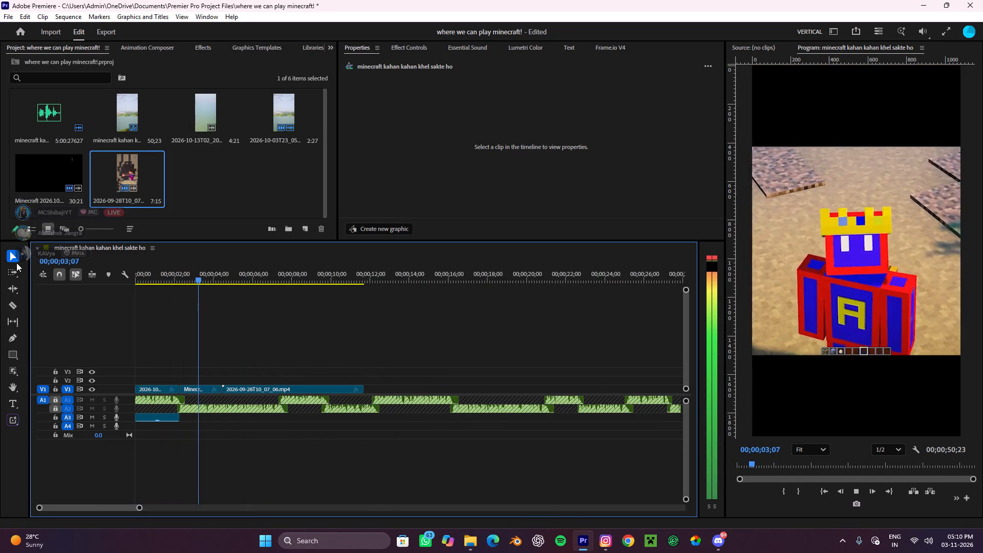
{"action": "key", "text": "space"}
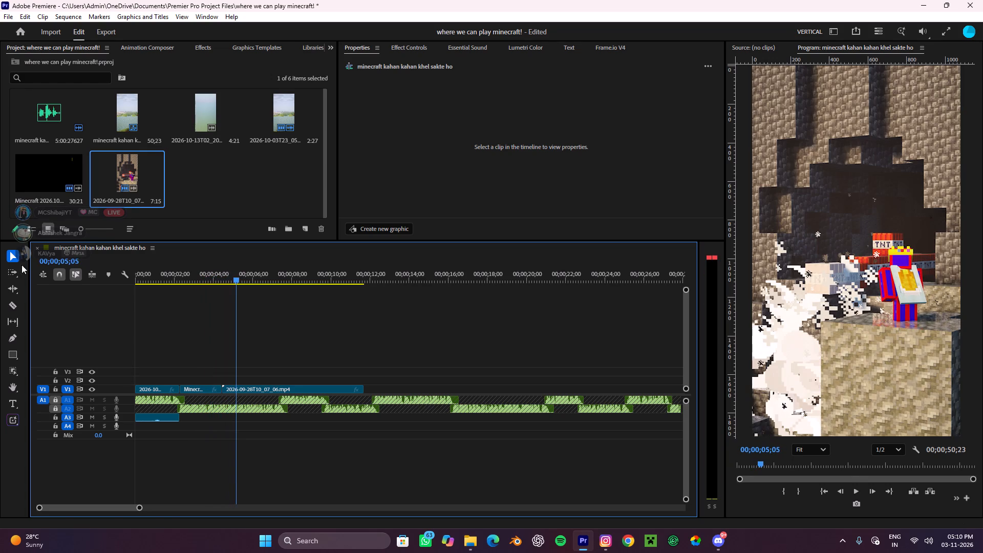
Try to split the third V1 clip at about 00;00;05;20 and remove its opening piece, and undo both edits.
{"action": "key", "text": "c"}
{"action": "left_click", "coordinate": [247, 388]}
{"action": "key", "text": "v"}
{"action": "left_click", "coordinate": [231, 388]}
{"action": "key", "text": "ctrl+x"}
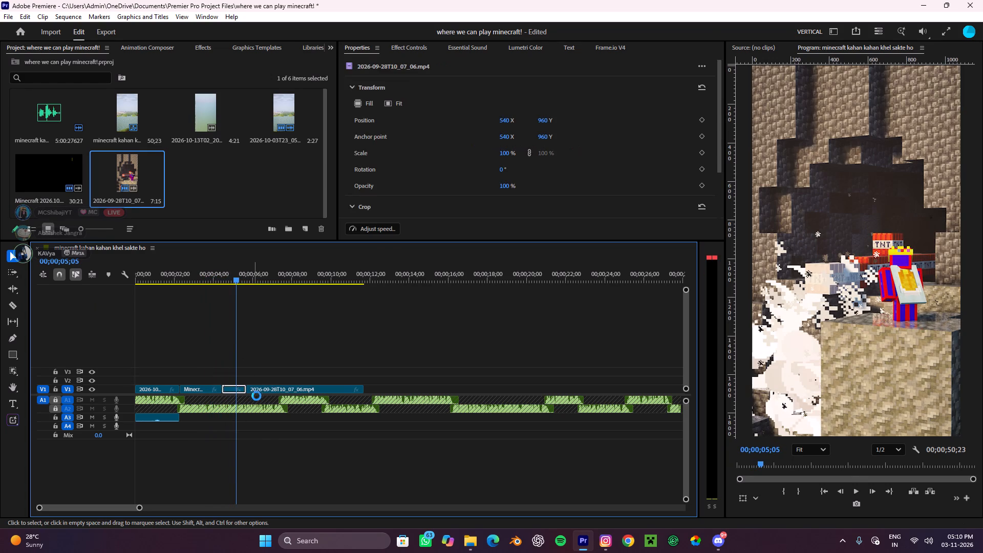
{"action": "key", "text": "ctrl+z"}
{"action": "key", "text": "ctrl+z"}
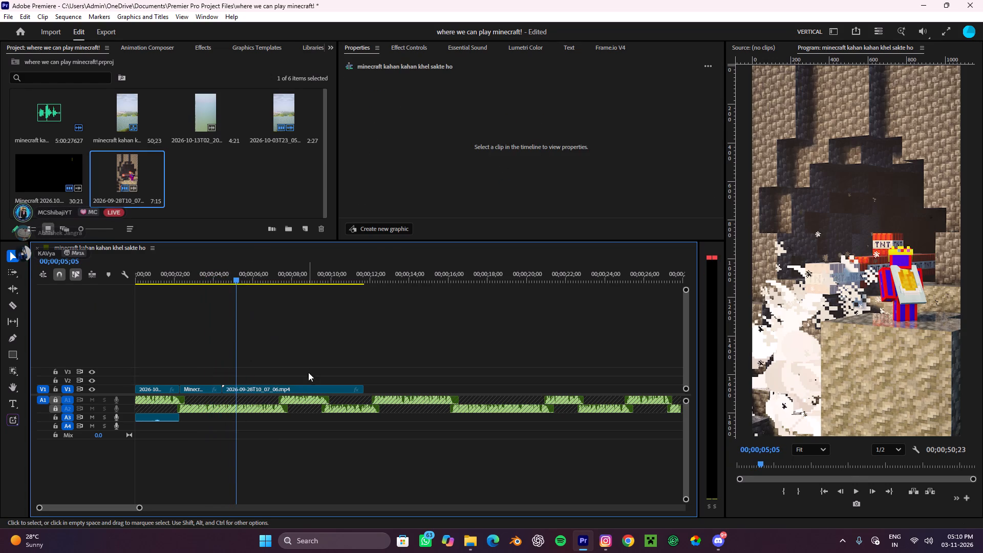
Split the third V1 clip at about 00;00;07;15, near the voiceover's next cut, and remove everything of it after the split.
{"action": "scroll", "coordinate": [253, 407], "scroll_direction": "up", "scroll_amount": 7, "text": "alt"}
{"action": "key", "text": "c"}
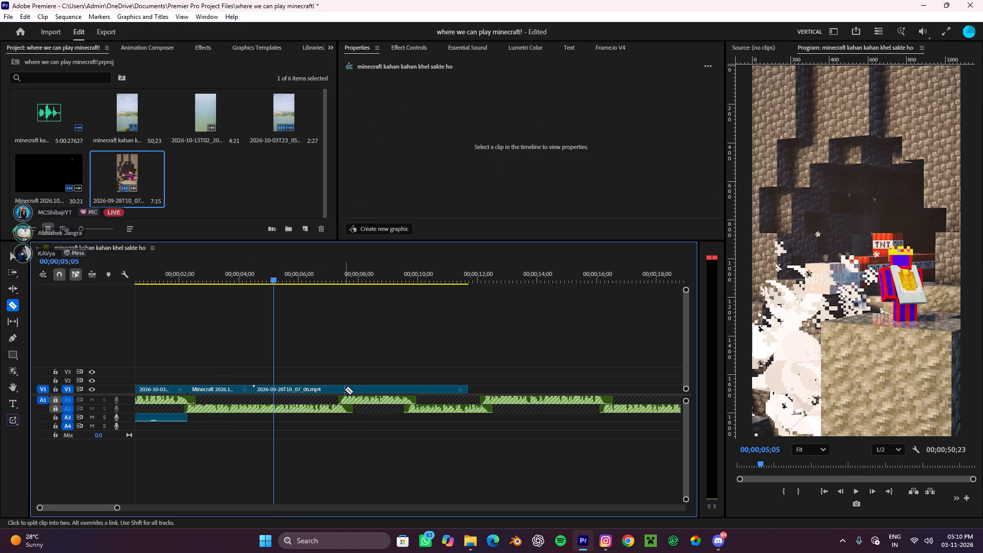
{"action": "left_click", "coordinate": [345, 391]}
{"action": "key", "text": "v"}
{"action": "left_click", "coordinate": [354, 387]}
{"action": "key", "text": "ctrl+x"}
Play the sequence again from the beginning to check the trimmed third clip's timing against the voiceover.
{"action": "left_click_drag", "start_coordinate": [276, 271], "coordinate": [0, 266]}
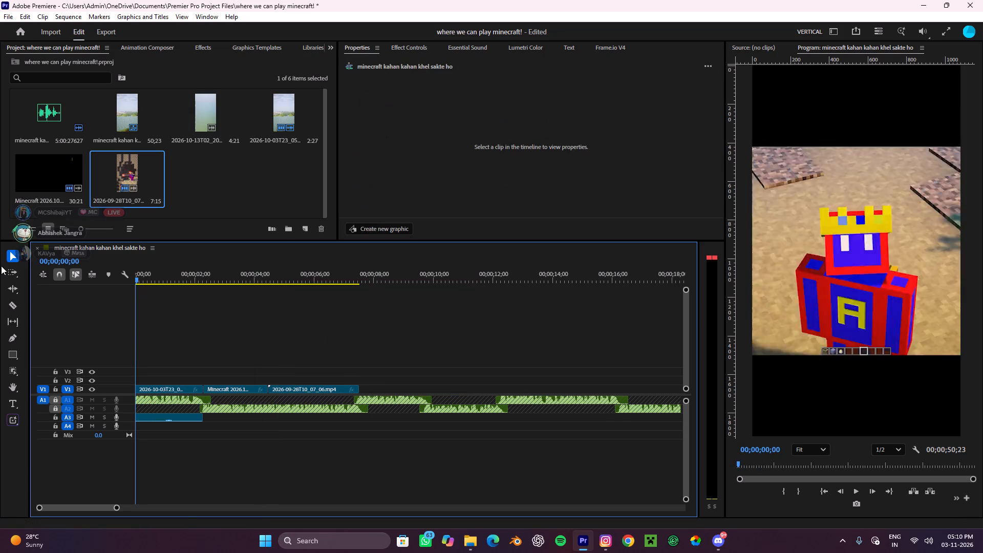
{"action": "left_click", "coordinate": [325, 363]}
{"action": "key", "text": "space"}
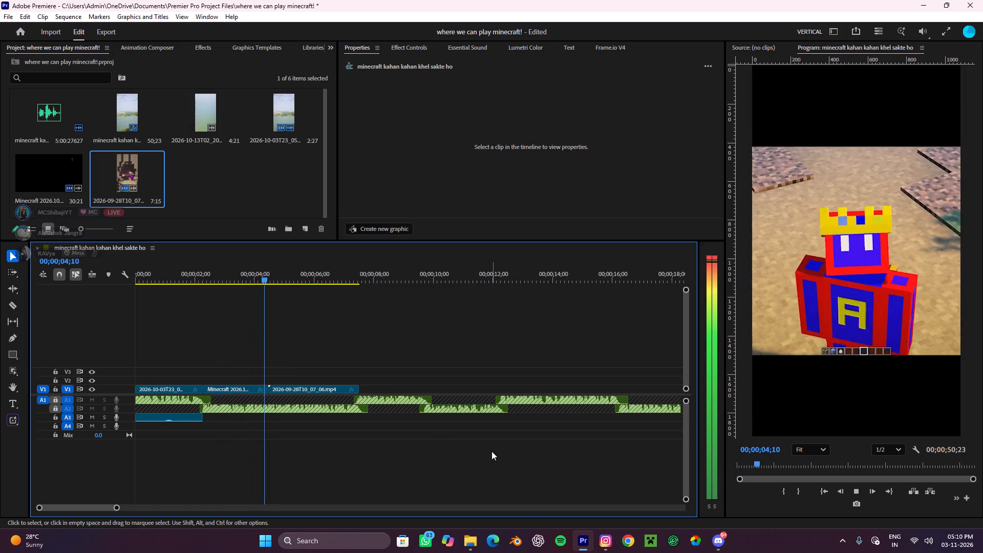
{"action": "key", "text": "space"}
Add the Generated Light Leak 1 transition from Animation Composer's Light Leaks to V3, over the cut between the second and third V1 clips.
{"action": "scroll", "coordinate": [379, 464], "scroll_direction": "up", "scroll_amount": 4, "text": "alt"}
{"action": "scroll", "coordinate": [260, 435], "scroll_direction": "up", "scroll_amount": 4}
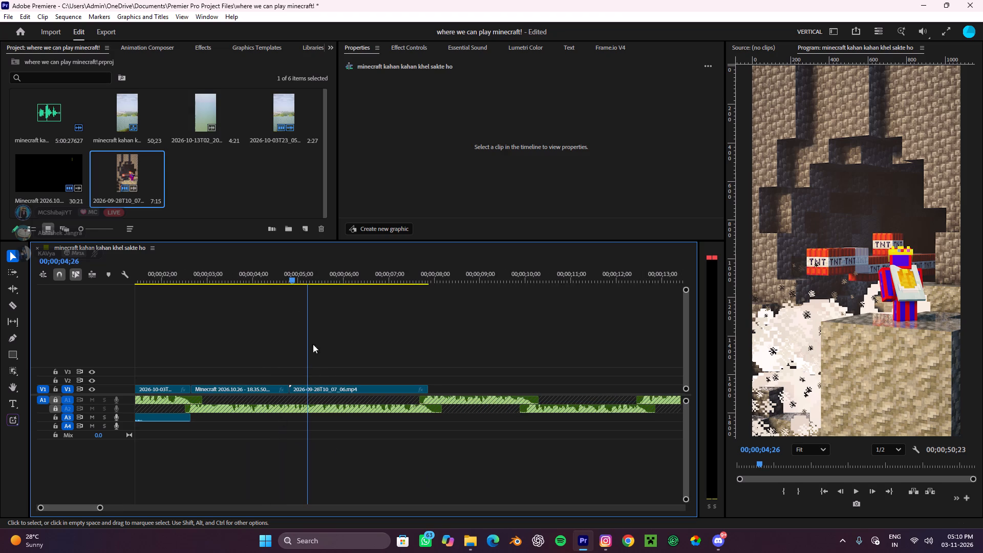
{"action": "left_click", "coordinate": [198, 48]}
{"action": "left_click", "coordinate": [154, 49]}
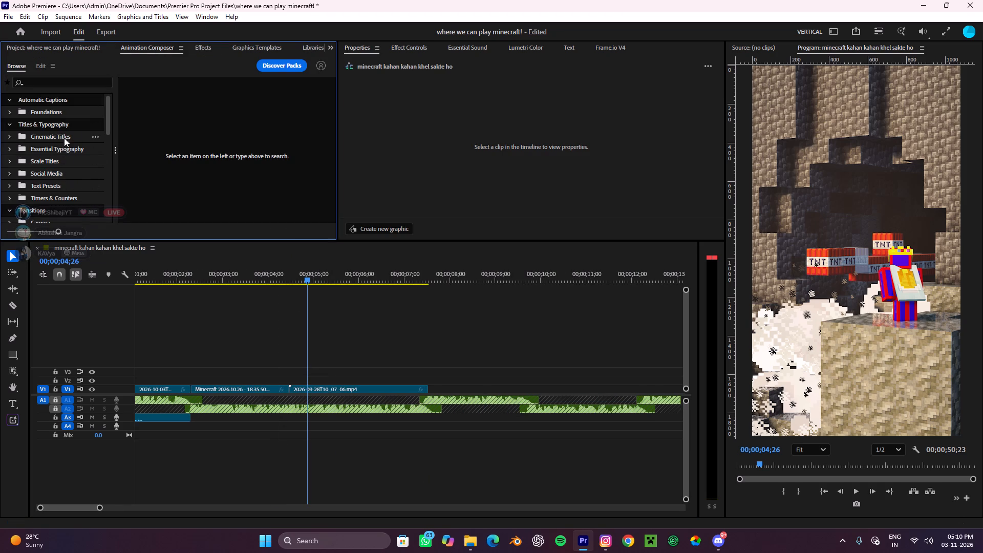
{"action": "scroll", "coordinate": [72, 177], "scroll_direction": "down", "scroll_amount": 2}
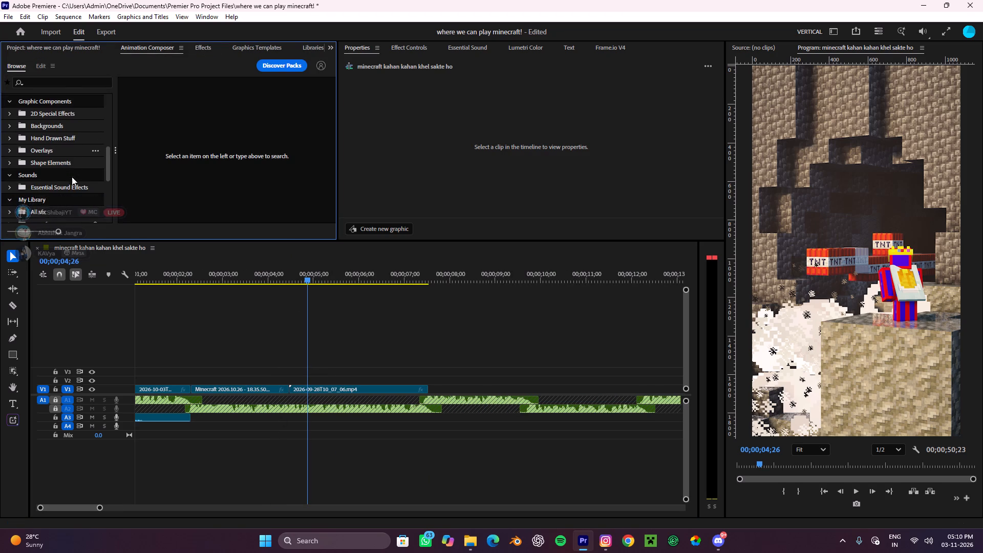
{"action": "scroll", "coordinate": [67, 146], "scroll_direction": "up", "scroll_amount": 1}
{"action": "left_click", "coordinate": [36, 160]}
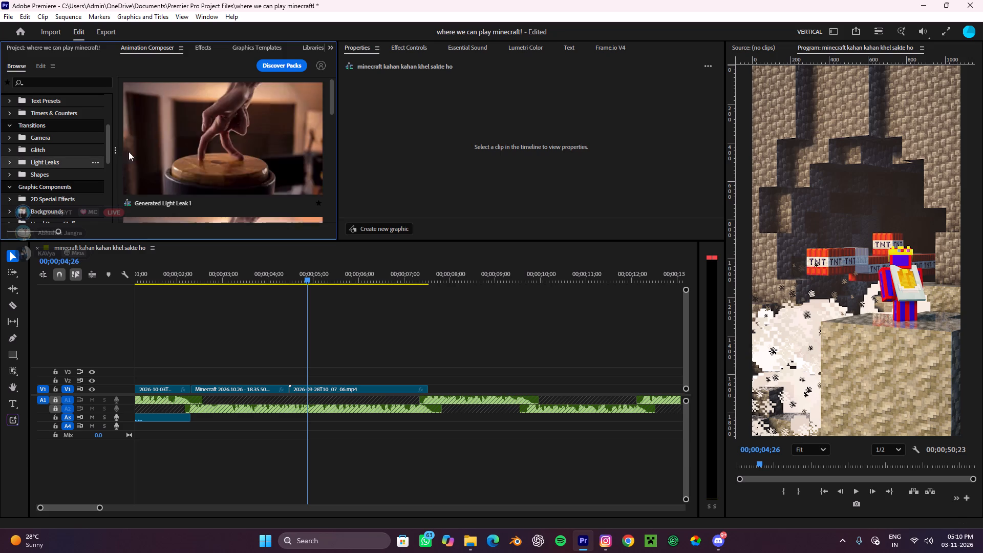
{"action": "left_click_drag", "start_coordinate": [209, 124], "coordinate": [295, 372]}
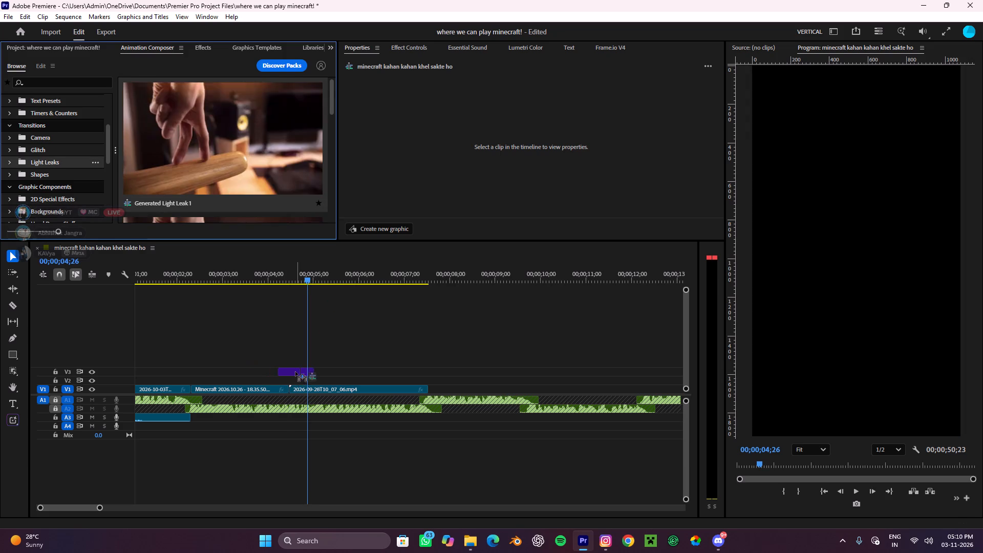
{"action": "left_click_drag", "start_coordinate": [295, 372], "coordinate": [285, 372]}
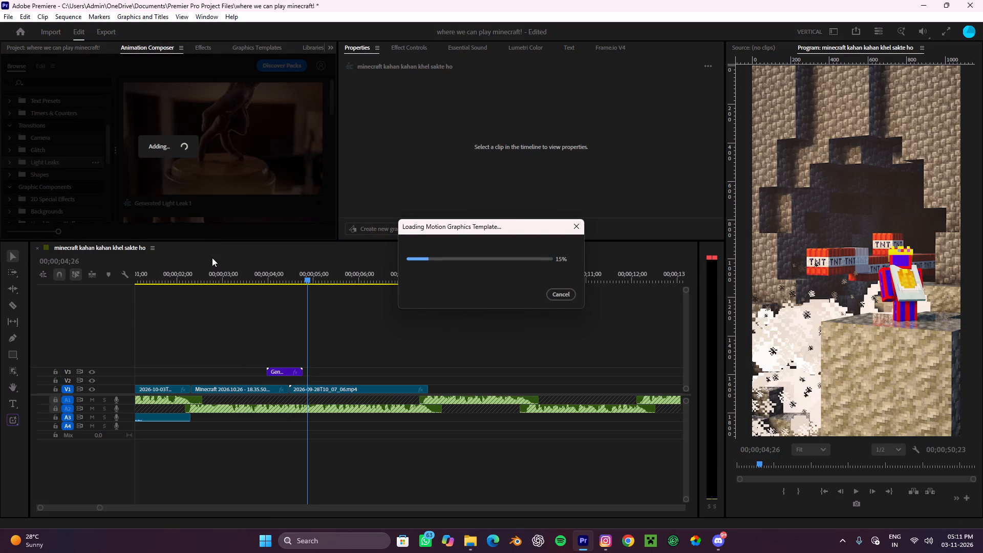
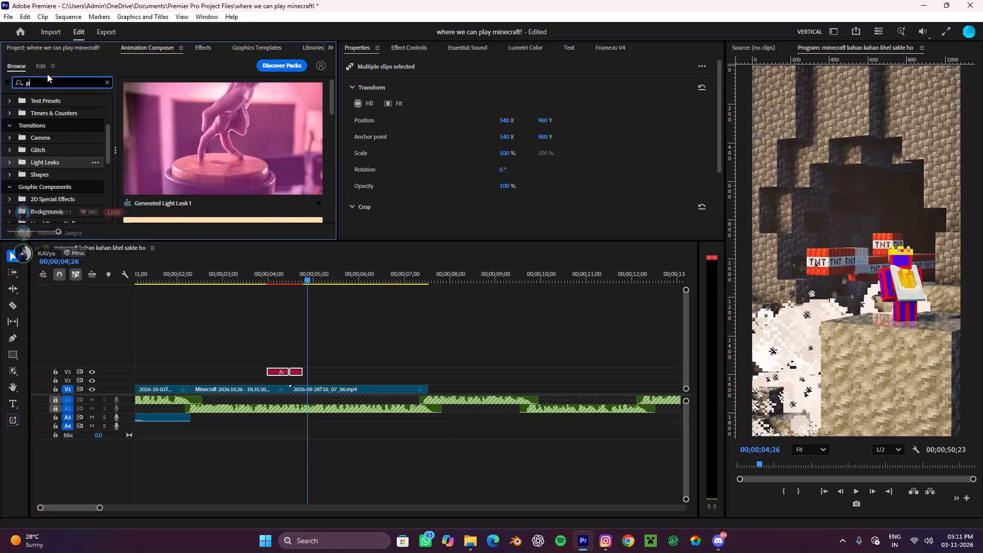
Add the page-flip-01a.mp3 sound effect from Animation Composer to A4, aligned beneath the light leak transition on V3.
{"action": "type", "text": "ge flip"}
{"action": "scroll", "coordinate": [69, 175], "scroll_direction": "down", "scroll_amount": 1}
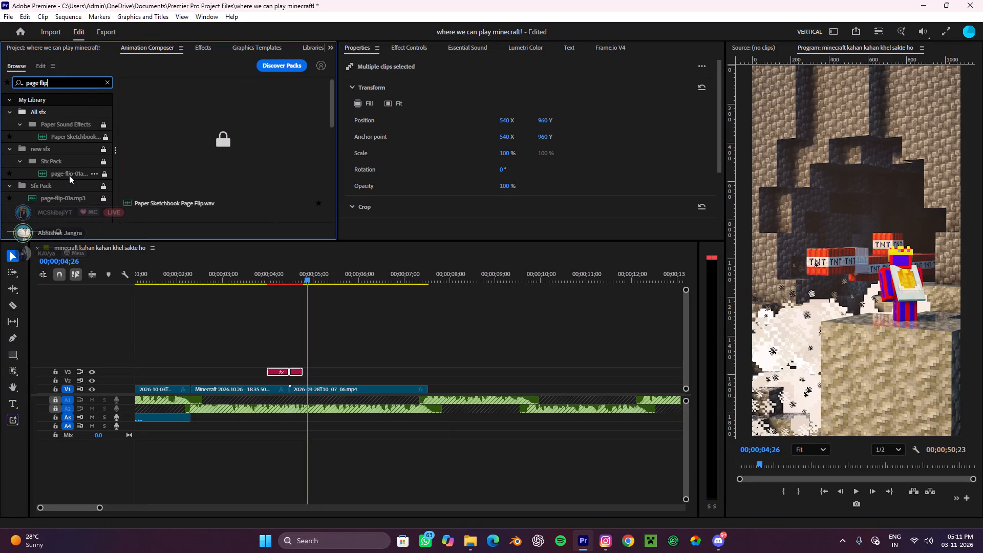
{"action": "left_click_drag", "start_coordinate": [51, 174], "coordinate": [272, 427]}
{"action": "scroll", "coordinate": [272, 427], "scroll_direction": "up", "scroll_amount": 8, "text": "alt"}
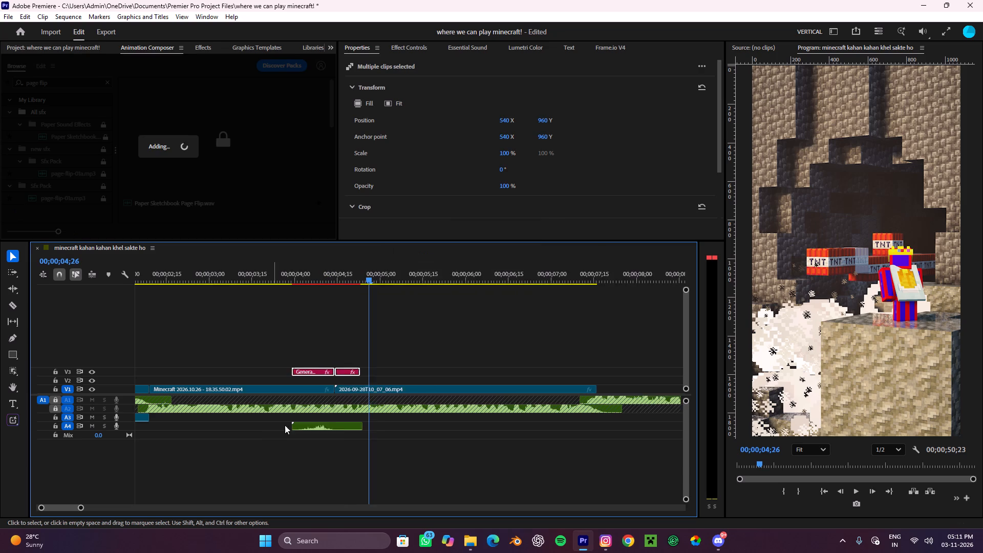
{"action": "scroll", "coordinate": [288, 425], "scroll_direction": "up", "scroll_amount": 1}
{"action": "left_click_drag", "start_coordinate": [337, 426], "coordinate": [349, 428]}
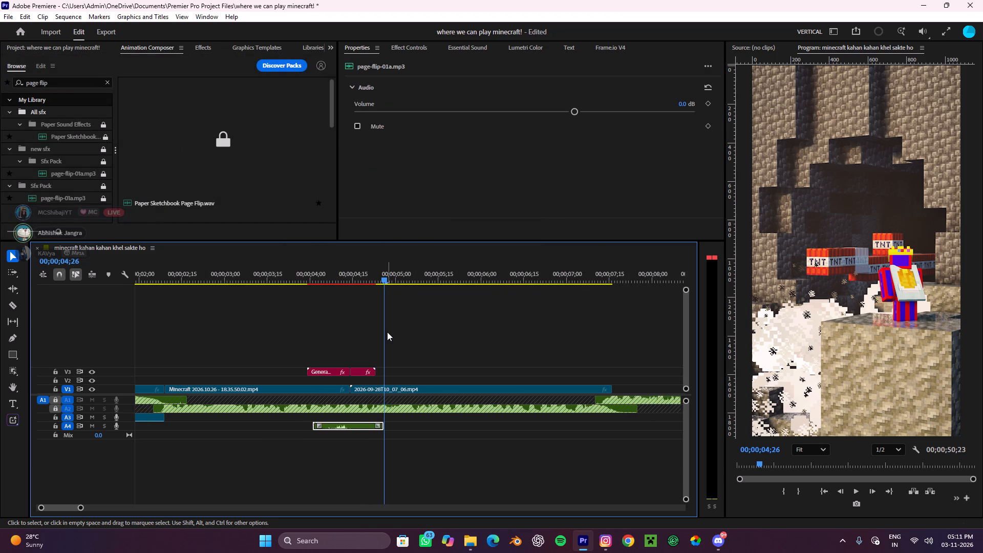
{"action": "left_click", "coordinate": [387, 332]}
Render the sequence preview for the light leak transition on V3, stop playback near the start, and clear the clip selection.
{"action": "scroll", "coordinate": [398, 306], "scroll_direction": "down", "scroll_amount": 3, "text": "alt"}
{"action": "left_click_drag", "start_coordinate": [378, 339], "coordinate": [313, 373]}
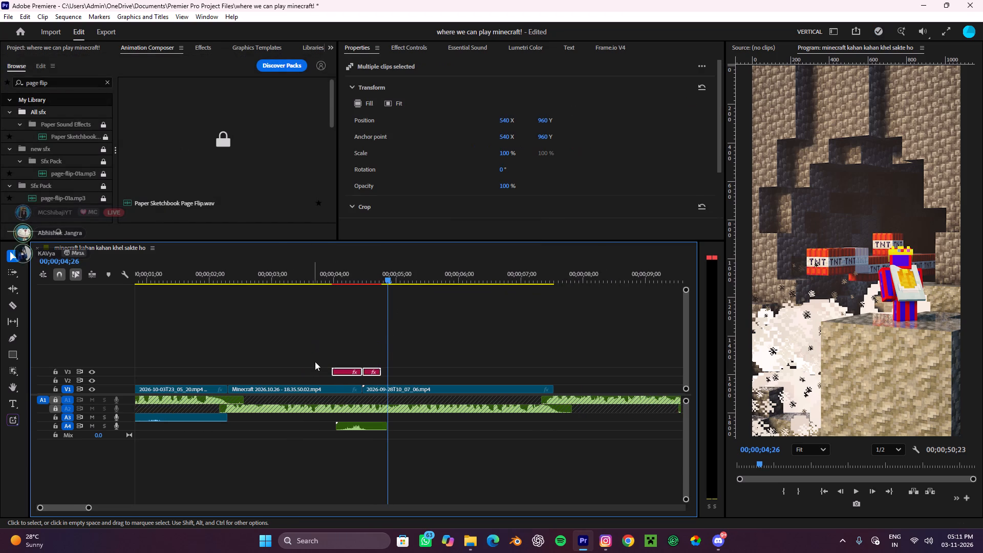
{"action": "key", "text": "Return"}
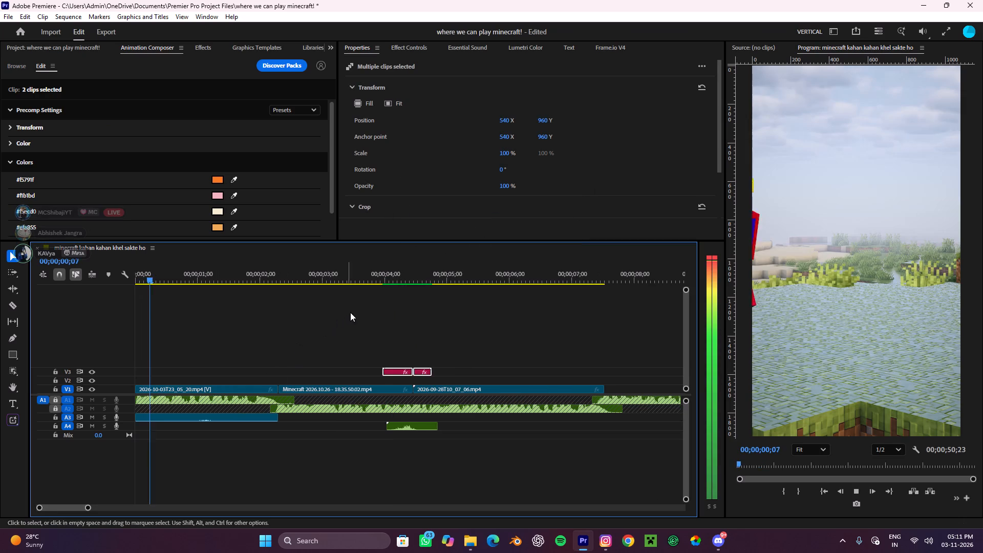
{"action": "scroll", "coordinate": [367, 335], "scroll_direction": "down", "scroll_amount": 5, "text": "alt"}
{"action": "key", "text": "space"}
{"action": "left_click", "coordinate": [362, 344]}
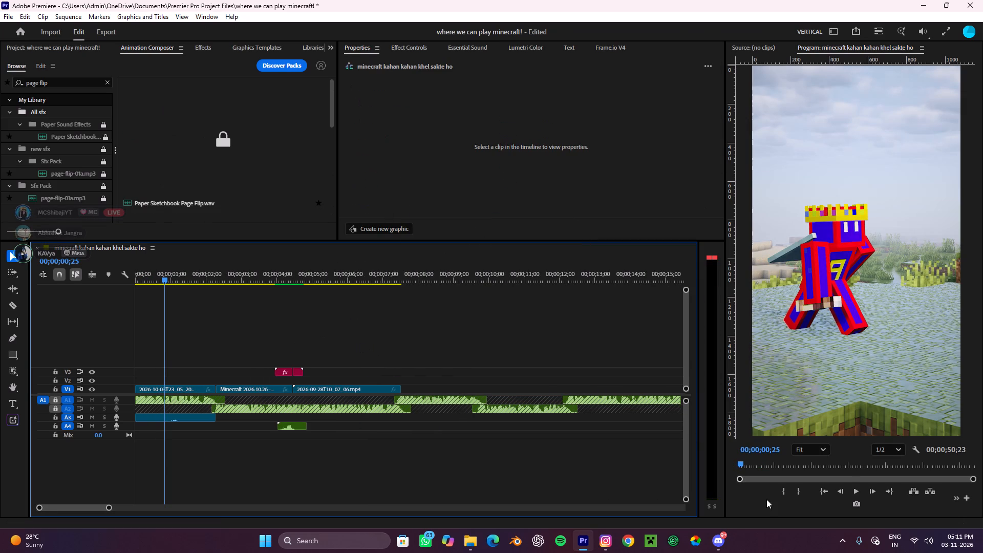
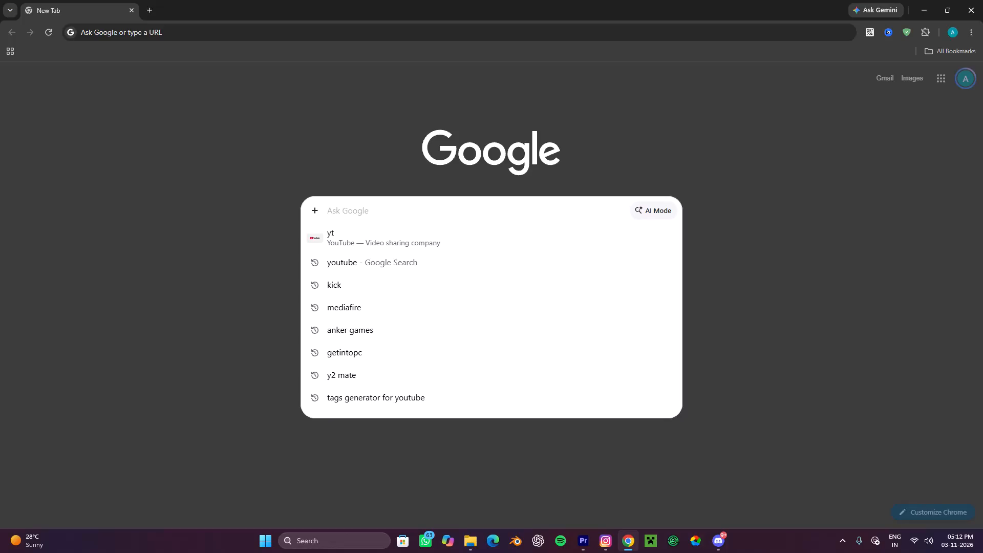
Switch to a Google search for "s23 fe" and examine its shopping results and the Flipkart listing for the Samsung Galaxy S23 FE.
{"action": "key", "text": "s"}
{"action": "type", "text": "23"}
{"action": "key", "text": "space"}
{"action": "type", "text": "fe"}
{"action": "key", "text": "Return"}
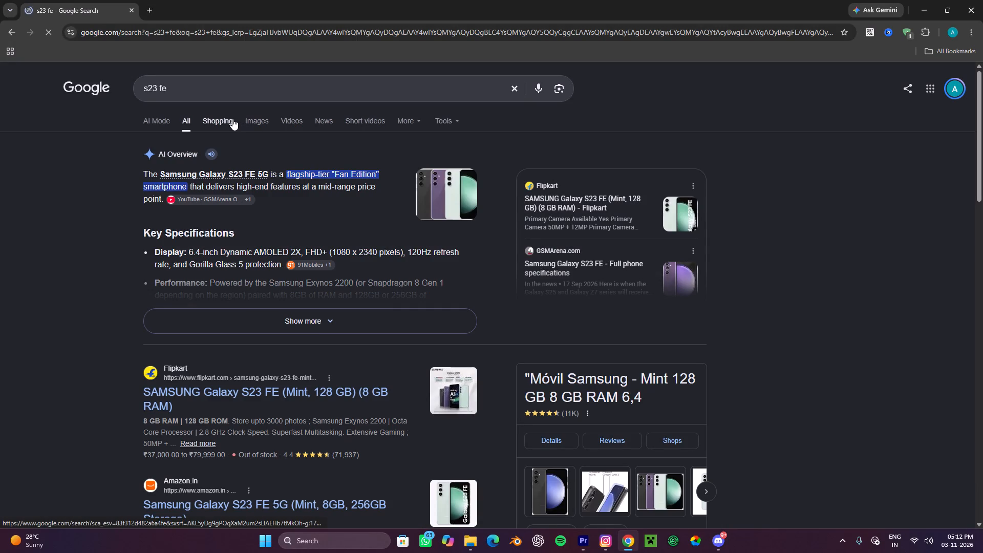
{"action": "left_click", "coordinate": [232, 118]}
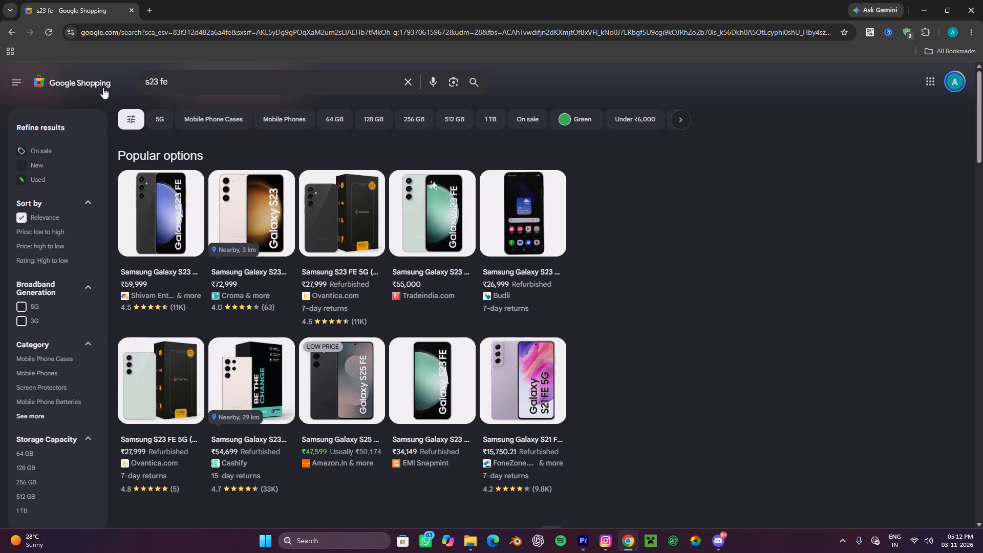
{"action": "left_click", "coordinate": [9, 28]}
{"action": "scroll", "coordinate": [216, 285], "scroll_direction": "down", "scroll_amount": 3}
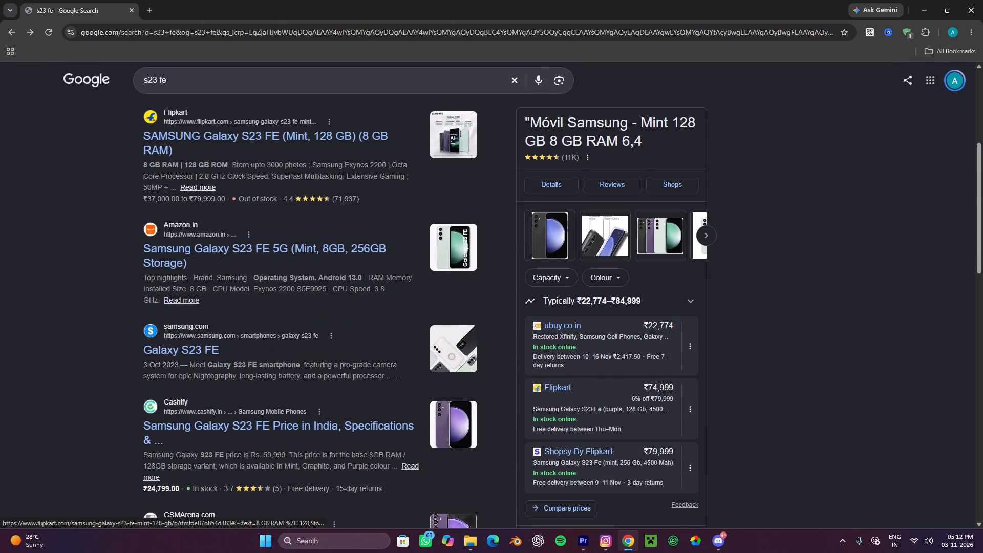
{"action": "left_click", "coordinate": [229, 142]}
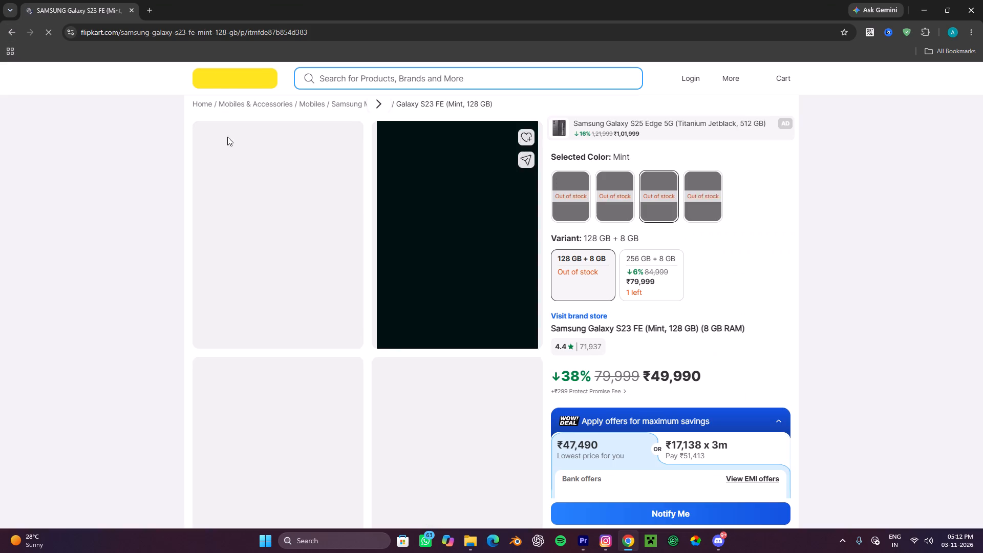
{"action": "scroll", "coordinate": [353, 401], "scroll_direction": "down", "scroll_amount": 2}
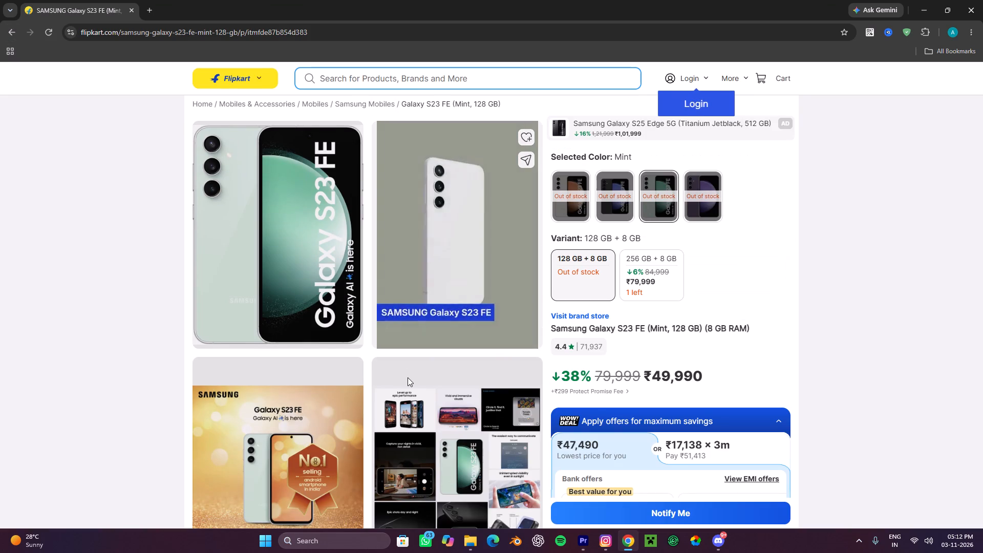
{"action": "left_click", "coordinate": [11, 31]}
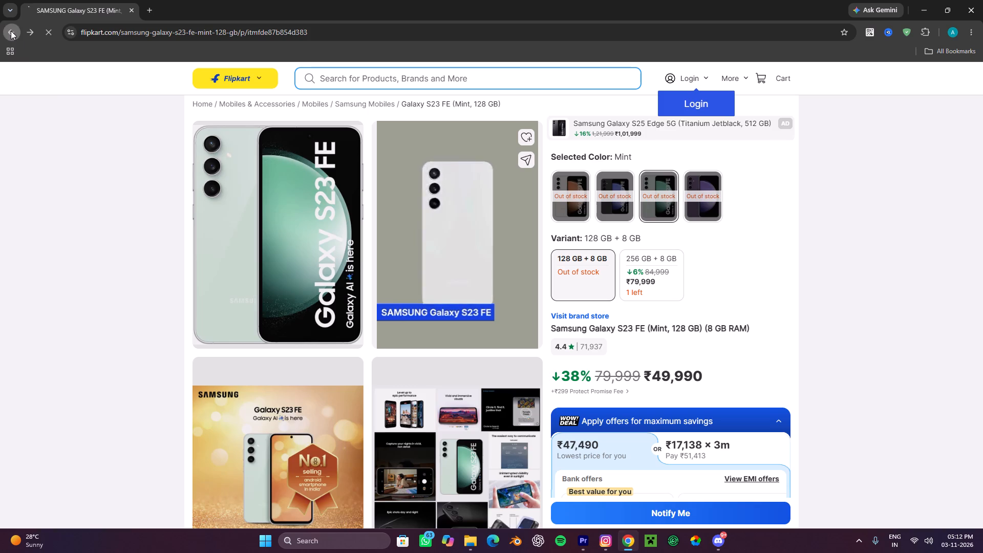
{"action": "scroll", "coordinate": [322, 342], "scroll_direction": "up", "scroll_amount": 3}
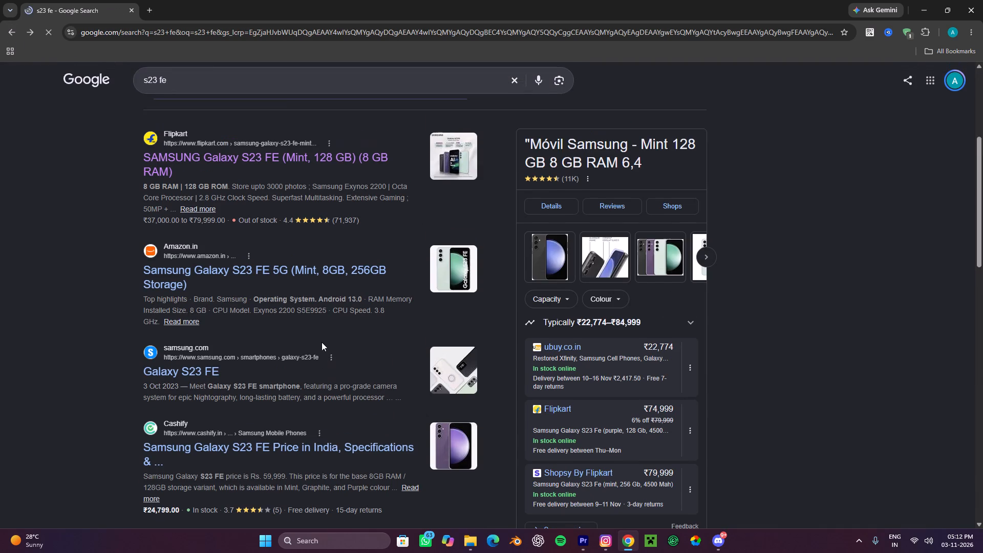
{"action": "scroll", "coordinate": [307, 323], "scroll_direction": "up", "scroll_amount": 3}
Search Google for "70 pro" and examine the price on the Flipkart listing for the Motorola edge 70 pro.
{"action": "left_click_drag", "start_coordinate": [202, 88], "coordinate": [113, 81]}
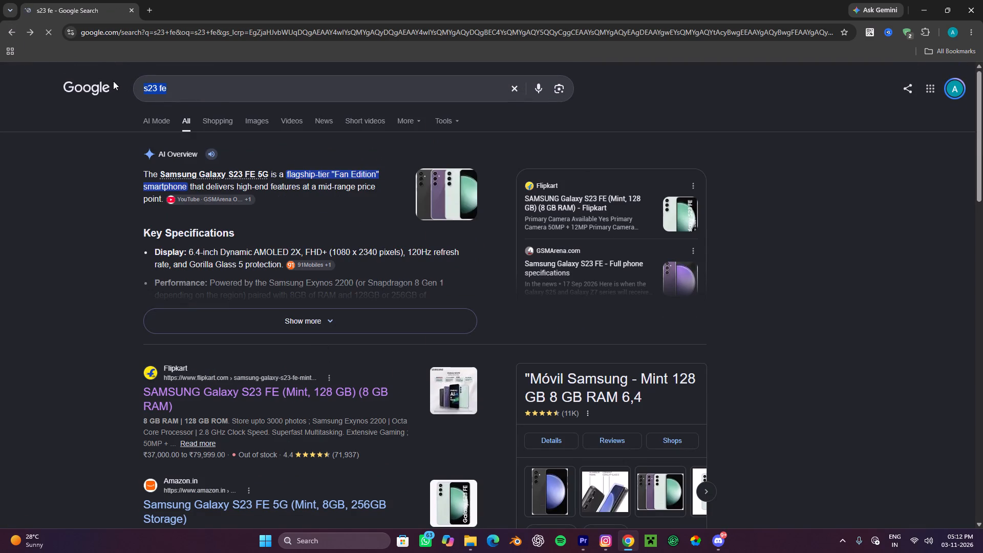
{"action": "key", "text": "7"}
{"action": "key", "text": "0"}
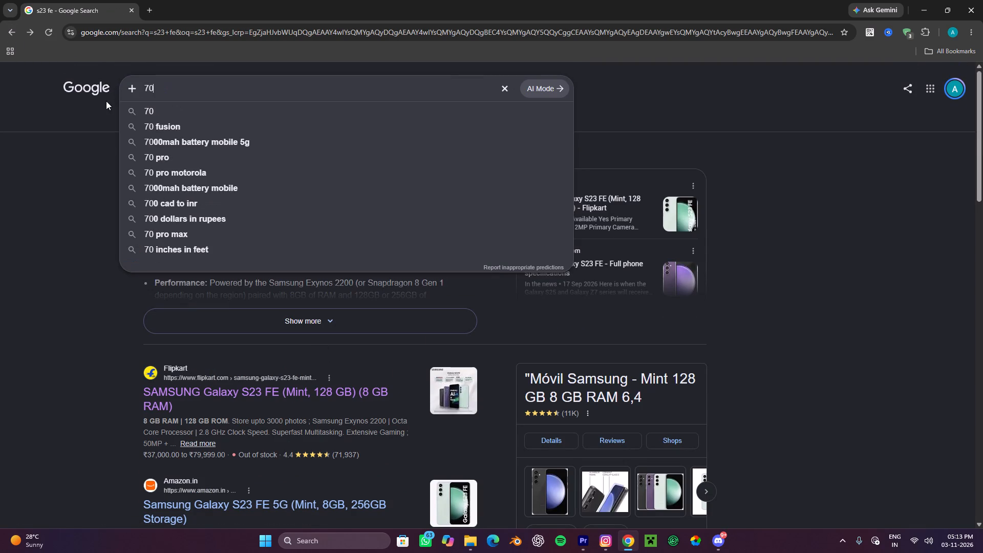
{"action": "key", "text": "space"}
{"action": "left_click", "coordinate": [180, 126]}
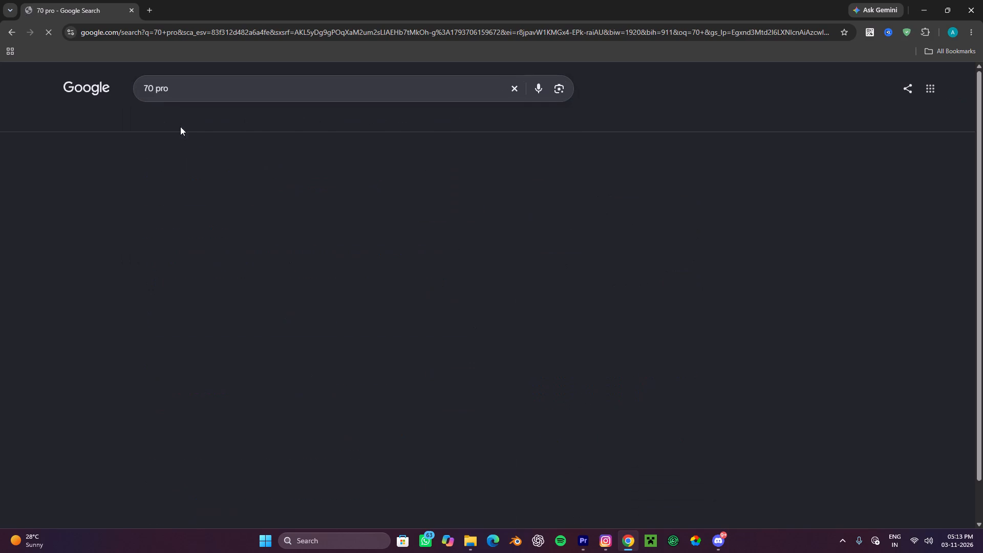
{"action": "scroll", "coordinate": [437, 414], "scroll_direction": "down", "scroll_amount": 1}
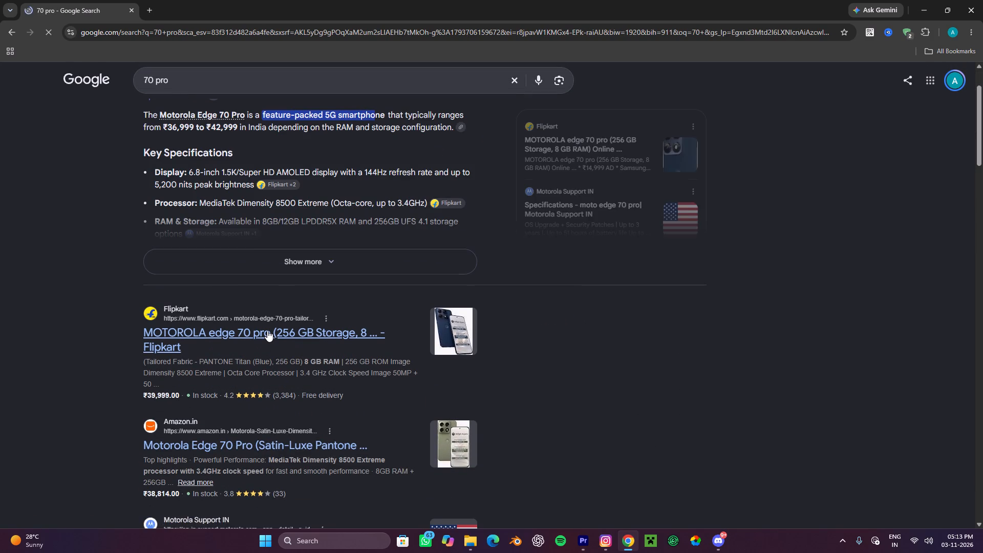
{"action": "left_click", "coordinate": [267, 330]}
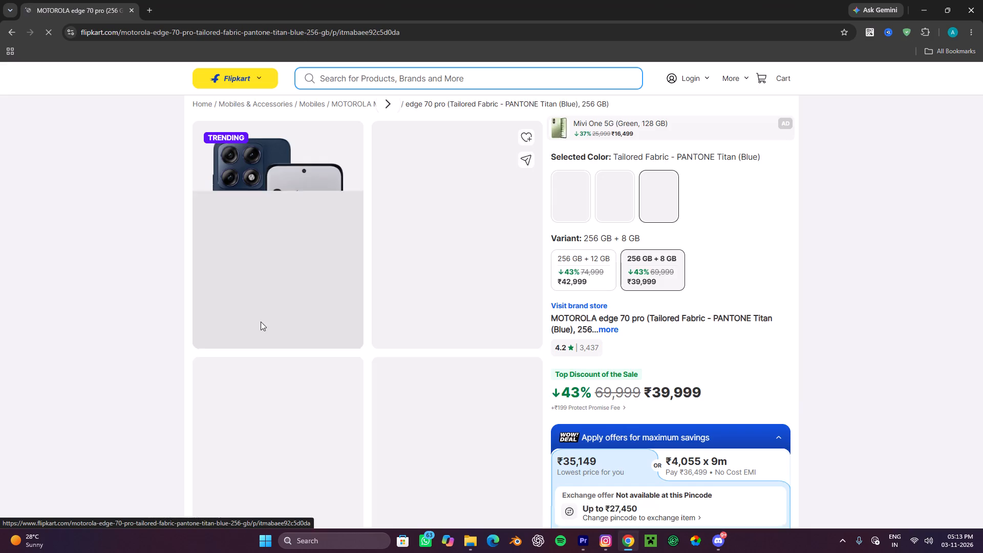
{"action": "scroll", "coordinate": [695, 353], "scroll_direction": "down", "scroll_amount": 1}
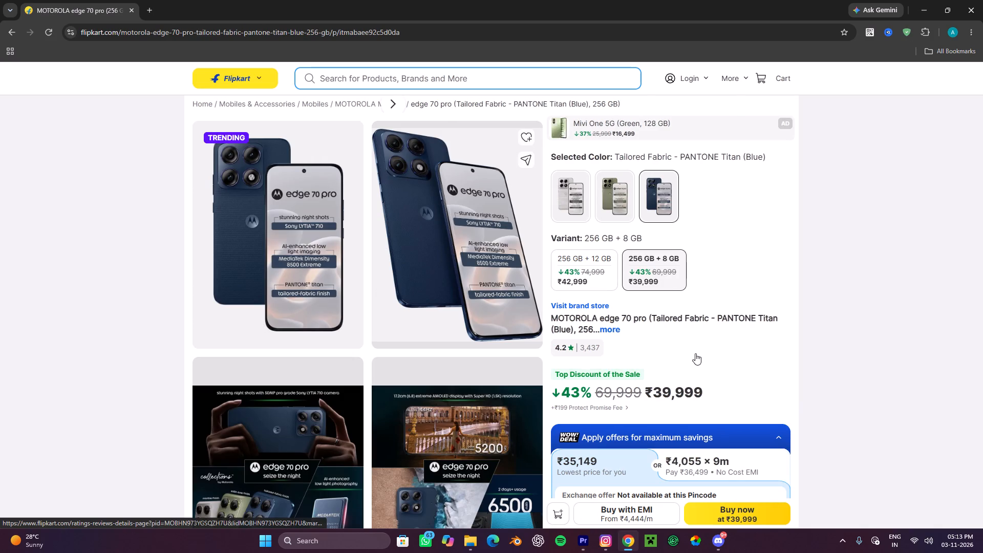
{"action": "left_click_drag", "start_coordinate": [709, 396], "coordinate": [649, 390]}
{"action": "left_click", "coordinate": [673, 340]}
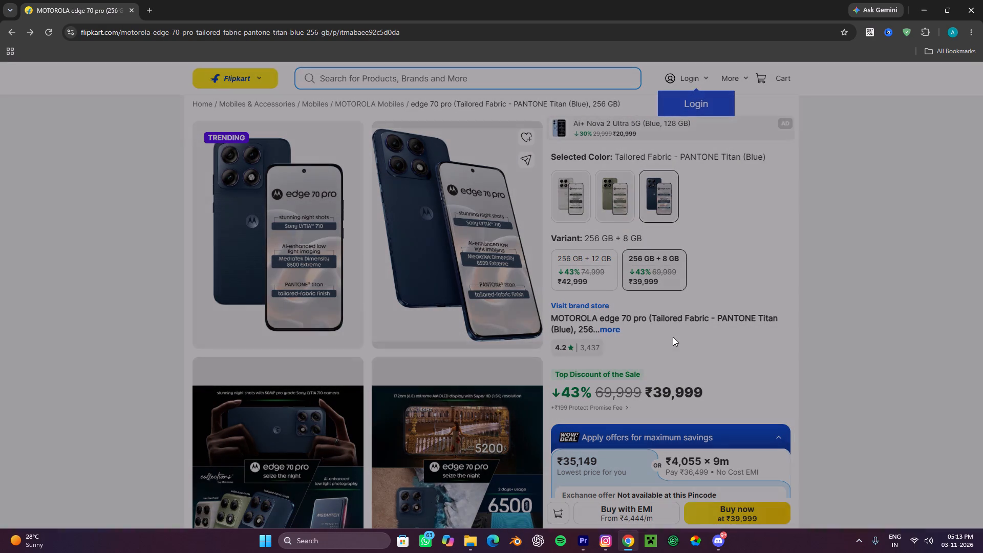
{"action": "left_click_drag", "start_coordinate": [650, 389], "coordinate": [710, 387]}
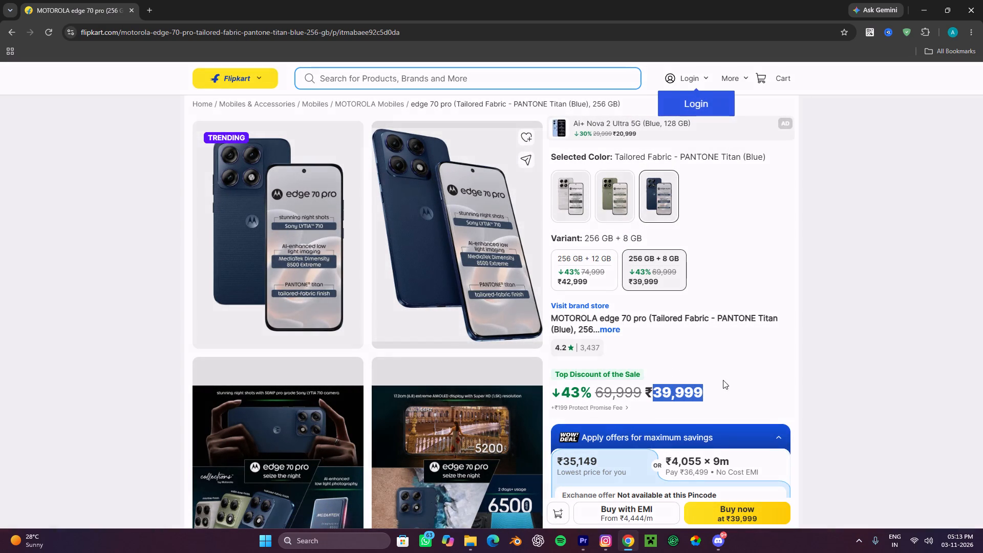
{"action": "left_click", "coordinate": [723, 380]}
{"action": "left_click", "coordinate": [648, 298]}
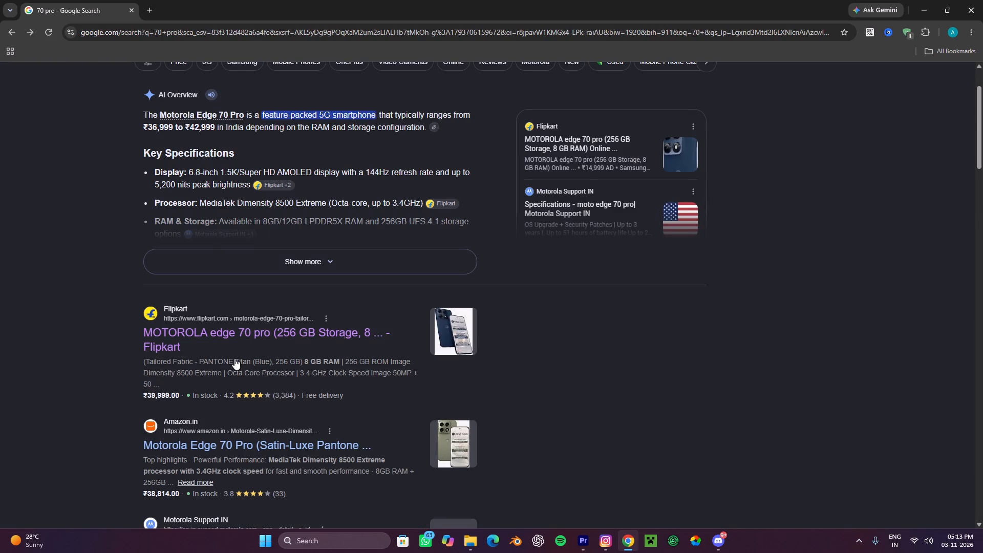
Reopen the Flipkart listing for the Motorola edge 70 pro and read its bank offers and delivery details.
{"action": "left_click", "coordinate": [225, 329]}
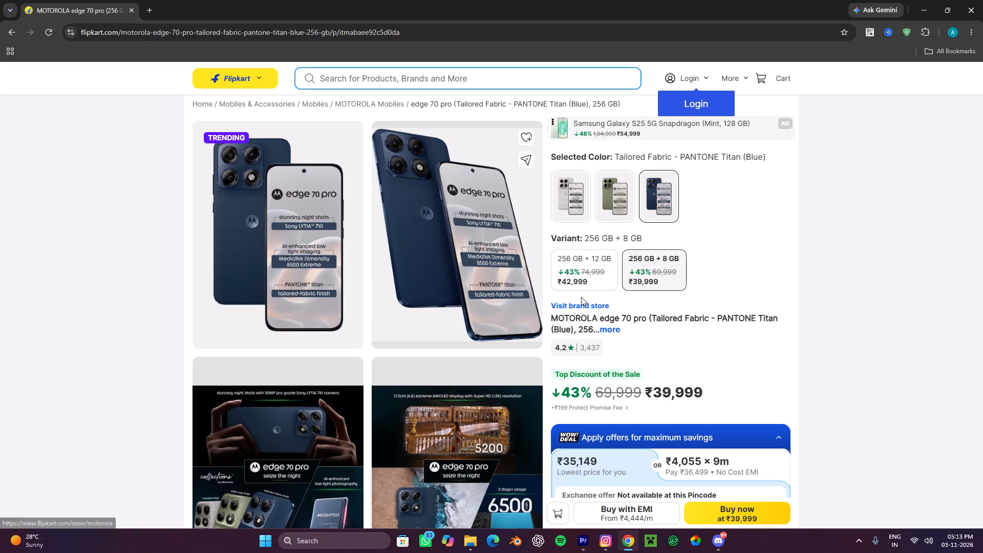
{"action": "scroll", "coordinate": [518, 235], "scroll_direction": "down", "scroll_amount": 3}
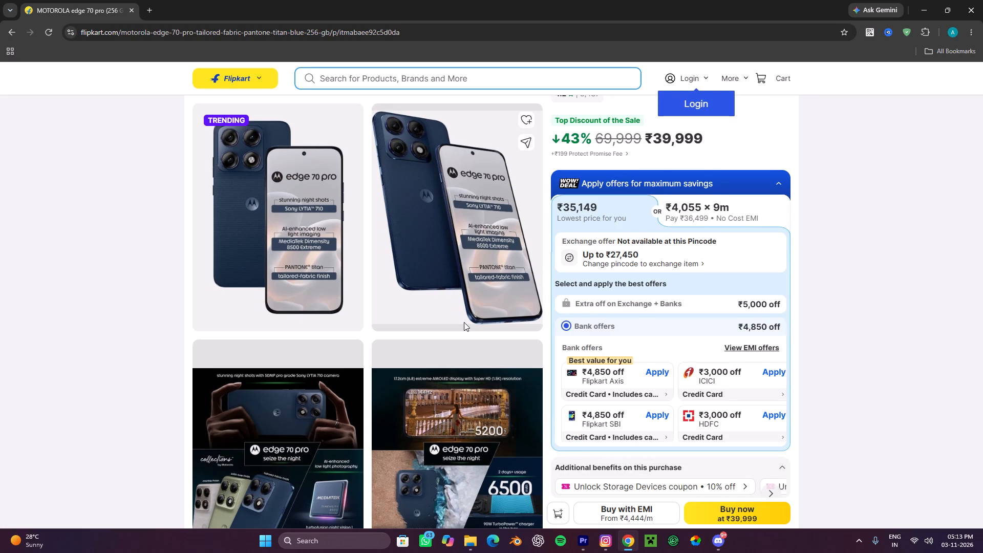
{"action": "scroll", "coordinate": [464, 322], "scroll_direction": "down", "scroll_amount": 6}
{"action": "scroll", "coordinate": [287, 250], "scroll_direction": "up", "scroll_amount": 3}
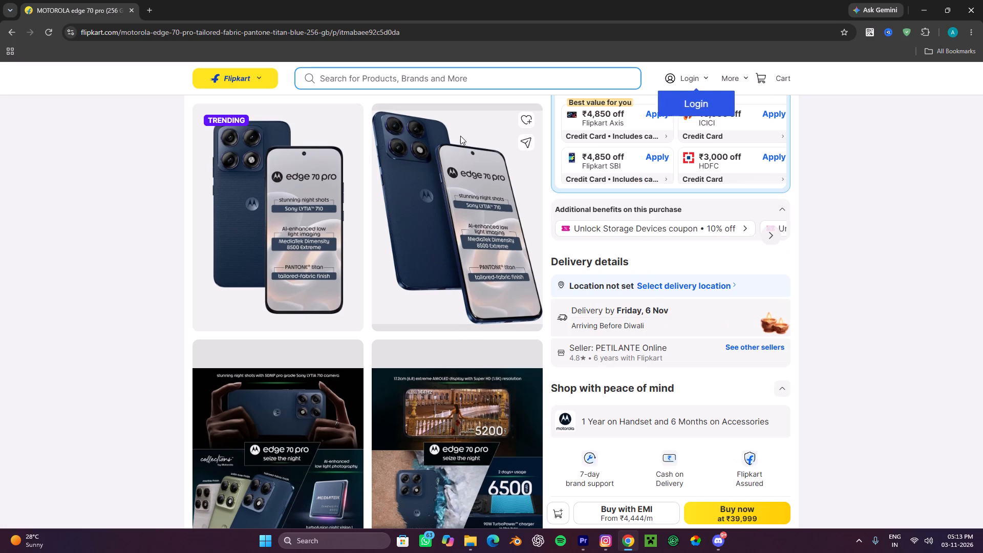
Close the browser and switch back to the Premiere project.
{"action": "left_click", "coordinate": [982, 0]}
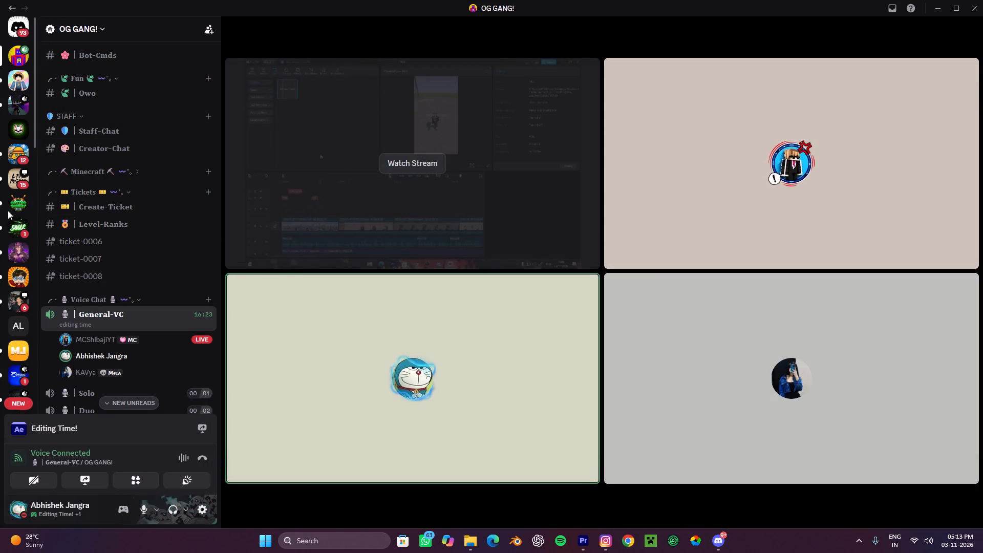
{"action": "left_click", "coordinate": [592, 547]}
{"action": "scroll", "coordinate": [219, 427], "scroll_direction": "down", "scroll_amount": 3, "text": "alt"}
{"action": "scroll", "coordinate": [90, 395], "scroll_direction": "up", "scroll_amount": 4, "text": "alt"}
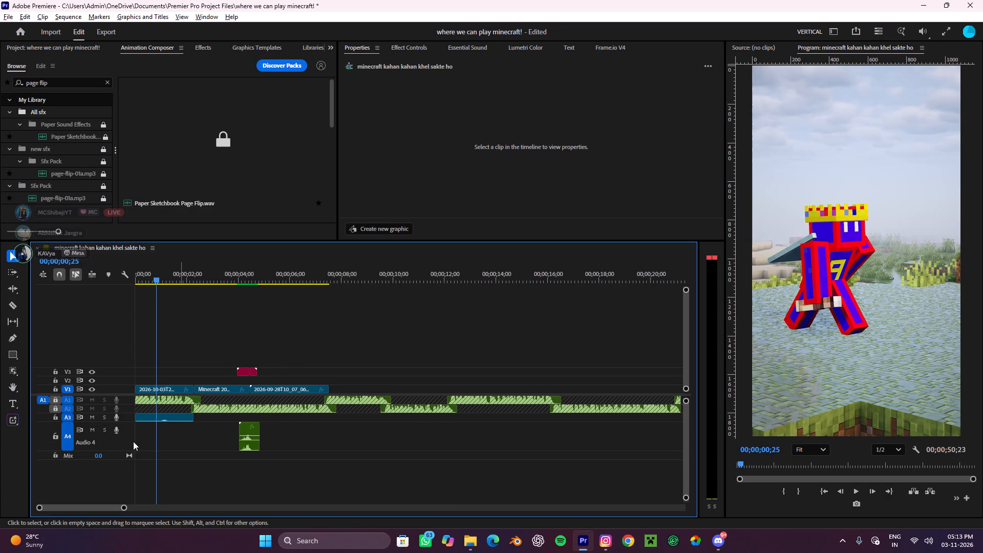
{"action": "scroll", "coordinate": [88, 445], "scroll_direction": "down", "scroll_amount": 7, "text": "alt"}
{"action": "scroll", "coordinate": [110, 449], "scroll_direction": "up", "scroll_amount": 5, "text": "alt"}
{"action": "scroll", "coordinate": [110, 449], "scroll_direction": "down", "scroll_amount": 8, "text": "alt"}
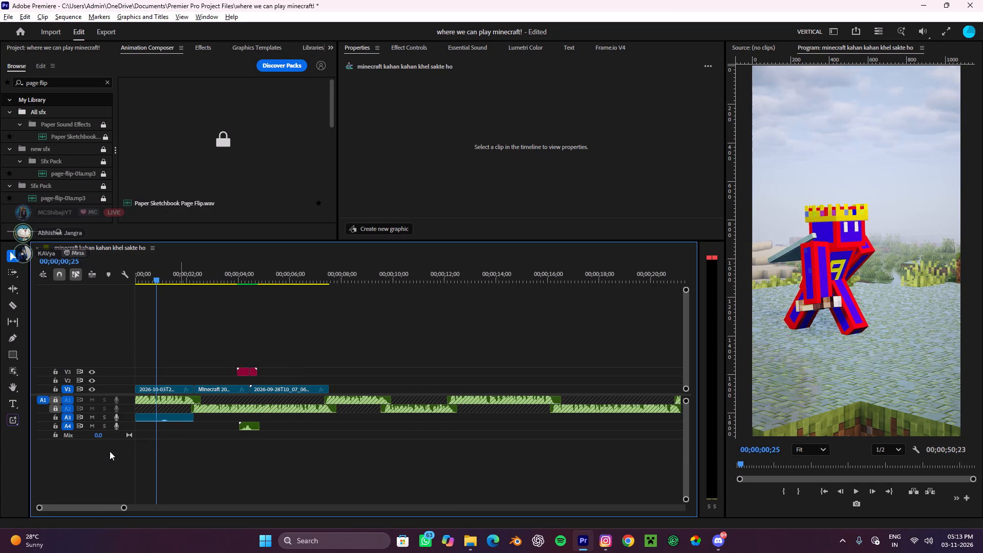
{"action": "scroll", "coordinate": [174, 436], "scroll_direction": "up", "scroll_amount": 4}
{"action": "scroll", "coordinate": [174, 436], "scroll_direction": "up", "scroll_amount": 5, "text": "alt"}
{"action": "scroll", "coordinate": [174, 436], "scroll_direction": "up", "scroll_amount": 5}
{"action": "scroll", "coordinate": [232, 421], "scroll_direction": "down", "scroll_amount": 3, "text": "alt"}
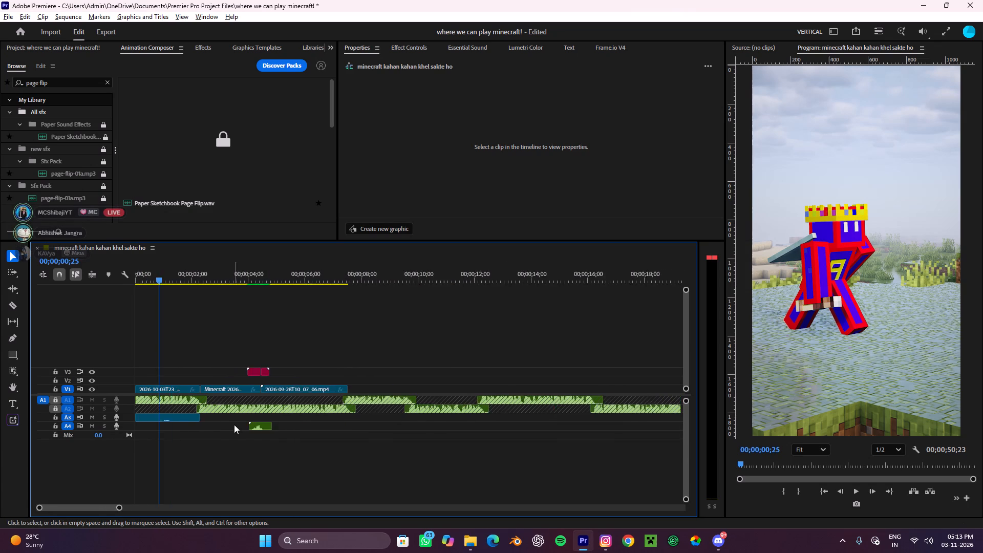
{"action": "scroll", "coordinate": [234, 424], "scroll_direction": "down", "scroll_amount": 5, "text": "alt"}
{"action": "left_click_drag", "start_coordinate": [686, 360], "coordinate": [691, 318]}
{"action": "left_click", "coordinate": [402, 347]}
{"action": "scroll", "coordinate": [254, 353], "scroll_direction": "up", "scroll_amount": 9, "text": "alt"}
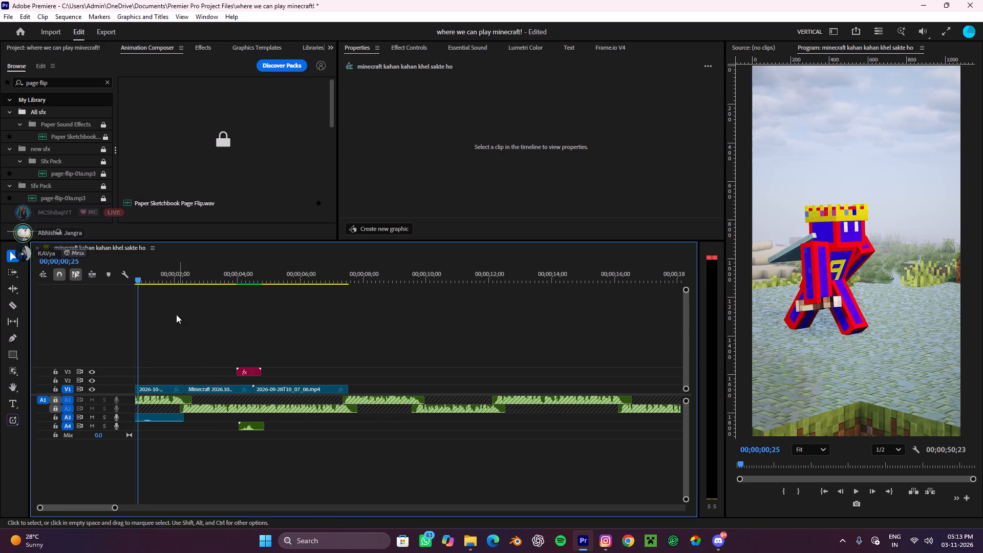
Play back the opening of the sequence several times from near the start and return the playhead to 00;00;00;00.
{"action": "left_click_drag", "start_coordinate": [145, 279], "coordinate": [0, 279]}
{"action": "left_click", "coordinate": [254, 330]}
{"action": "key", "text": "space"}
{"action": "key", "text": "space"}
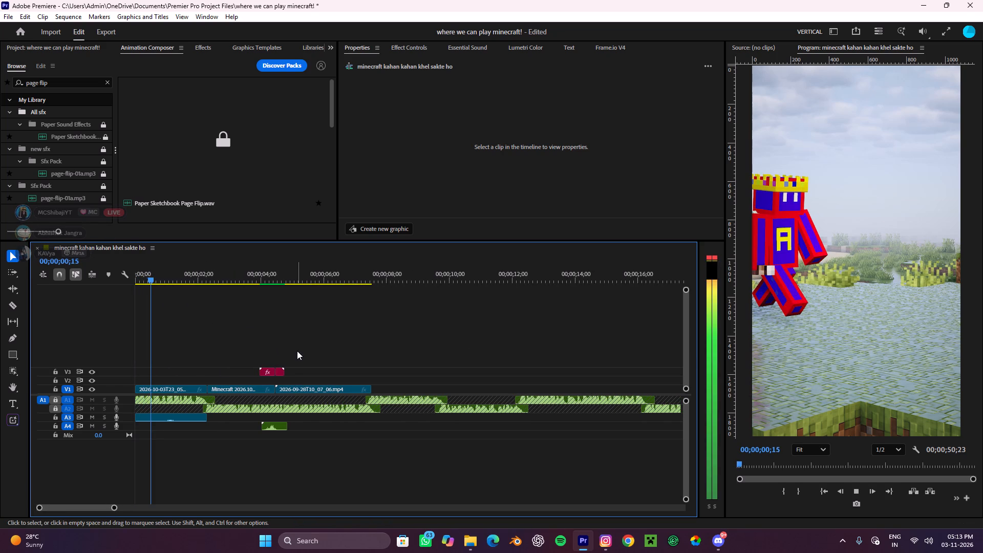
{"action": "left_click", "coordinate": [258, 315]}
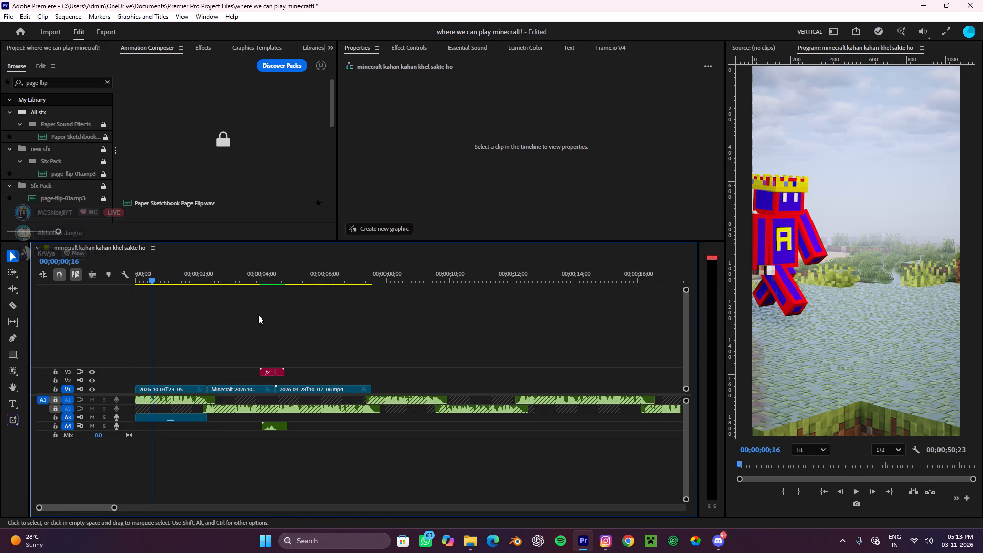
{"action": "key", "text": "space"}
{"action": "key", "text": "space"}
{"action": "left_click_drag", "start_coordinate": [170, 280], "coordinate": [156, 280]}
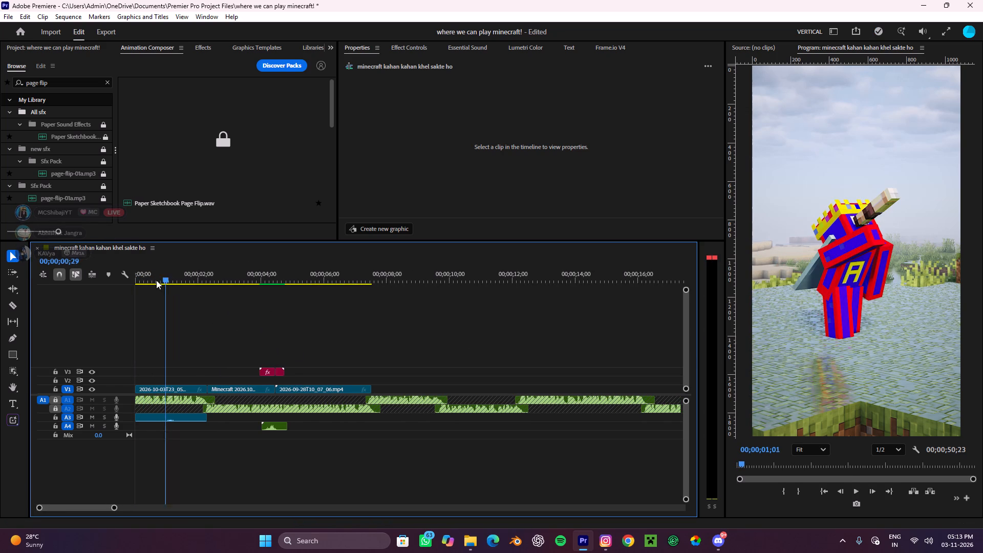
{"action": "left_click_drag", "start_coordinate": [156, 280], "coordinate": [139, 283]}
{"action": "left_click", "coordinate": [331, 325]}
{"action": "key", "text": "space"}
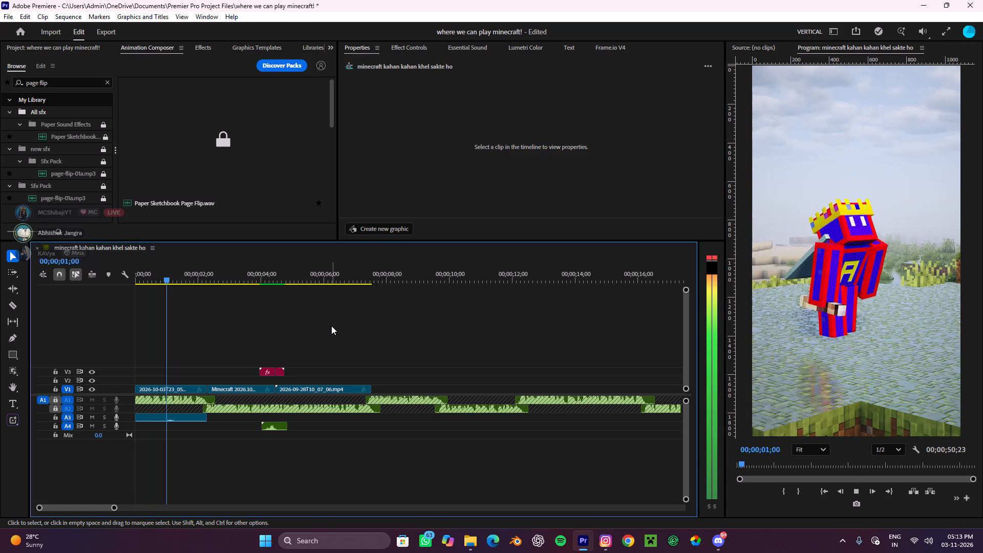
{"action": "key", "text": "space"}
{"action": "left_click_drag", "start_coordinate": [193, 275], "coordinate": [80, 292]}
{"action": "left_click", "coordinate": [198, 318]}
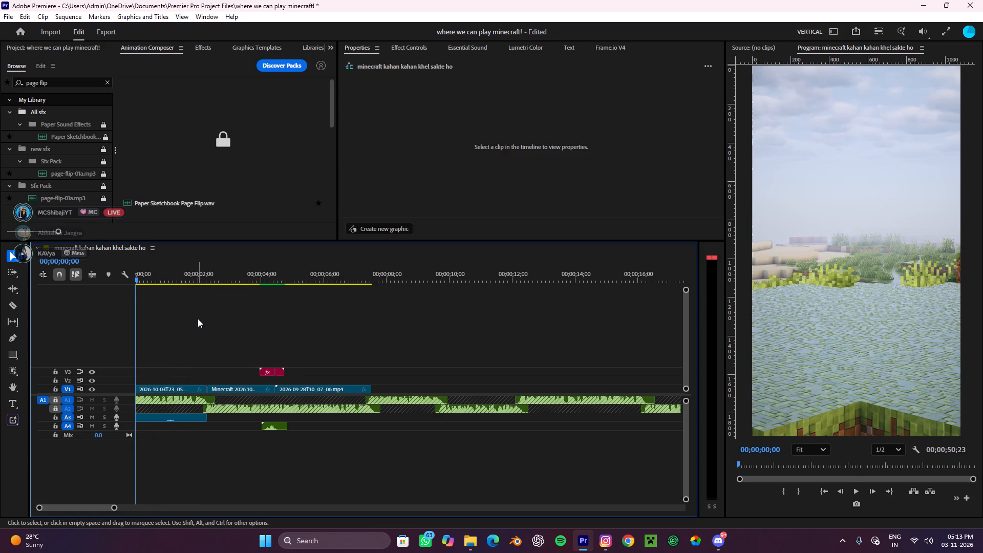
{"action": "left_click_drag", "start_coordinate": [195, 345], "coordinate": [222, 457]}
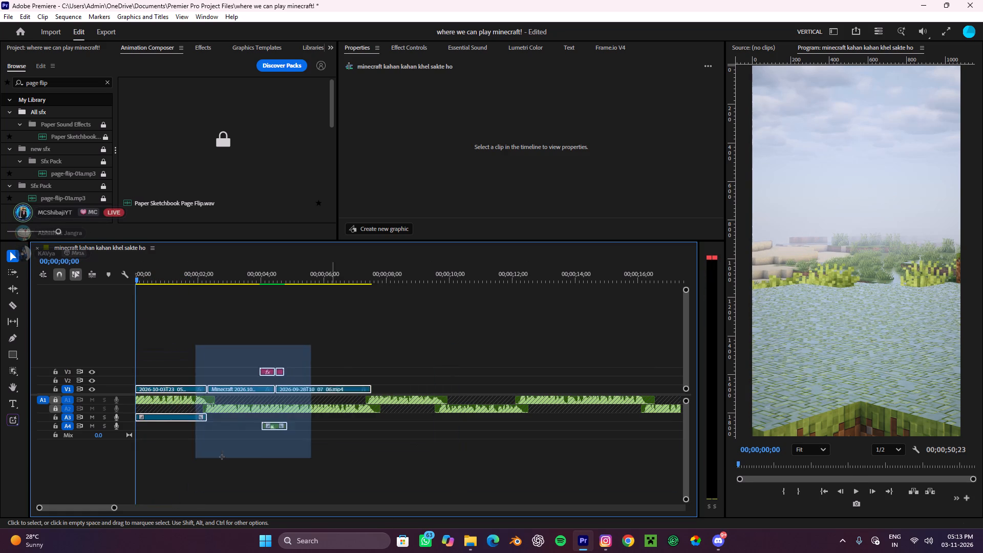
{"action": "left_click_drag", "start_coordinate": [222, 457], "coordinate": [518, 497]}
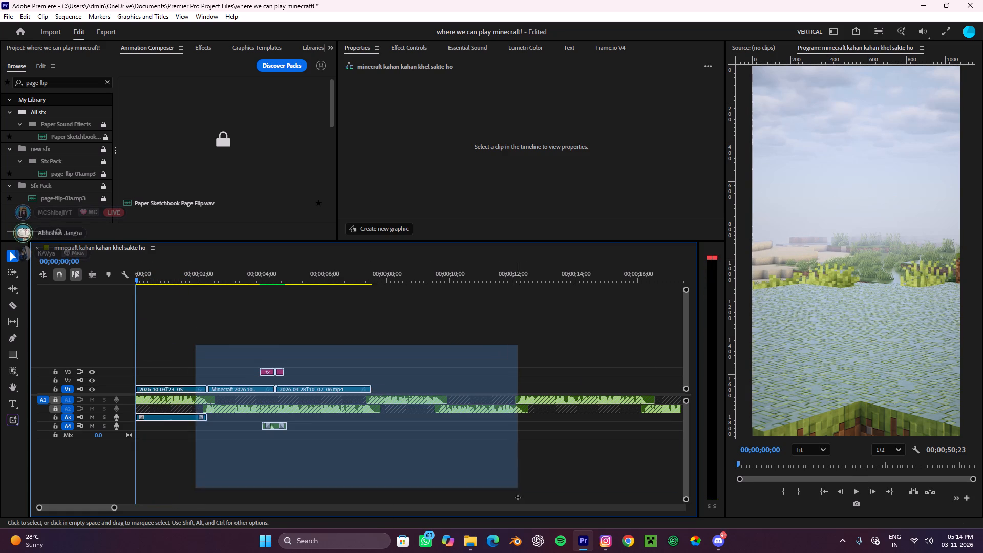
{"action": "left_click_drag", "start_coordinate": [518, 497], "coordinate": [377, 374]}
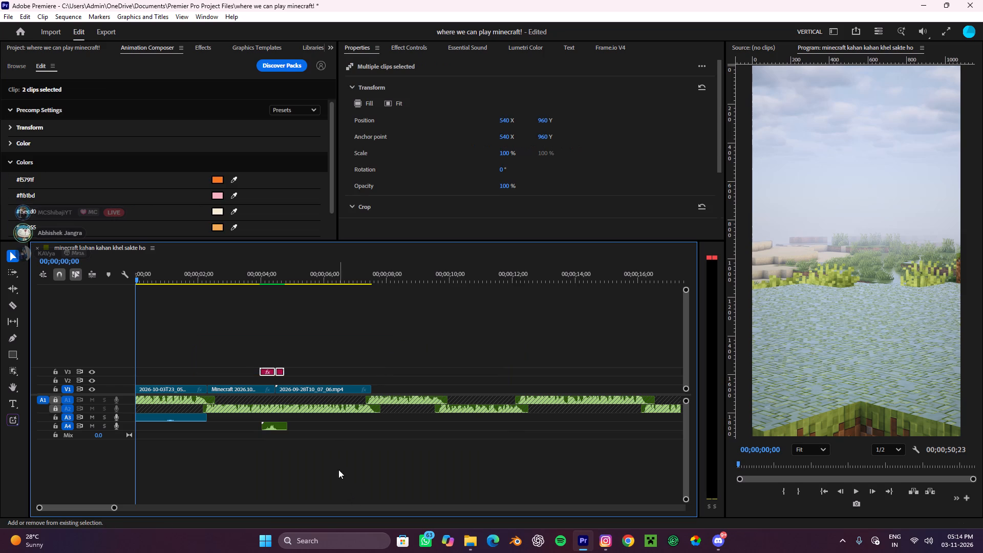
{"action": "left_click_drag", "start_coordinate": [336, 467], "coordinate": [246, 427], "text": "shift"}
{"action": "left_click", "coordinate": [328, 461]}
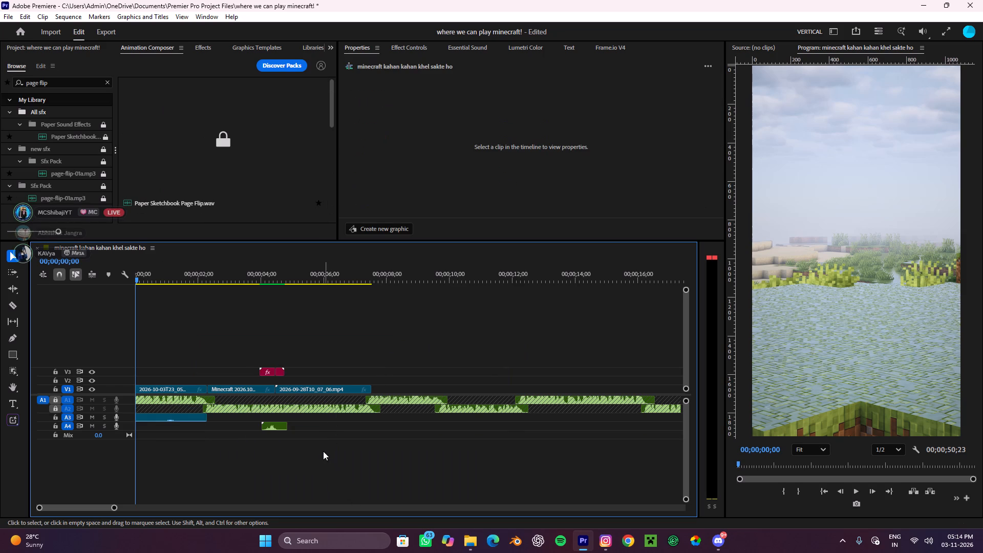
Play back the sequence from 00;00;00;00 to examine where the third V1 clip should end against the voiceover.
{"action": "scroll", "coordinate": [275, 435], "scroll_direction": "up", "scroll_amount": 9}
{"action": "left_click_drag", "start_coordinate": [442, 385], "coordinate": [161, 392]}
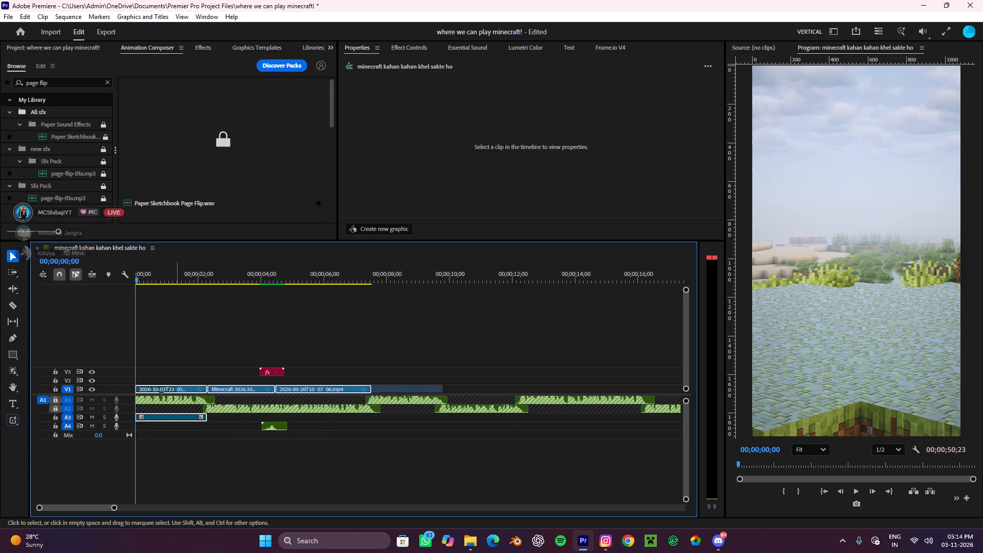
{"action": "left_click_drag", "start_coordinate": [161, 392], "coordinate": [142, 392]}
{"action": "left_click", "coordinate": [378, 346]}
{"action": "key", "text": "space"}
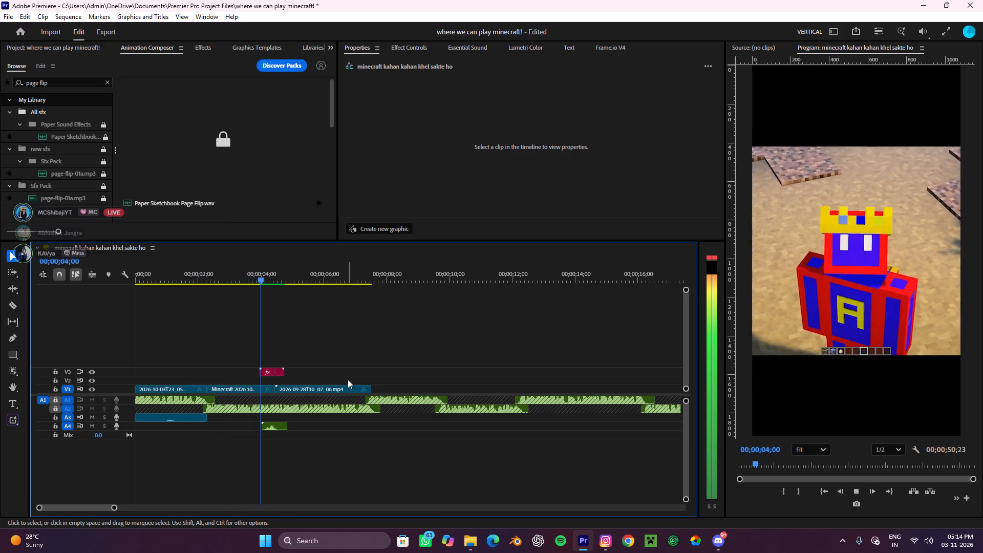
{"action": "key", "text": "space"}
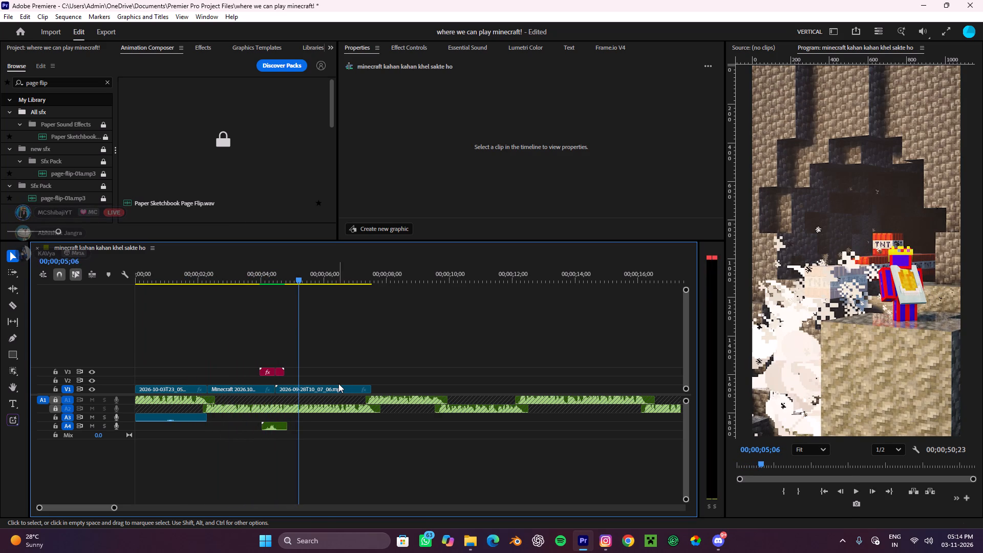
{"action": "key", "text": "space"}
{"action": "key", "text": "space"}
Cut 2026-09-28T10_07_06.mp4 on V1 at about 00;00;05;12 and delete the part after the cut.
{"action": "key", "text": "c"}
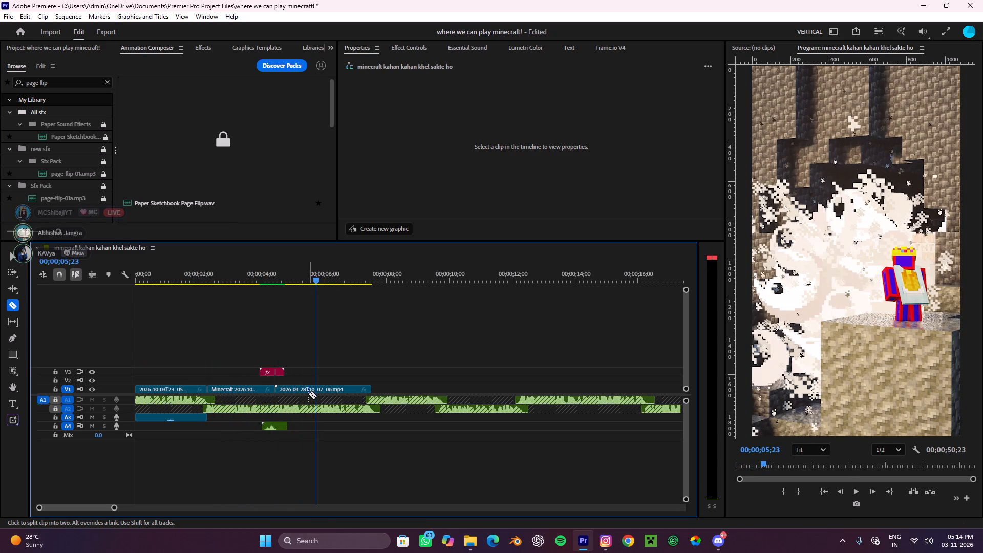
{"action": "left_click", "coordinate": [308, 394]}
{"action": "key", "text": "v"}
{"action": "key", "text": "c"}
{"action": "left_click", "coordinate": [305, 391]}
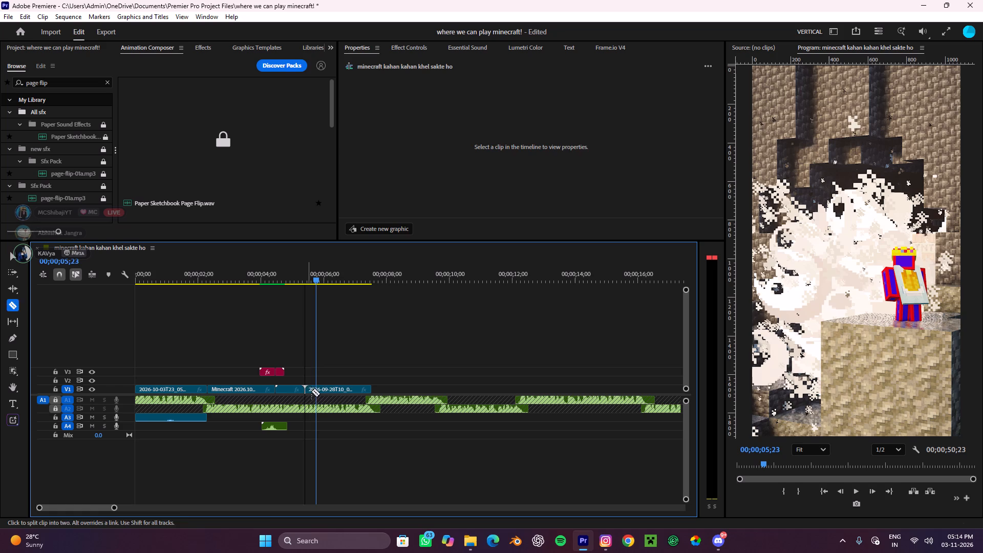
{"action": "key", "text": "v"}
{"action": "left_click", "coordinate": [320, 391]}
{"action": "key", "text": "ctrl+x"}
Bring the clip 2026-10-08T04_04_10 from the cinematics replay folder into the Premiere timeline at 00;00;05;23.
{"action": "left_click", "coordinate": [473, 539]}
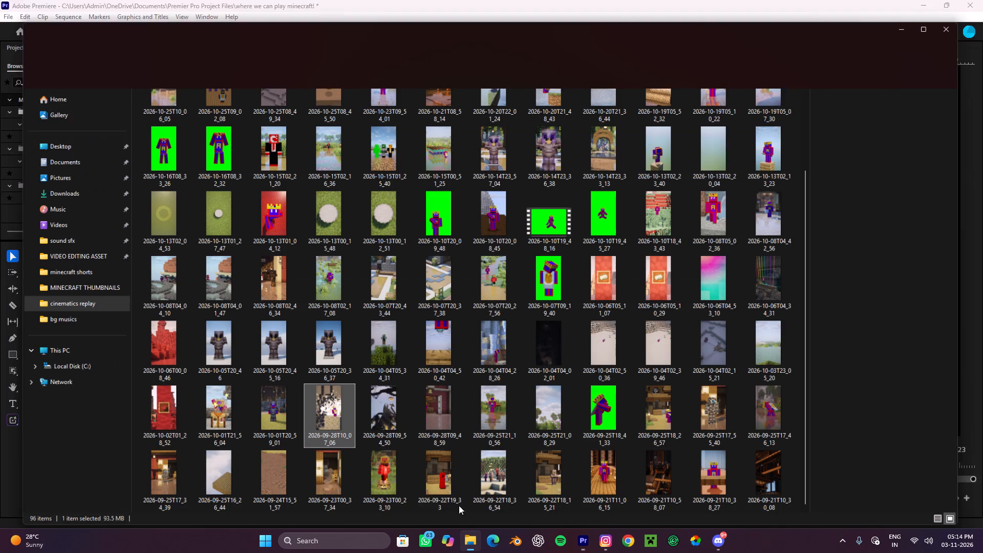
{"action": "scroll", "coordinate": [579, 332], "scroll_direction": "up", "scroll_amount": 3}
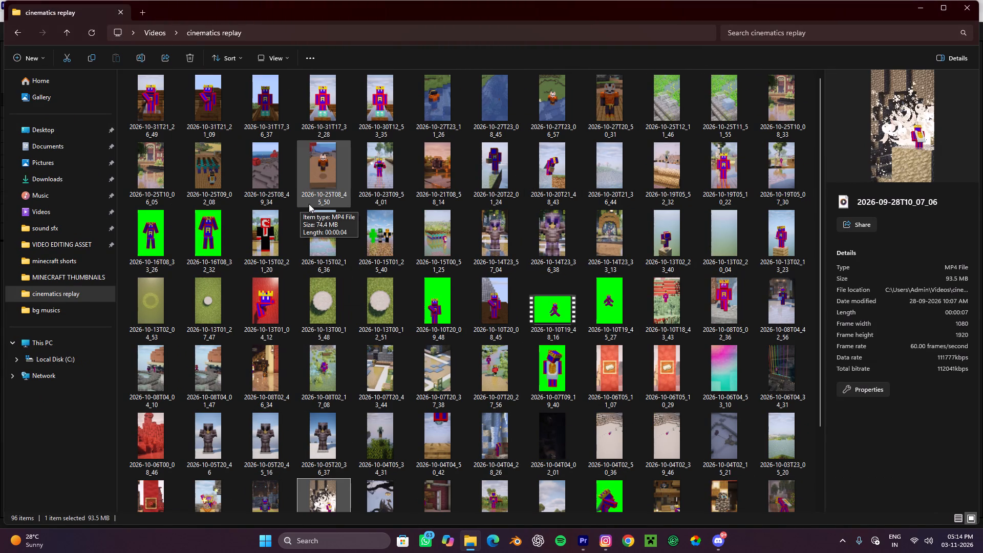
{"action": "scroll", "coordinate": [650, 419], "scroll_direction": "down", "scroll_amount": 2}
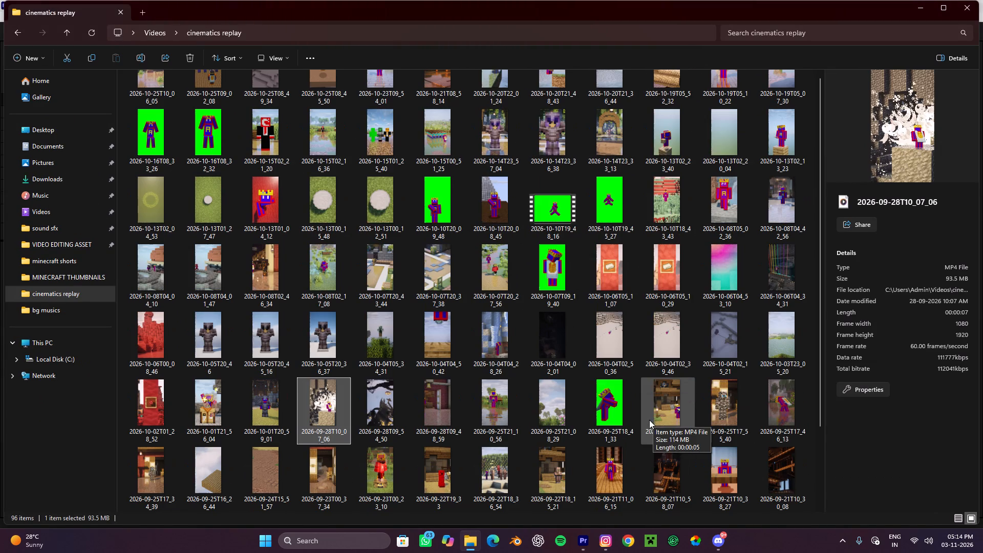
{"action": "scroll", "coordinate": [649, 420], "scroll_direction": "down", "scroll_amount": 2}
{"action": "scroll", "coordinate": [609, 437], "scroll_direction": "down", "scroll_amount": 4}
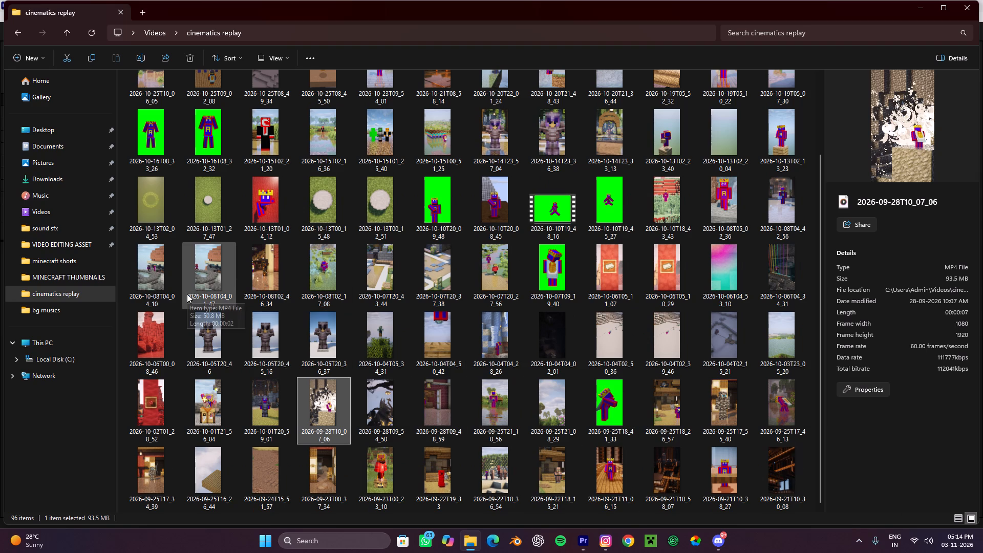
{"action": "left_click", "coordinate": [153, 279]}
{"action": "left_click_drag", "start_coordinate": [156, 262], "coordinate": [534, 503]}
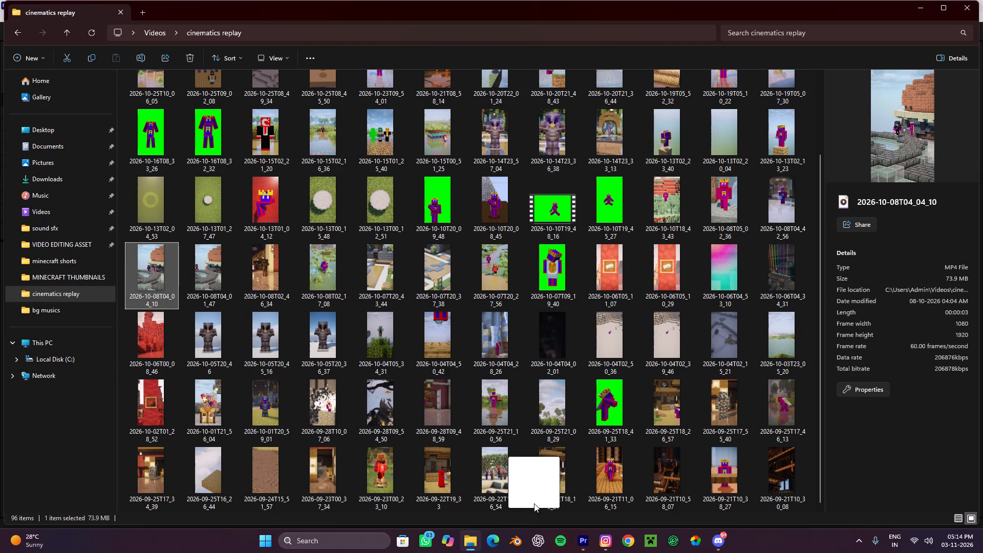
{"action": "left_click_drag", "start_coordinate": [534, 503], "coordinate": [347, 356]}
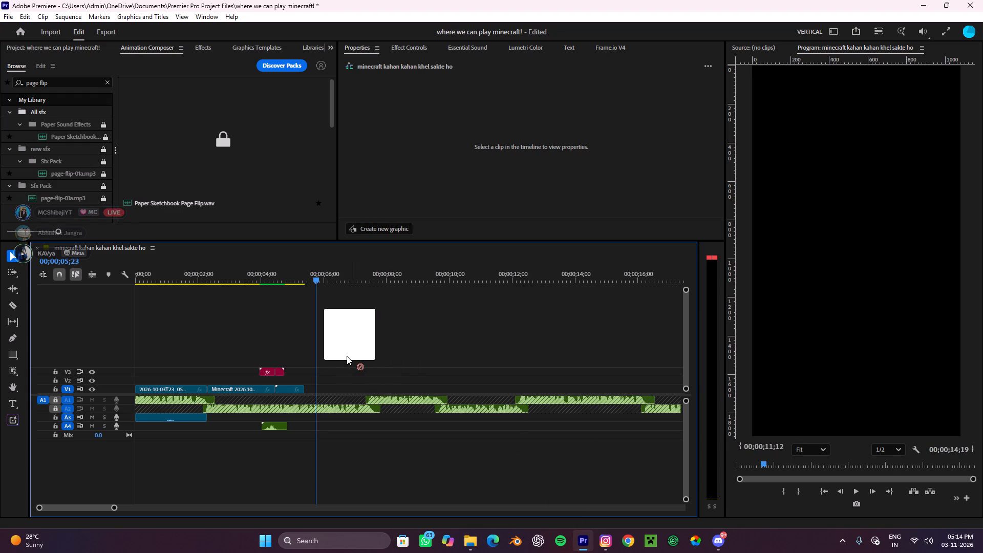
{"action": "left_click_drag", "start_coordinate": [347, 356], "coordinate": [313, 412]}
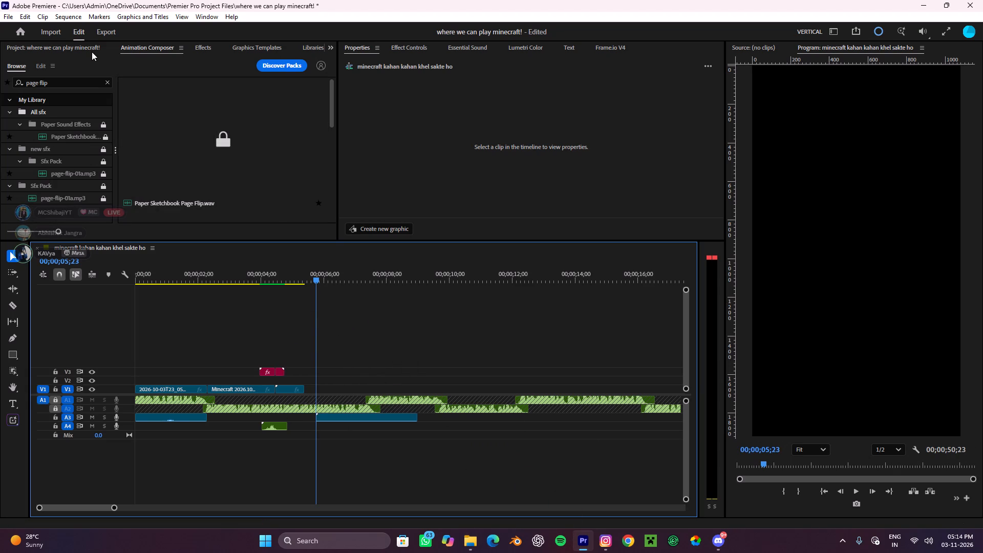
Place 2026-10-08T04_04_10.mp4 from the project on V1 directly after the third clip, and delete the leftover audio piece on A3.
{"action": "left_click", "coordinate": [92, 52]}
{"action": "left_click_drag", "start_coordinate": [55, 174], "coordinate": [310, 382]}
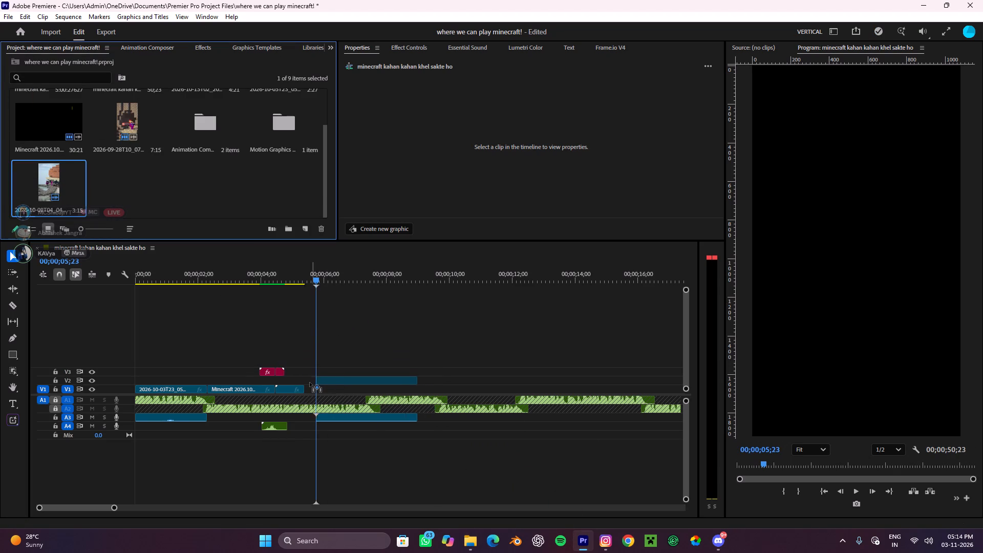
{"action": "left_click_drag", "start_coordinate": [310, 382], "coordinate": [309, 382]}
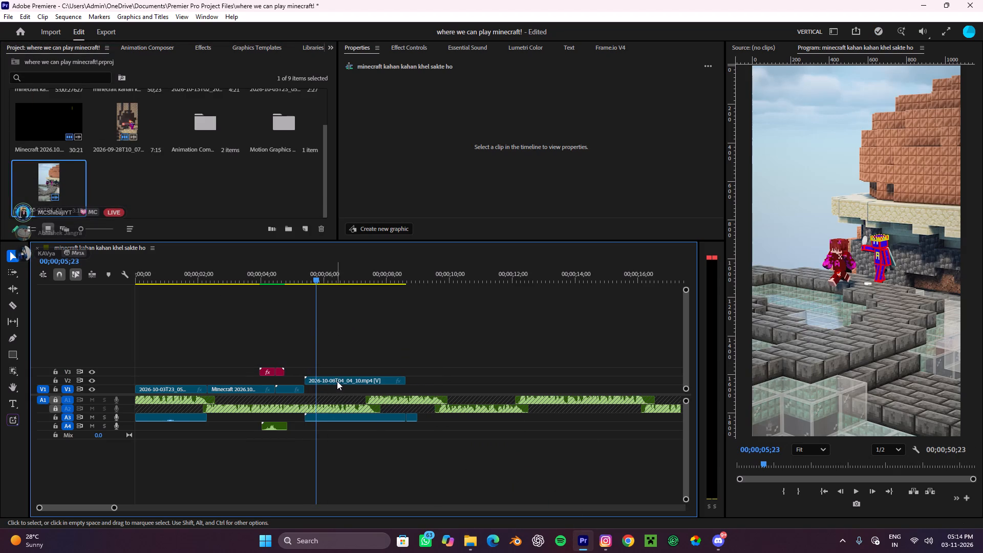
{"action": "left_click_drag", "start_coordinate": [337, 381], "coordinate": [333, 391]}
{"action": "left_click", "coordinate": [415, 422]}
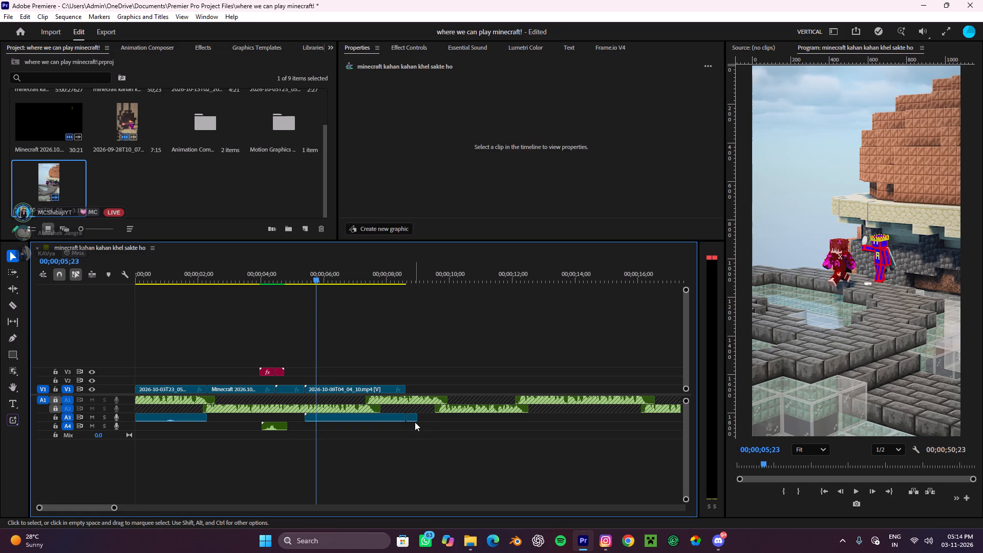
{"action": "left_click", "coordinate": [410, 414]}
{"action": "key", "text": "ctrl+x"}
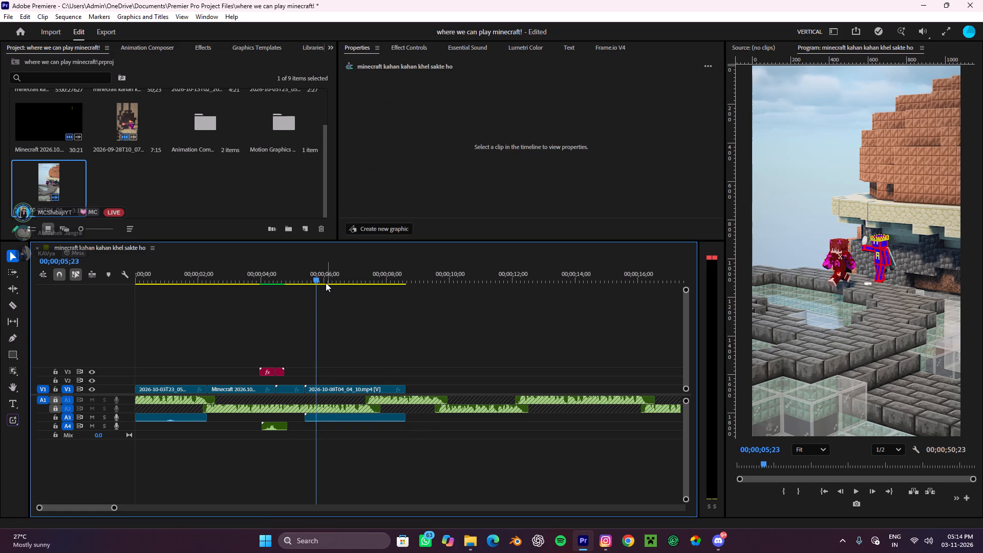
Cut 2026-10-08T04_04_10.mp4 at about 00;00;07;16, near the start of the next A1 voiceover clip, and delete the remainder.
{"action": "left_click_drag", "start_coordinate": [315, 281], "coordinate": [125, 296]}
{"action": "left_click", "coordinate": [343, 331]}
{"action": "scroll", "coordinate": [345, 331], "scroll_direction": "down", "scroll_amount": 8, "text": "alt"}
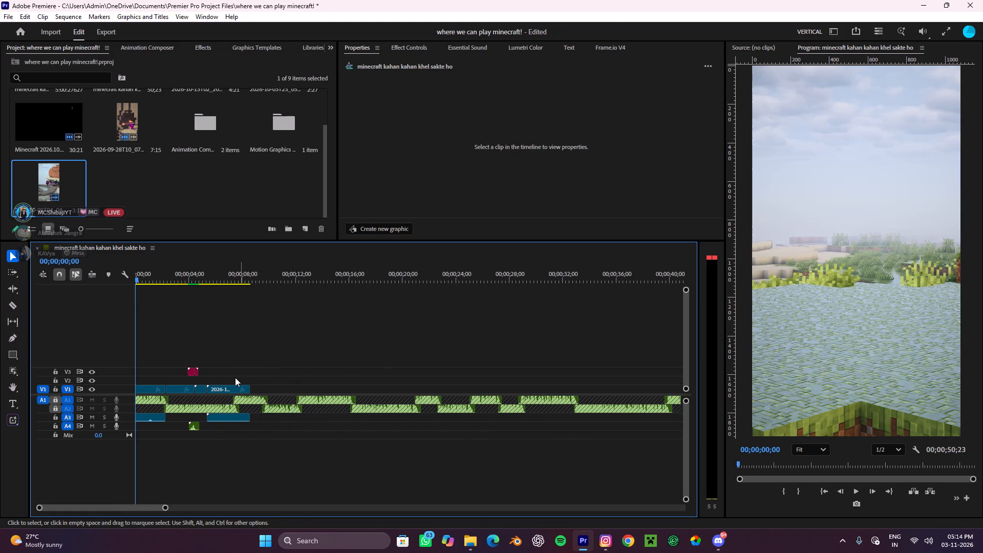
{"action": "scroll", "coordinate": [225, 375], "scroll_direction": "up", "scroll_amount": 9, "text": "alt"}
{"action": "scroll", "coordinate": [225, 375], "scroll_direction": "up", "scroll_amount": 4}
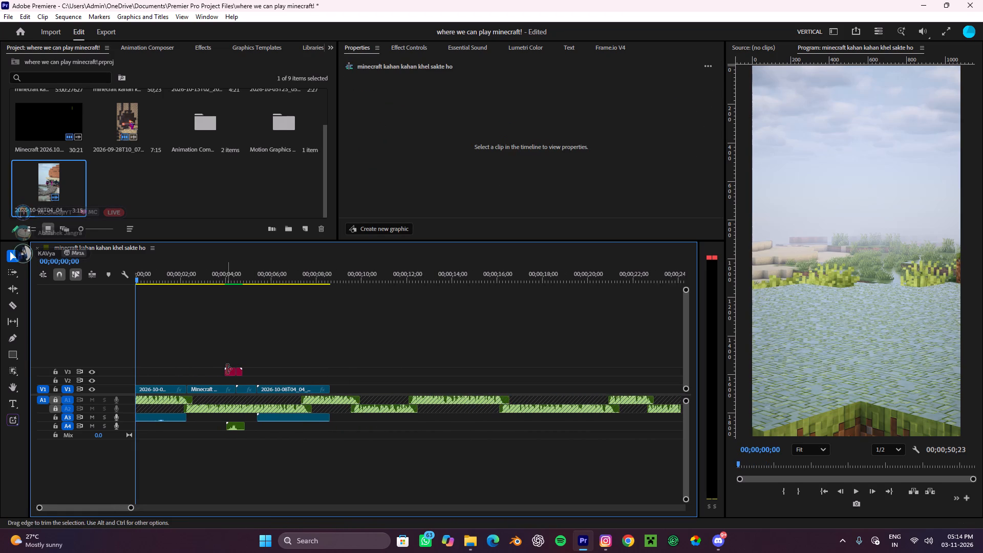
{"action": "key", "text": "c"}
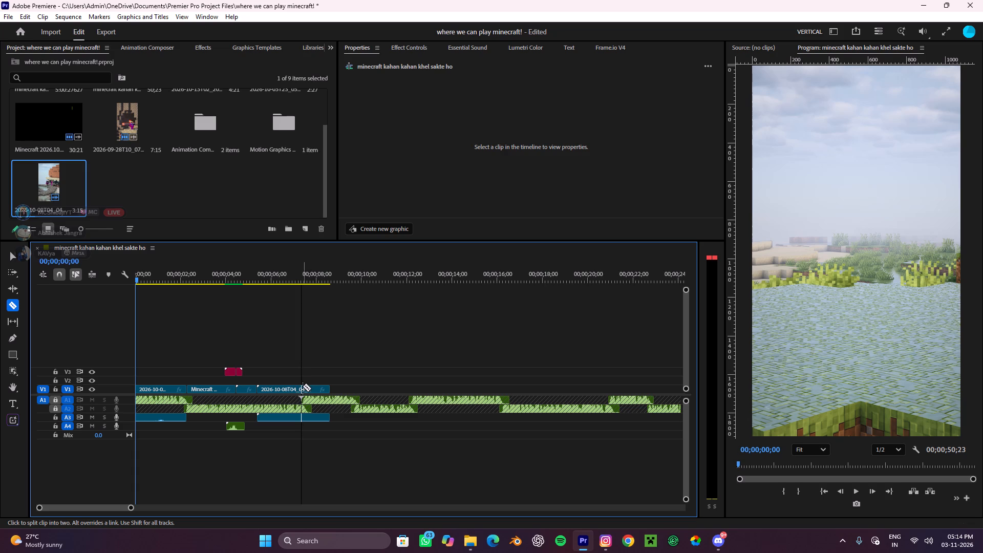
{"action": "scroll", "coordinate": [305, 385], "scroll_direction": "up", "scroll_amount": 9, "text": "alt"}
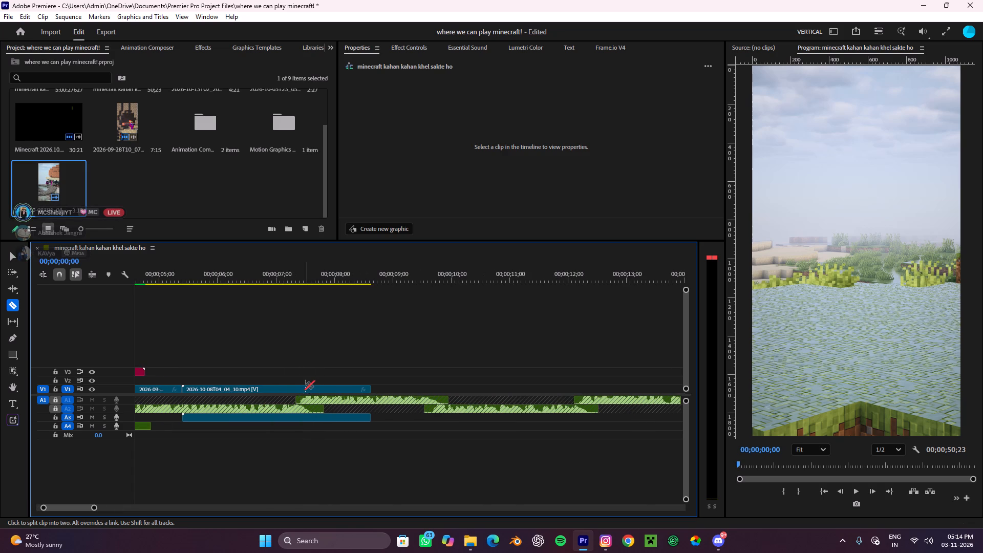
{"action": "left_click", "coordinate": [305, 384]}
{"action": "left_click", "coordinate": [305, 395]}
{"action": "key", "text": "b"}
{"action": "key", "text": "c"}
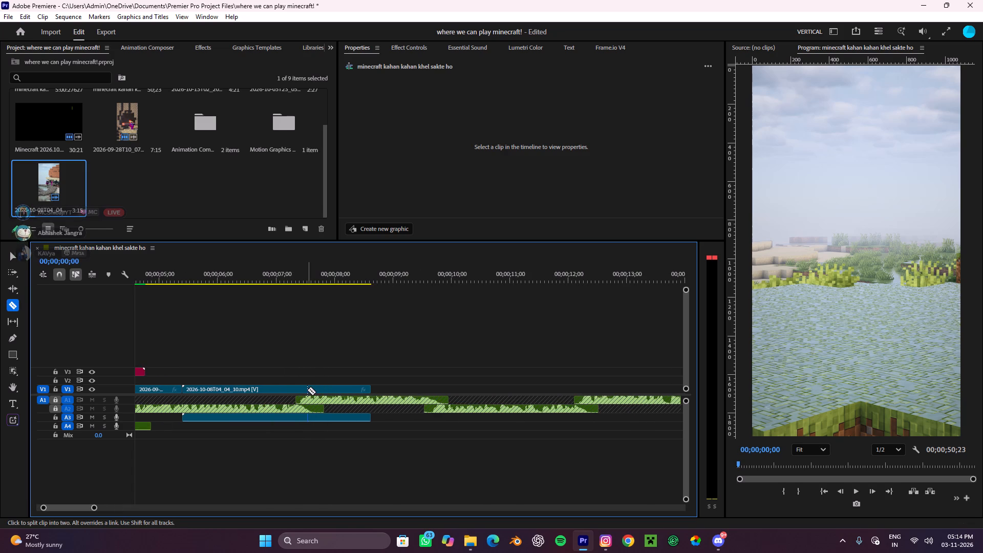
{"action": "left_click", "coordinate": [307, 390]}
{"action": "scroll", "coordinate": [304, 394], "scroll_direction": "up", "scroll_amount": 4, "text": "alt"}
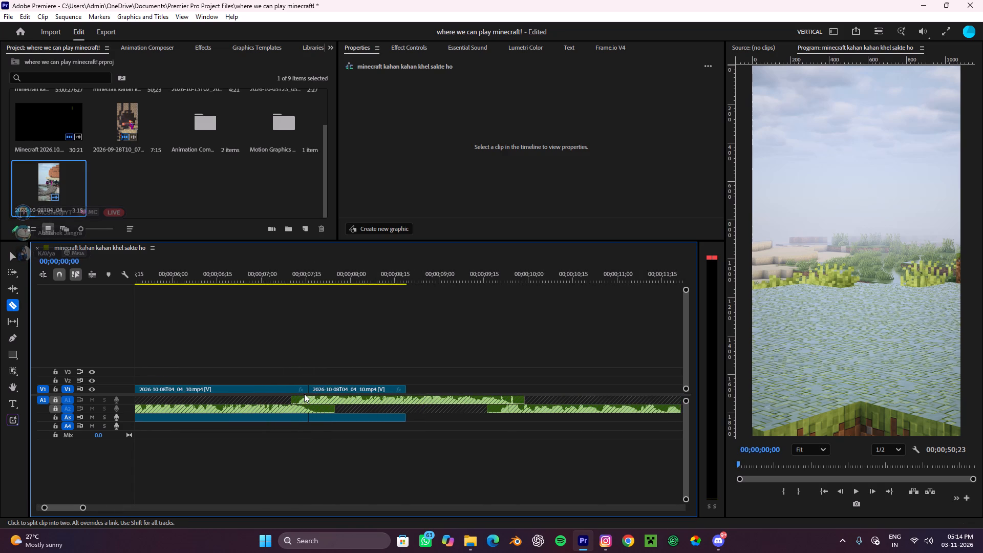
{"action": "key", "text": "v"}
{"action": "left_click", "coordinate": [340, 388]}
{"action": "key", "text": "ctrl+x"}
Trim the end of 2026-10-08T04_04_10.mp4 about two frames earlier, closer to the start of the A1 voiceover clip.
{"action": "scroll", "coordinate": [298, 385], "scroll_direction": "up", "scroll_amount": 2}
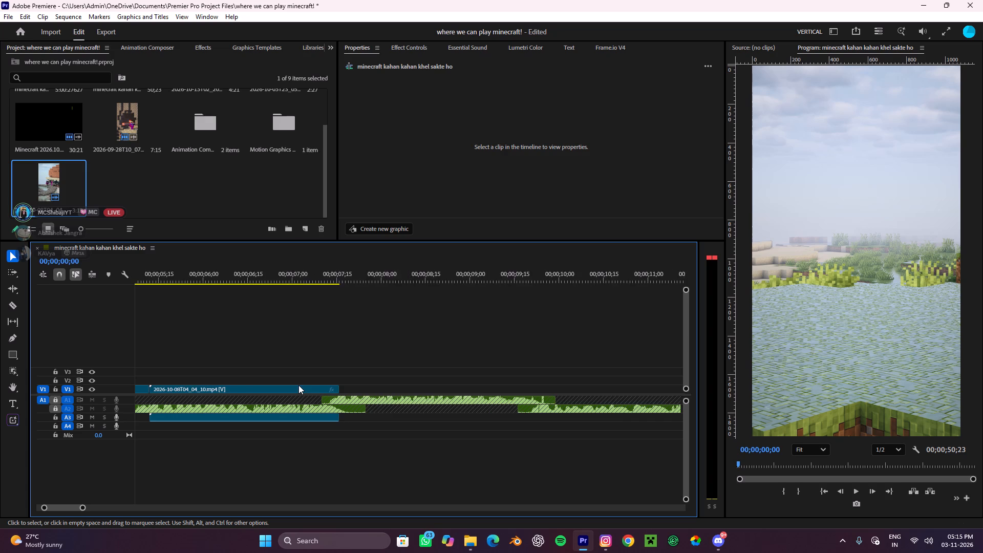
{"action": "scroll", "coordinate": [298, 385], "scroll_direction": "up", "scroll_amount": 3, "text": "alt"}
{"action": "scroll", "coordinate": [360, 371], "scroll_direction": "up", "scroll_amount": 3, "text": "alt"}
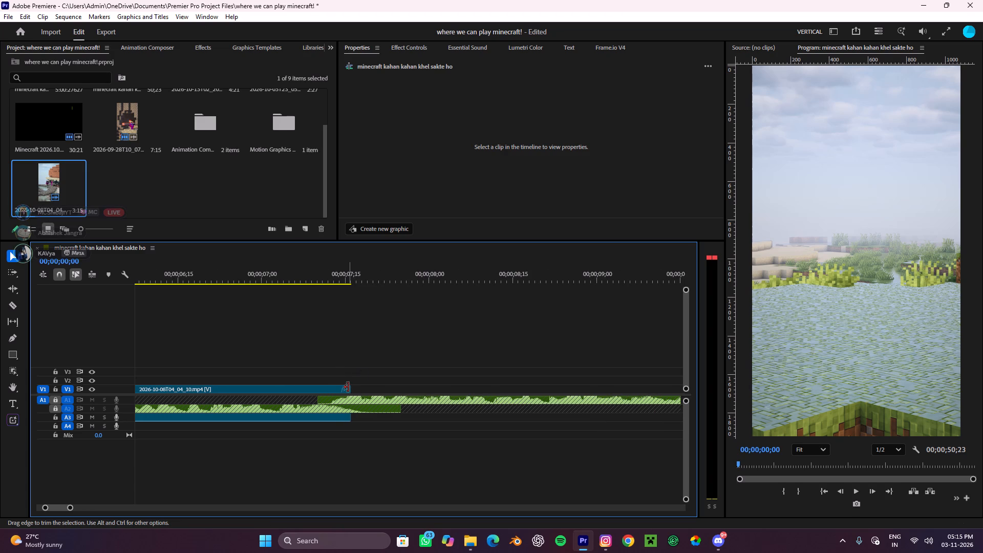
{"action": "left_click_drag", "start_coordinate": [348, 387], "coordinate": [335, 401]}
{"action": "left_click", "coordinate": [366, 371]}
Cut 2026-10-08T04_04_10.mp4 at about 00;00;06;04, delete its opening piece, and extend 2026-09-28T10_07_06.mp4 to fill the gap.
{"action": "scroll", "coordinate": [366, 370], "scroll_direction": "down", "scroll_amount": 2, "text": "alt"}
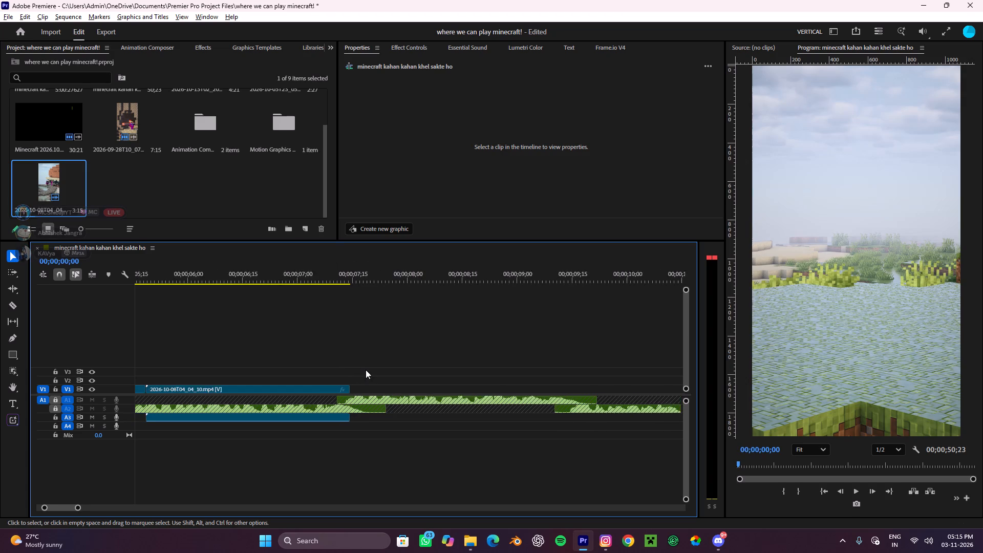
{"action": "scroll", "coordinate": [366, 370], "scroll_direction": "down", "scroll_amount": 20, "text": "alt"}
{"action": "scroll", "coordinate": [366, 370], "scroll_direction": "down", "scroll_amount": 2, "text": "alt"}
{"action": "key", "text": "space"}
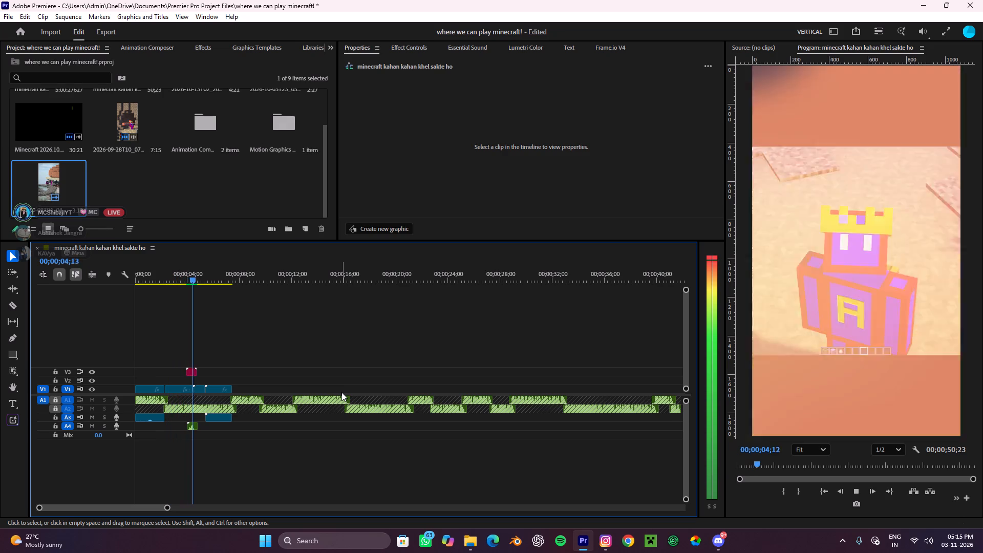
{"action": "key", "text": "space"}
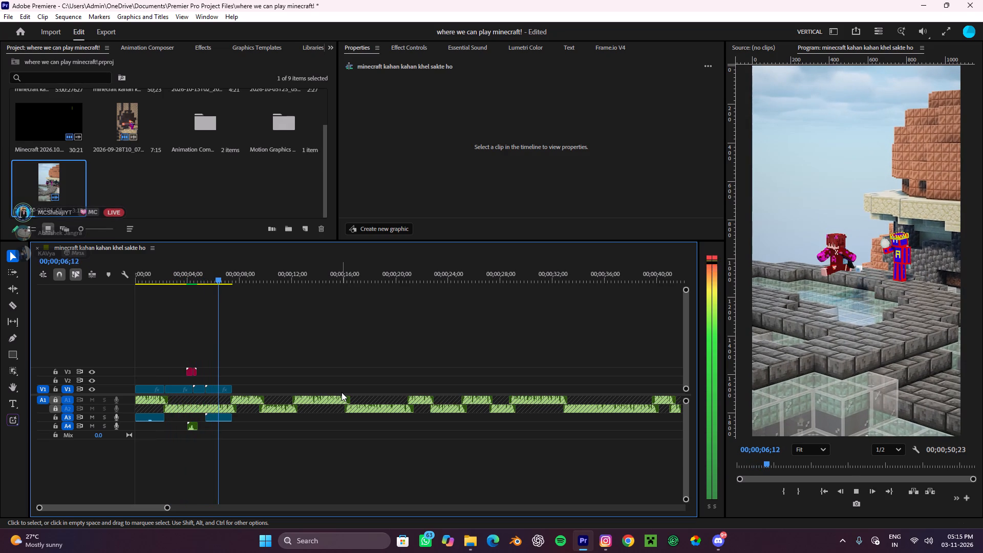
{"action": "scroll", "coordinate": [222, 376], "scroll_direction": "up", "scroll_amount": 13, "text": "alt"}
{"action": "key", "text": "c"}
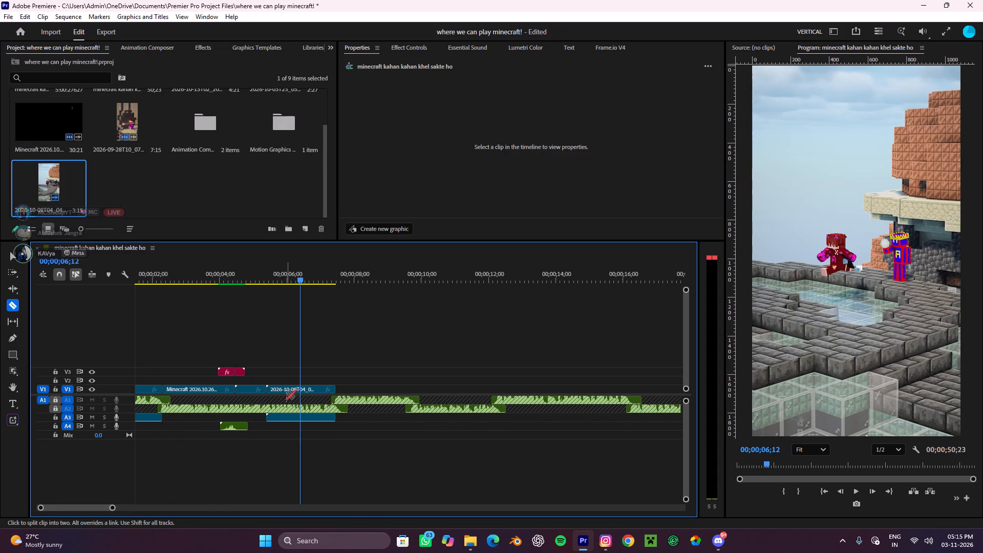
{"action": "left_click", "coordinate": [291, 393]}
{"action": "key", "text": "v"}
{"action": "left_click_drag", "start_coordinate": [283, 363], "coordinate": [272, 392]}
{"action": "key", "text": "ctrl+x"}
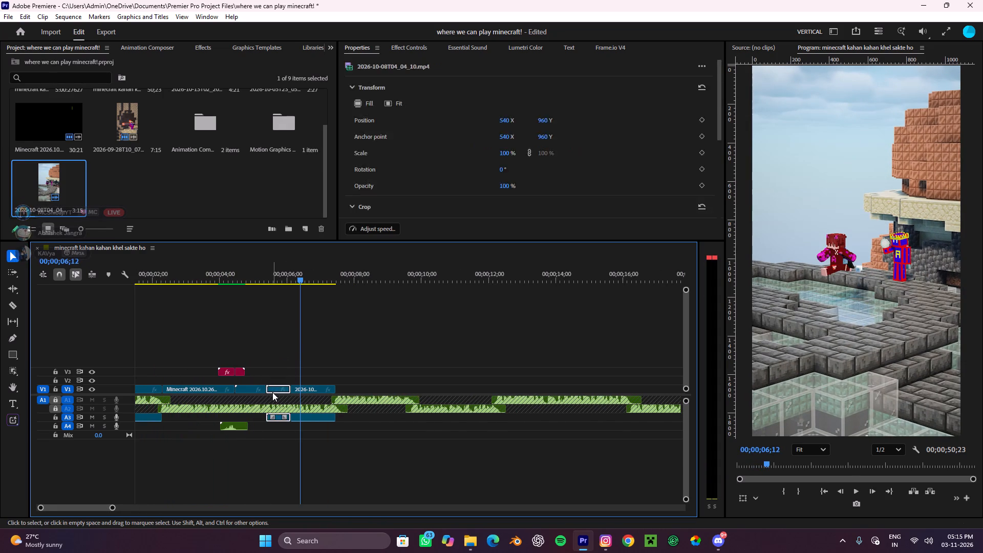
{"action": "left_click_drag", "start_coordinate": [268, 387], "coordinate": [343, 387]}
Play back the sequence from 00;00;00;00 through the end of the last V1 clip to check the new cuts.
{"action": "left_click_drag", "start_coordinate": [292, 274], "coordinate": [0, 267]}
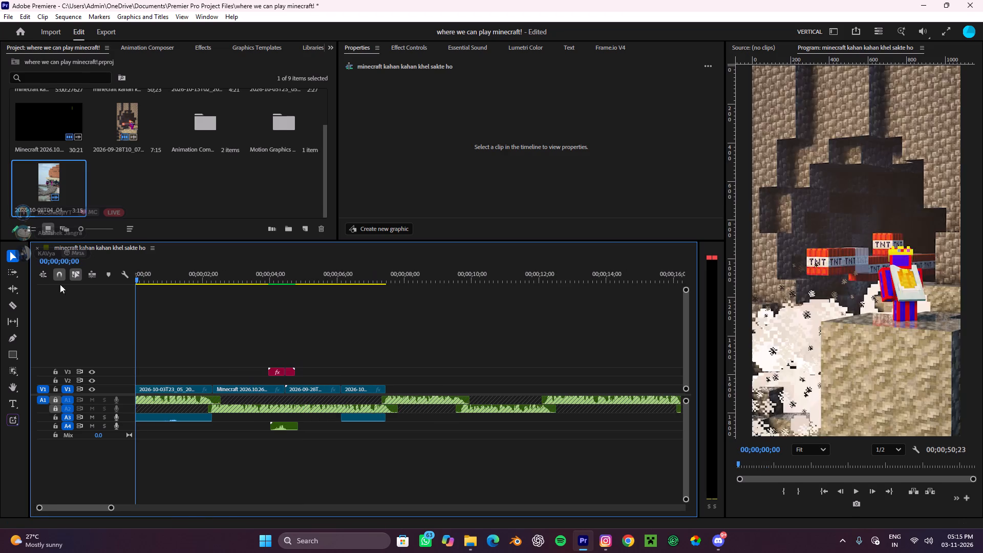
{"action": "key", "text": "space"}
{"action": "left_click", "coordinate": [359, 346]}
{"action": "scroll", "coordinate": [371, 330], "scroll_direction": "down", "scroll_amount": 4, "text": "alt"}
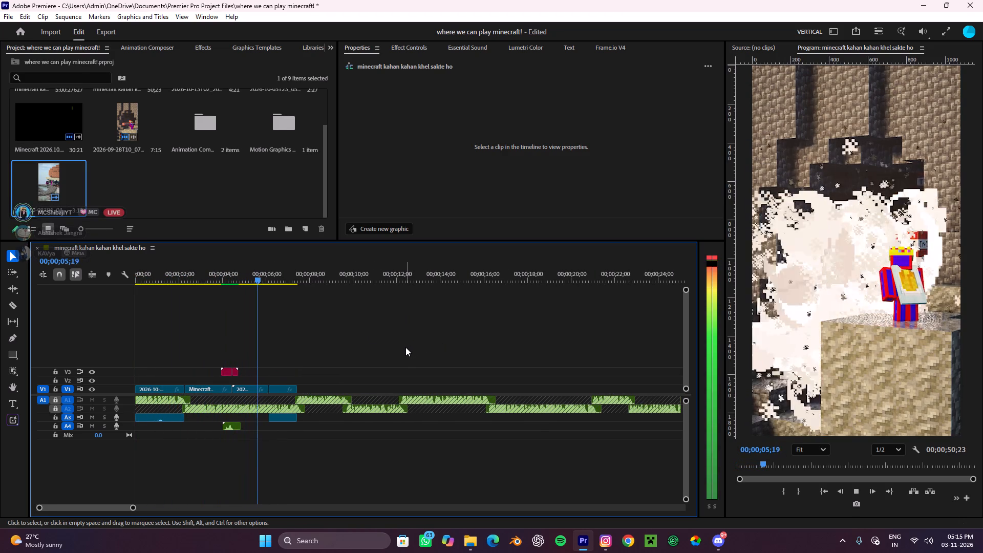
{"action": "key", "text": "space"}
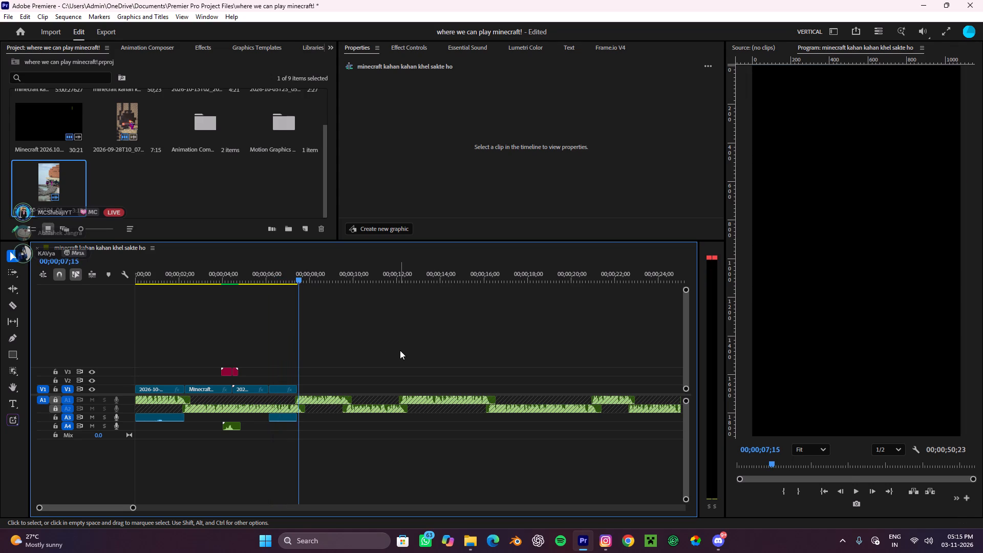
Clear the "page flip" search in Animation Composer and look through its title, text preset, Camera and Glitch transition categories.
{"action": "left_click", "coordinate": [201, 47]}
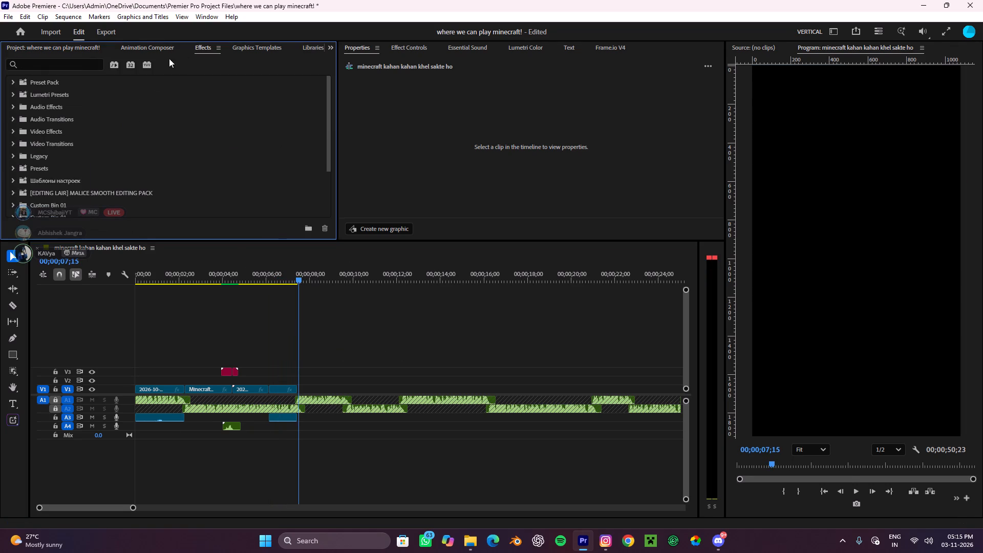
{"action": "left_click", "coordinate": [154, 51]}
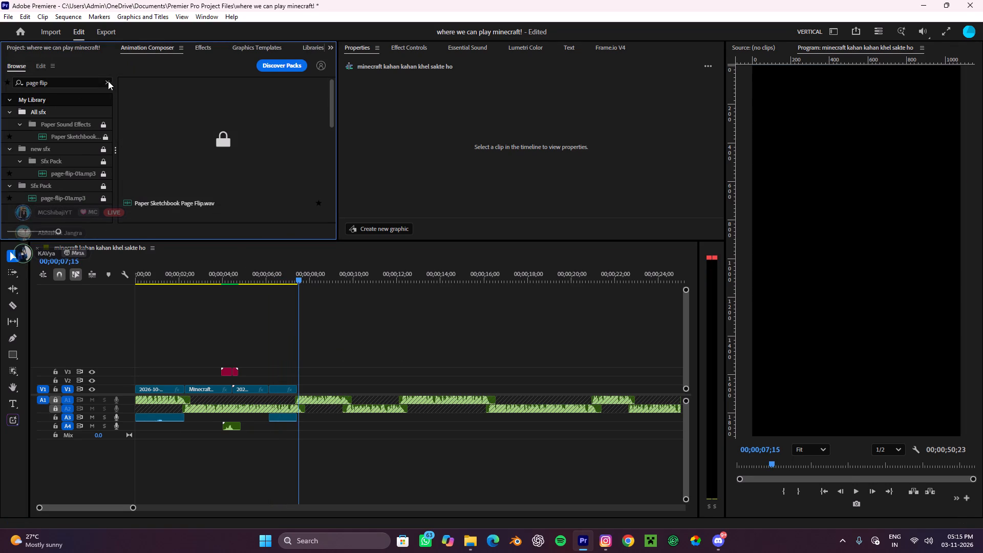
{"action": "left_click", "coordinate": [108, 80]}
{"action": "left_click", "coordinate": [48, 144]}
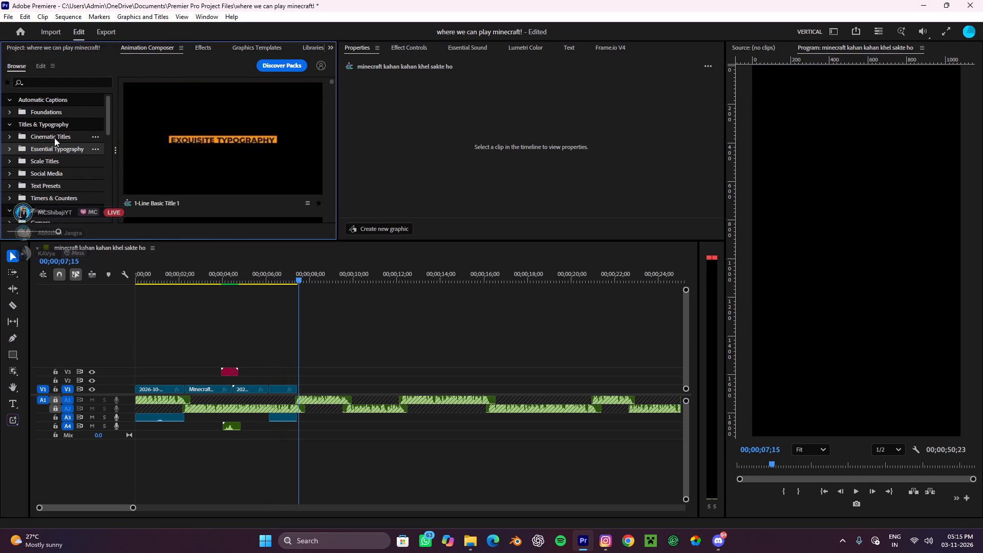
{"action": "left_click", "coordinate": [54, 138]}
{"action": "left_click", "coordinate": [49, 154]}
{"action": "left_click", "coordinate": [41, 163]}
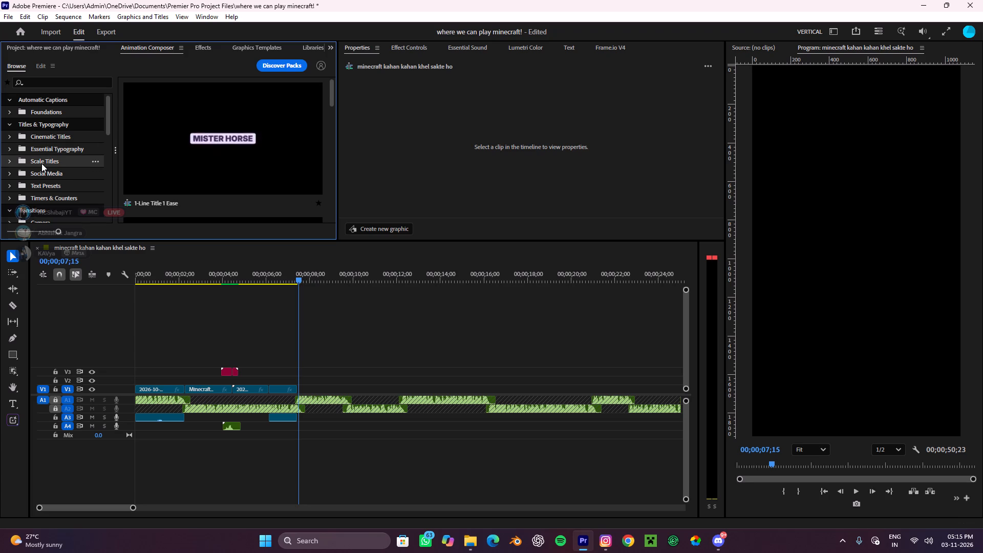
{"action": "left_click", "coordinate": [38, 176]}
{"action": "left_click", "coordinate": [42, 187]}
{"action": "scroll", "coordinate": [68, 186], "scroll_direction": "down", "scroll_amount": 1}
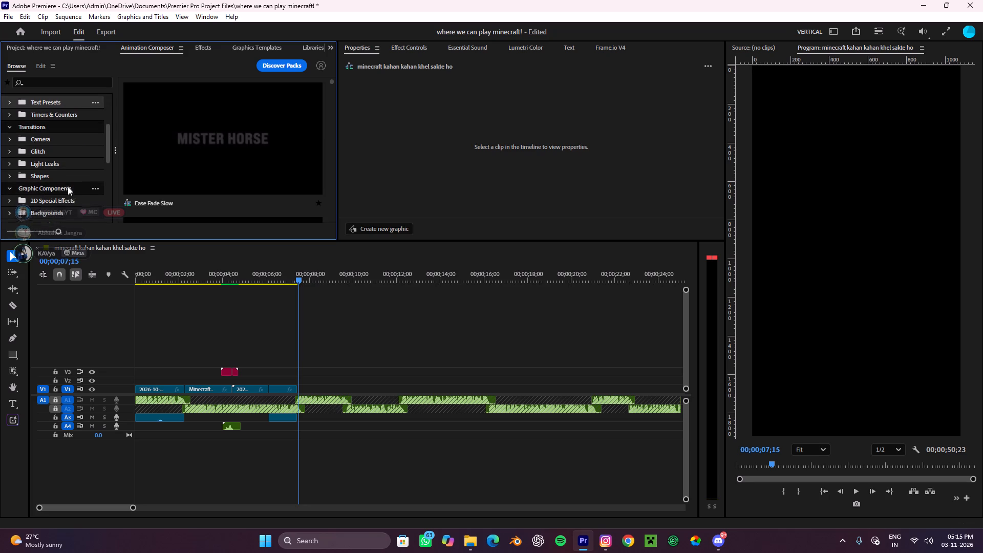
{"action": "left_click", "coordinate": [56, 138]}
{"action": "left_click", "coordinate": [41, 150]}
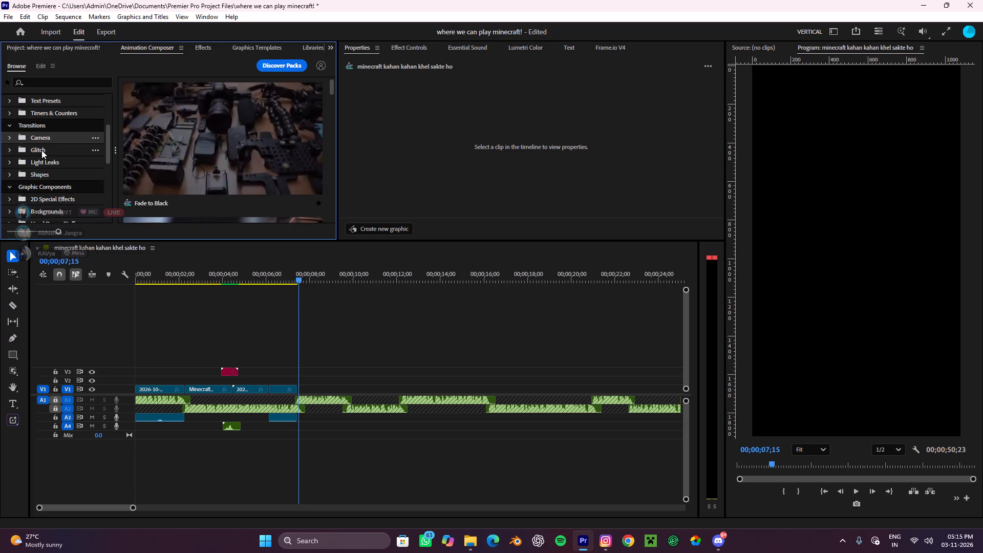
Examine the Timers & Counters, Text Presets and Social Media presets in Animation Composer for a usable graphic.
{"action": "scroll", "coordinate": [41, 168], "scroll_direction": "up", "scroll_amount": 1}
{"action": "left_click", "coordinate": [50, 198]}
{"action": "scroll", "coordinate": [177, 181], "scroll_direction": "down", "scroll_amount": 2}
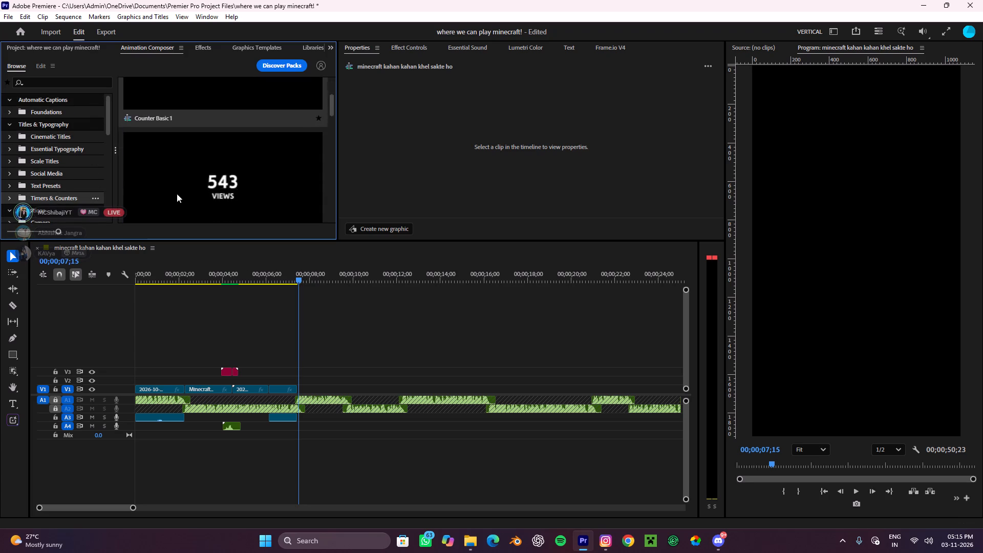
{"action": "scroll", "coordinate": [177, 194], "scroll_direction": "down", "scroll_amount": 6}
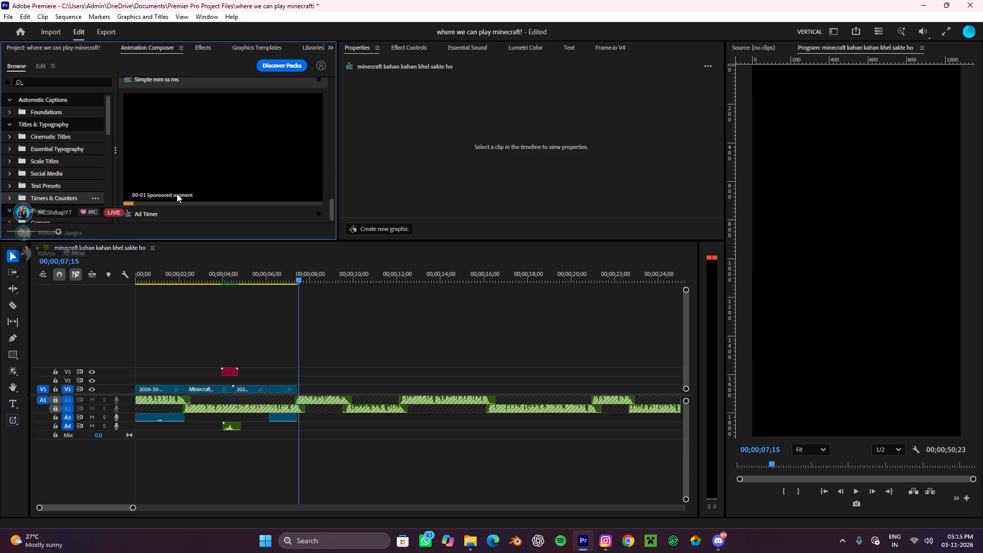
{"action": "scroll", "coordinate": [201, 184], "scroll_direction": "down", "scroll_amount": 3}
{"action": "left_click", "coordinate": [80, 188]}
{"action": "scroll", "coordinate": [169, 170], "scroll_direction": "down", "scroll_amount": 5}
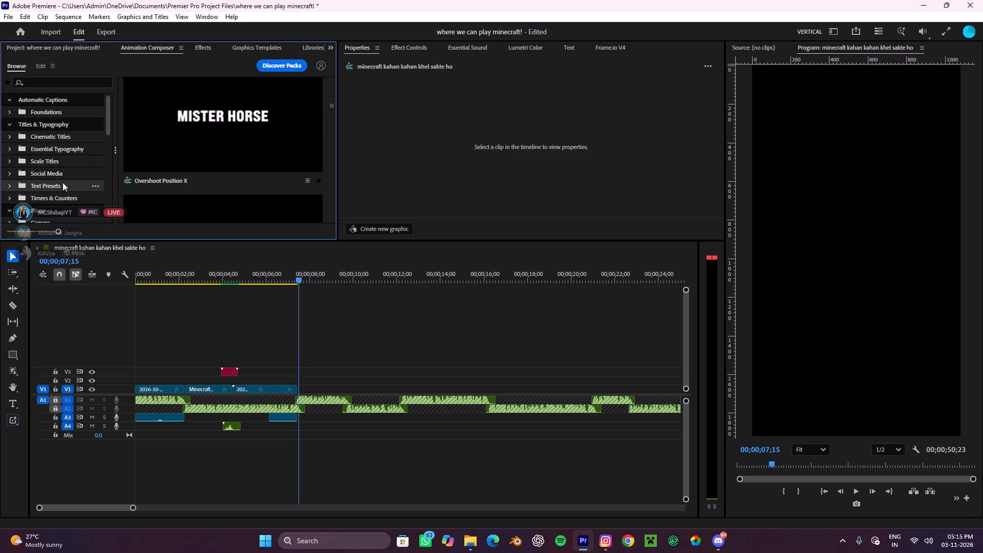
{"action": "left_click", "coordinate": [62, 182]}
{"action": "left_click", "coordinate": [60, 171]}
{"action": "scroll", "coordinate": [245, 162], "scroll_direction": "down", "scroll_amount": 5}
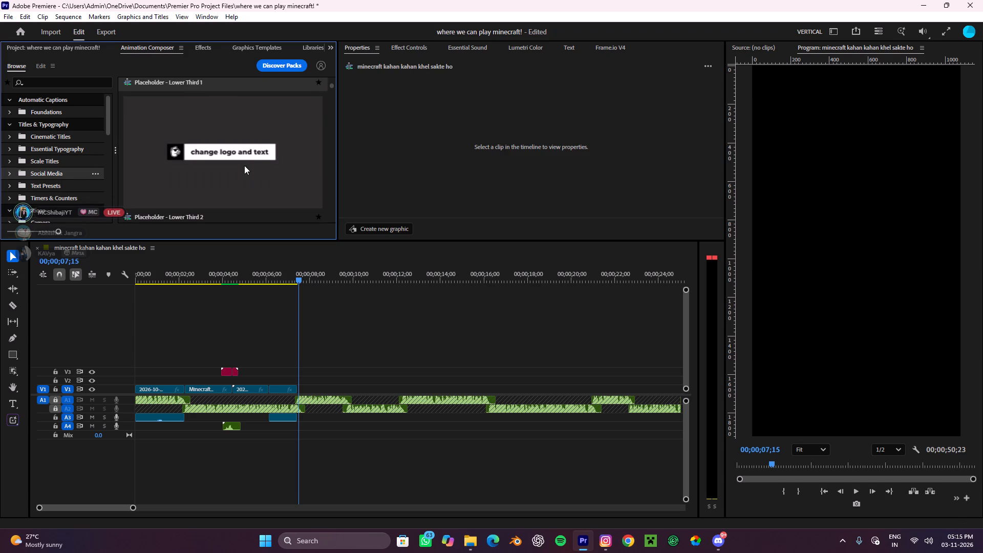
Examine the Scale Titles, Essential Typography and Cinematic Titles presets in Animation Composer, and return to the timeline.
{"action": "left_click", "coordinate": [44, 161]}
{"action": "scroll", "coordinate": [238, 185], "scroll_direction": "down", "scroll_amount": 2}
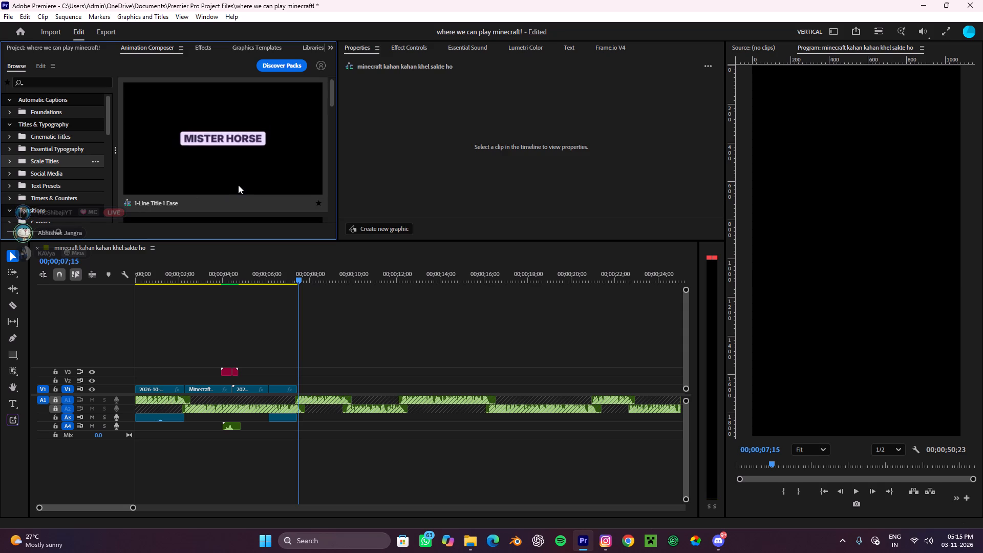
{"action": "scroll", "coordinate": [238, 185], "scroll_direction": "down", "scroll_amount": 4}
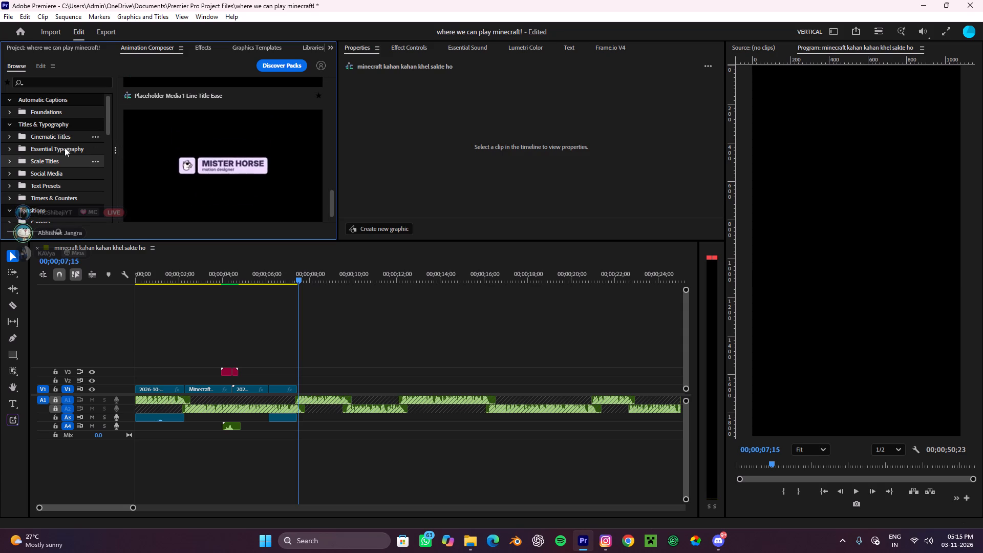
{"action": "left_click", "coordinate": [63, 148]}
{"action": "scroll", "coordinate": [197, 169], "scroll_direction": "down", "scroll_amount": 3}
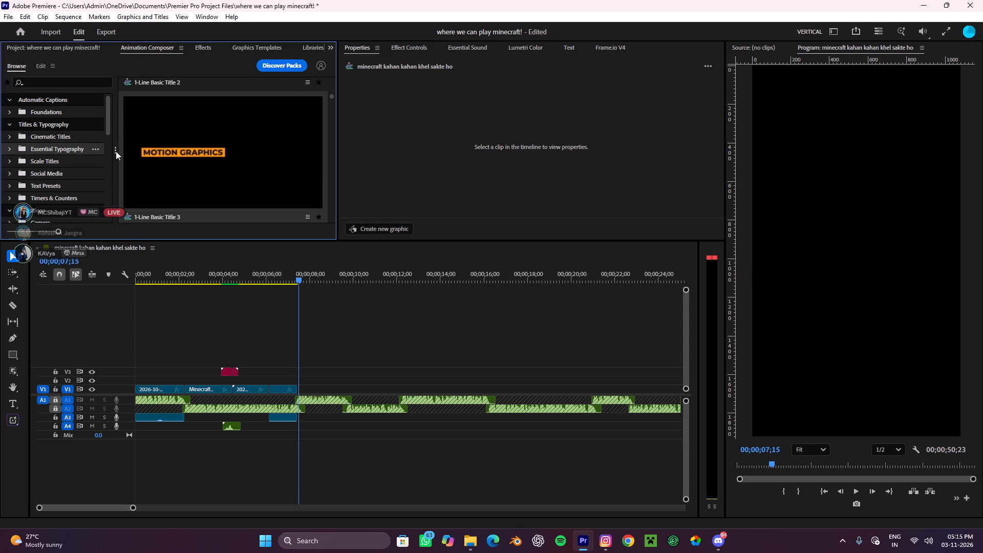
{"action": "left_click", "coordinate": [75, 134]}
{"action": "scroll", "coordinate": [311, 185], "scroll_direction": "down", "scroll_amount": 3}
{"action": "scroll", "coordinate": [271, 189], "scroll_direction": "up", "scroll_amount": 1}
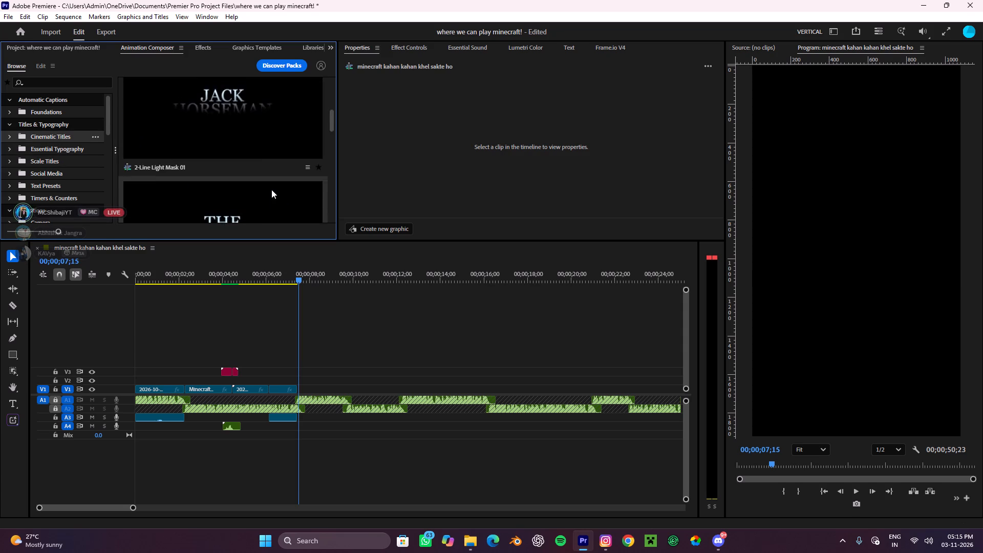
{"action": "scroll", "coordinate": [271, 189], "scroll_direction": "up", "scroll_amount": 3}
{"action": "scroll", "coordinate": [271, 189], "scroll_direction": "down", "scroll_amount": 2}
{"action": "scroll", "coordinate": [271, 189], "scroll_direction": "up", "scroll_amount": 6}
{"action": "left_click", "coordinate": [354, 331]}
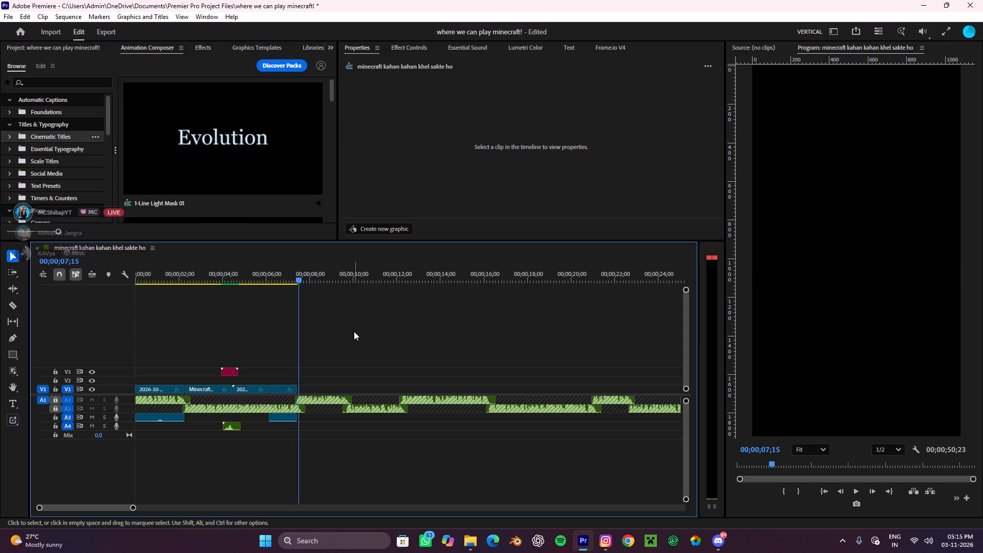
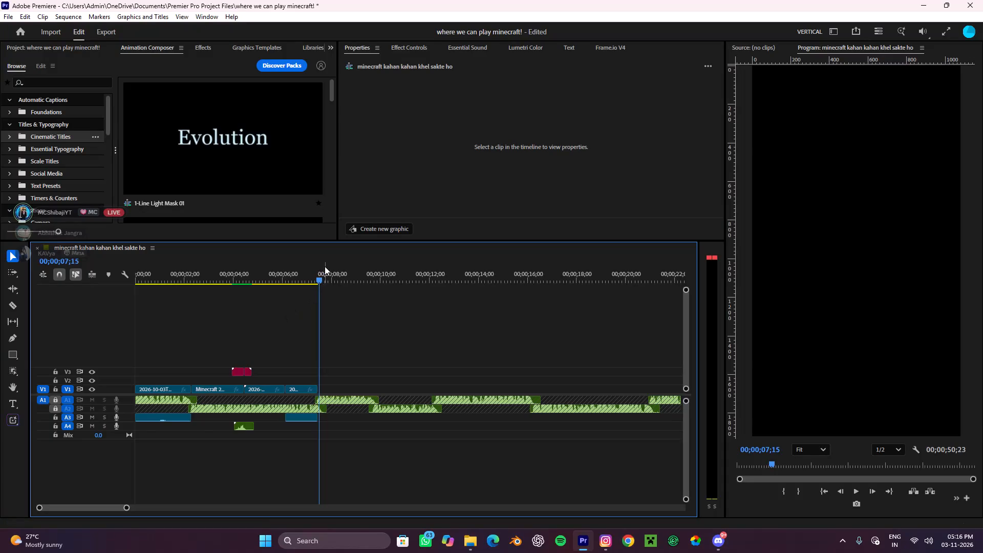
Return the playhead to 00;00;00;00 and briefly play back the opening of the first V1 clip.
{"action": "left_click_drag", "start_coordinate": [318, 271], "coordinate": [0, 282]}
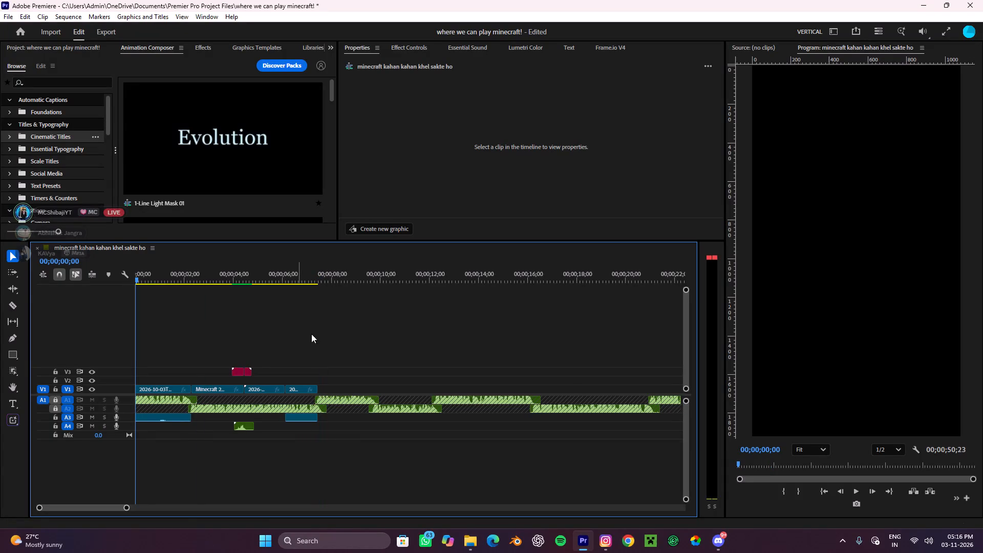
{"action": "left_click", "coordinate": [338, 338]}
{"action": "left_click_drag", "start_coordinate": [399, 346], "coordinate": [162, 339]}
{"action": "left_click", "coordinate": [368, 339]}
{"action": "key", "text": "space"}
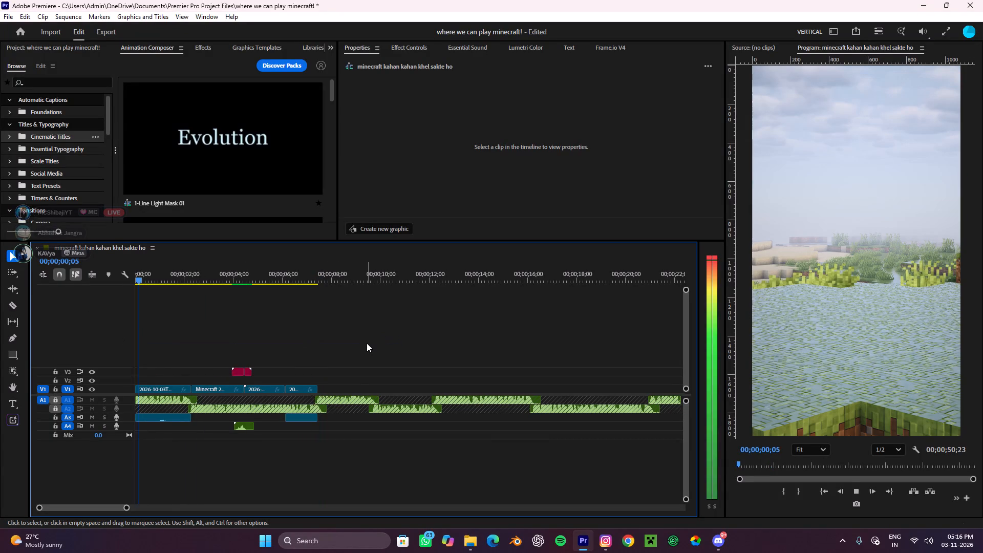
{"action": "key", "text": "space"}
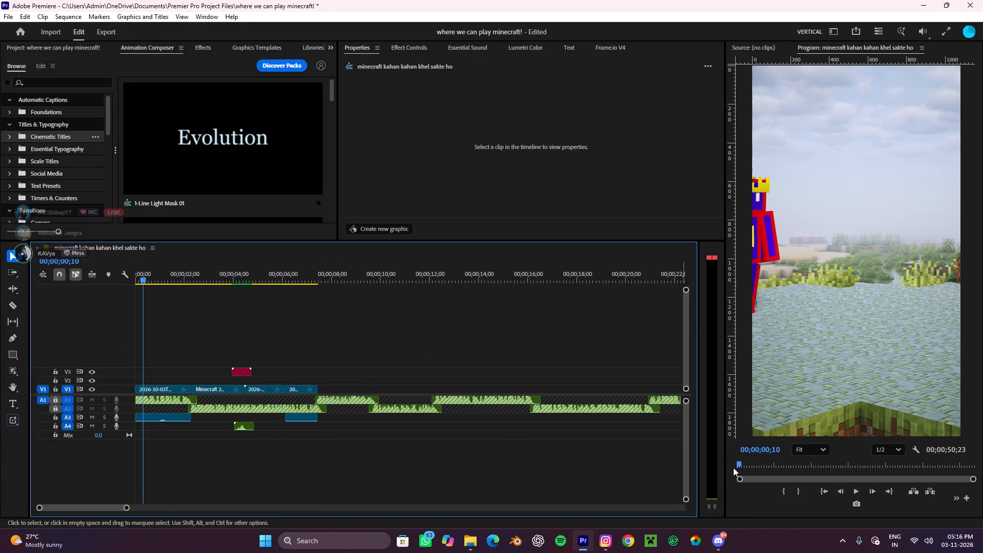
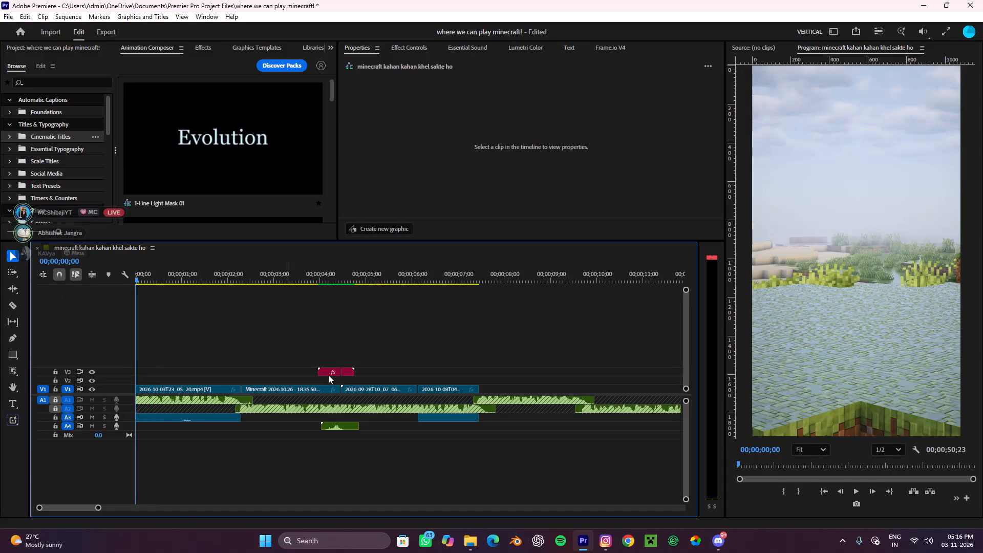
Create an adjustment layer and place it on V4 at the start of the sequence.
{"action": "key", "text": "space"}
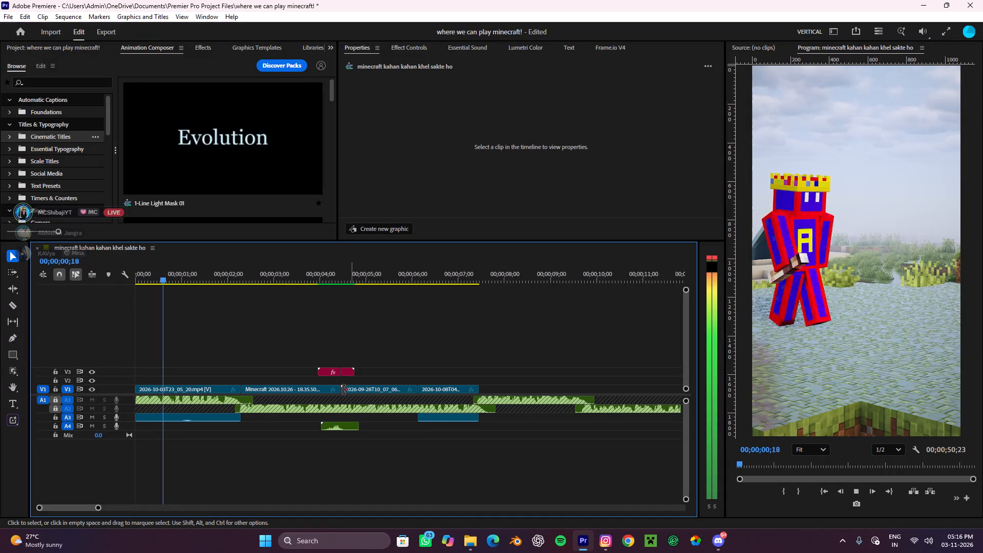
{"action": "key", "text": "space"}
{"action": "left_click", "coordinate": [215, 388]}
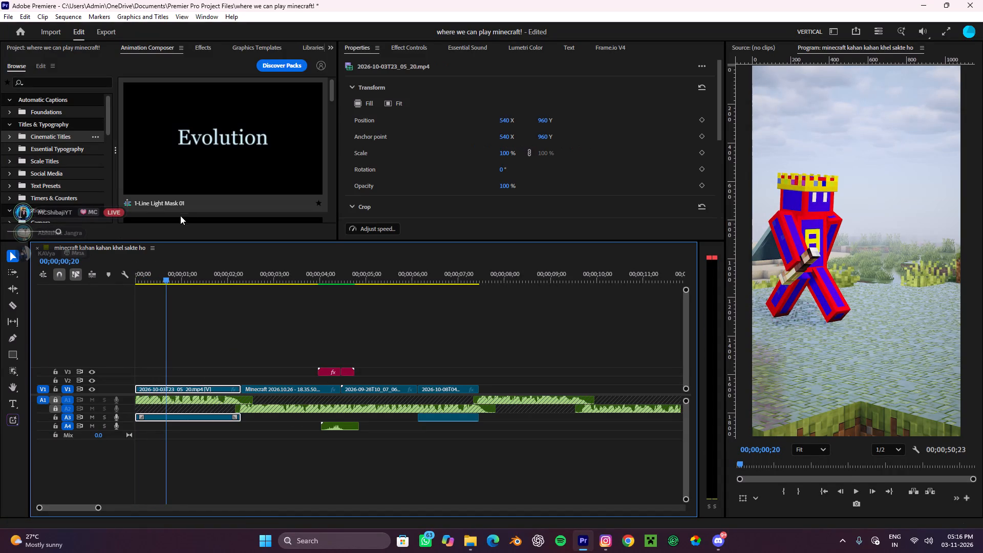
{"action": "left_click", "coordinate": [26, 48]}
{"action": "left_click", "coordinate": [306, 230]}
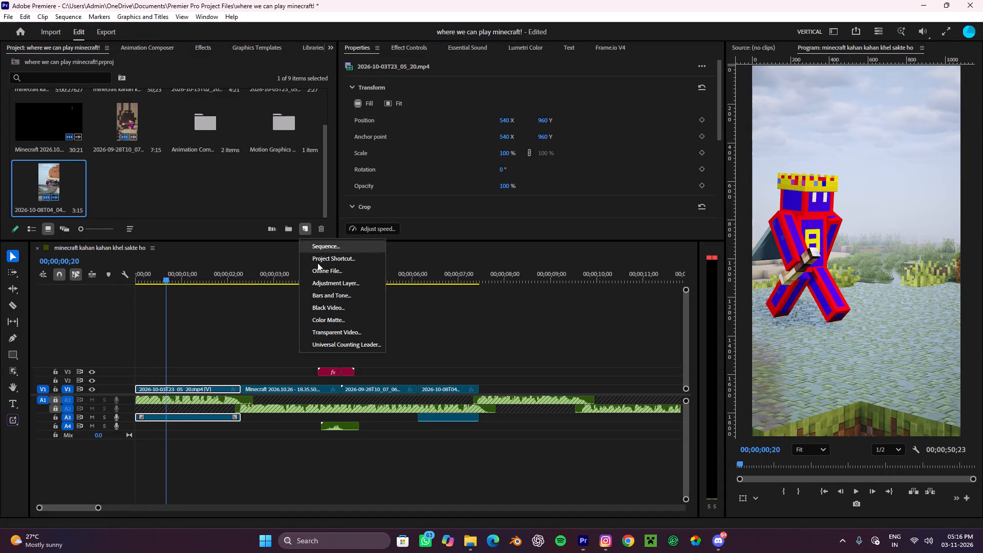
{"action": "left_click", "coordinate": [339, 282]}
{"action": "left_click", "coordinate": [517, 312]}
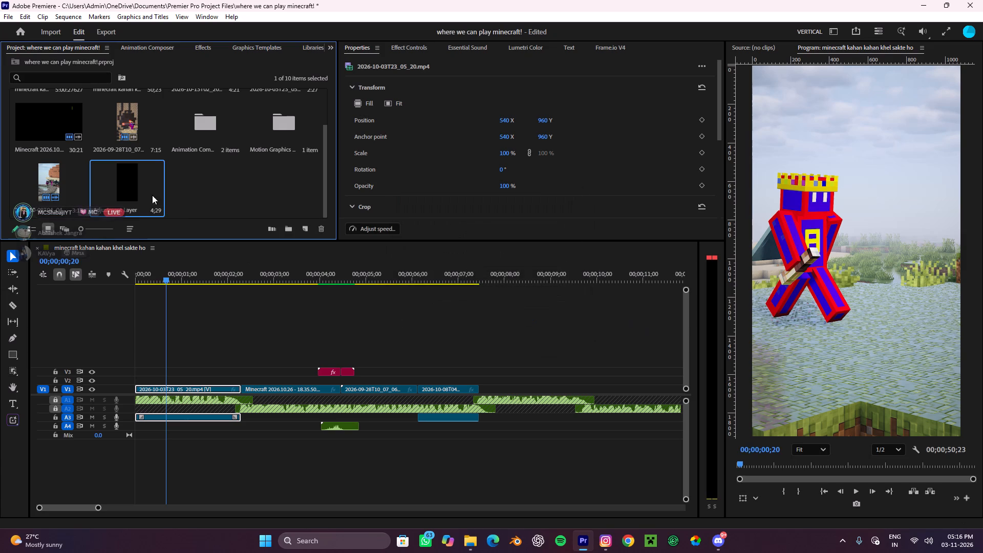
{"action": "left_click_drag", "start_coordinate": [136, 181], "coordinate": [117, 345]}
Split the adjustment layer at about 00;00;01;03 and remove the portion after the cut.
{"action": "key", "text": "c"}
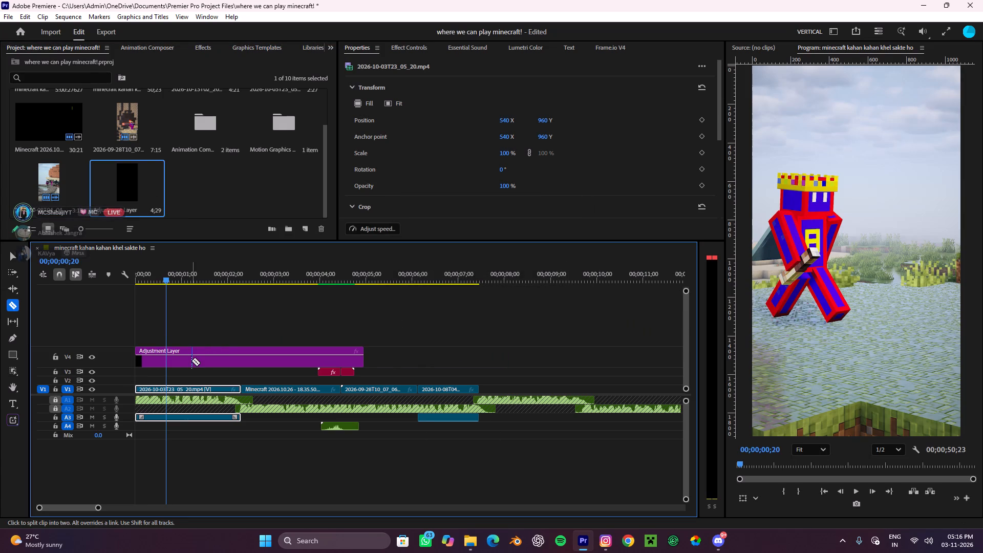
{"action": "left_click", "coordinate": [186, 361]}
{"action": "key", "text": "v"}
{"action": "left_click", "coordinate": [213, 352]}
{"action": "key", "text": "ctrl+x"}
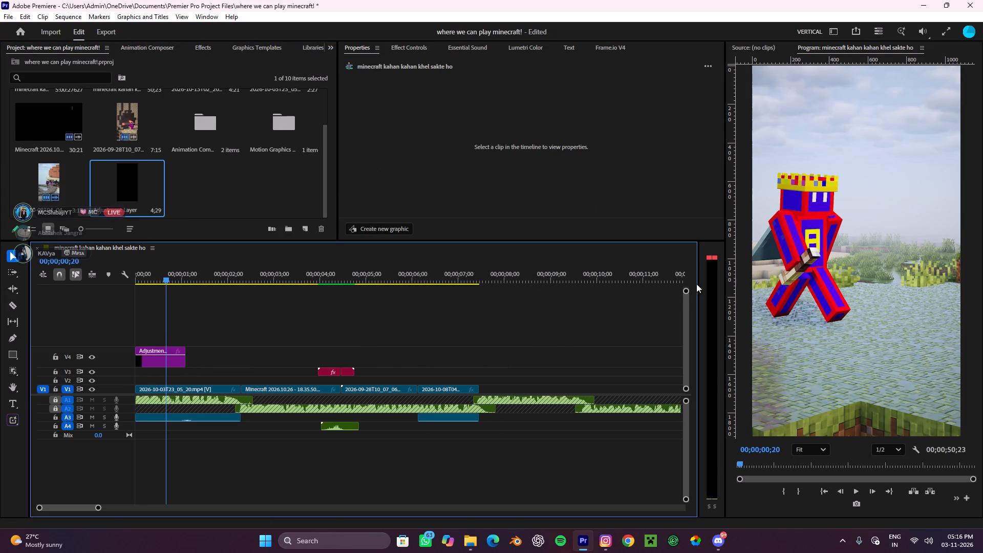
Move the shortened adjustment layer from V4 down to V3, keeping it at the sequence start.
{"action": "left_click_drag", "start_coordinate": [686, 292], "coordinate": [685, 248]}
{"action": "scroll", "coordinate": [144, 386], "scroll_direction": "up", "scroll_amount": 8, "text": "alt"}
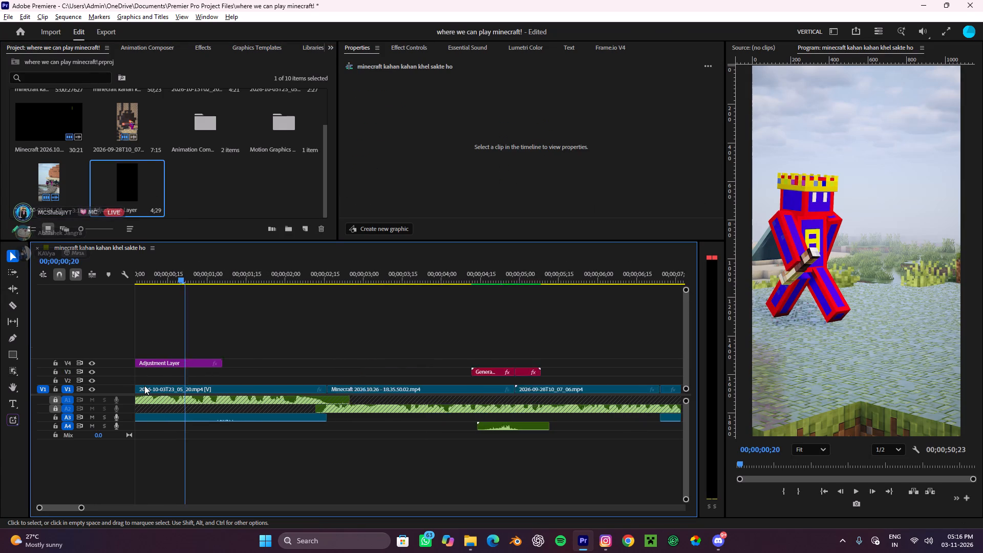
{"action": "scroll", "coordinate": [144, 386], "scroll_direction": "up", "scroll_amount": 1, "text": "alt"}
{"action": "scroll", "coordinate": [129, 376], "scroll_direction": "up", "scroll_amount": 5}
{"action": "left_click", "coordinate": [181, 361]}
{"action": "left_click_drag", "start_coordinate": [181, 361], "coordinate": [181, 365]}
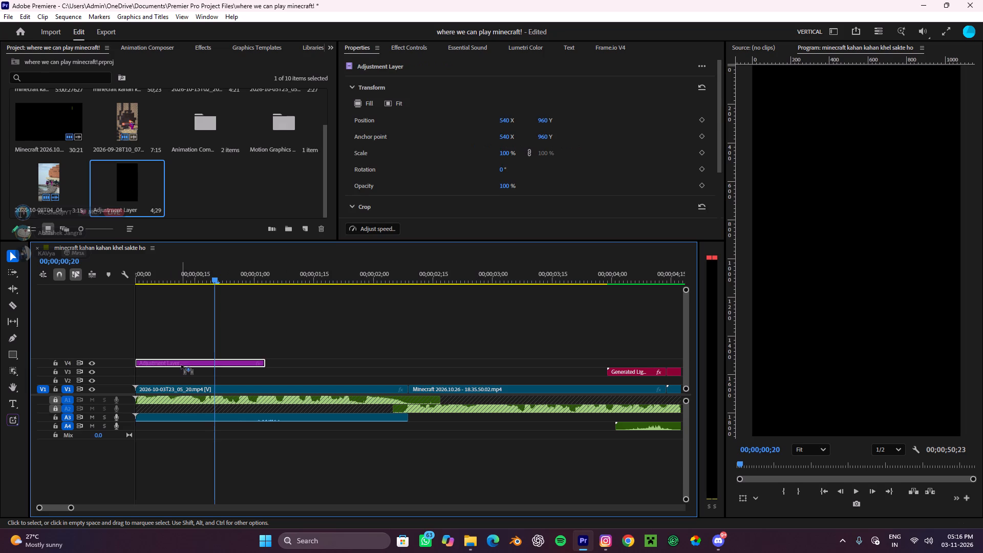
{"action": "left_click_drag", "start_coordinate": [181, 365], "coordinate": [181, 370]}
{"action": "left_click", "coordinate": [231, 328]}
{"action": "left_click", "coordinate": [194, 373]}
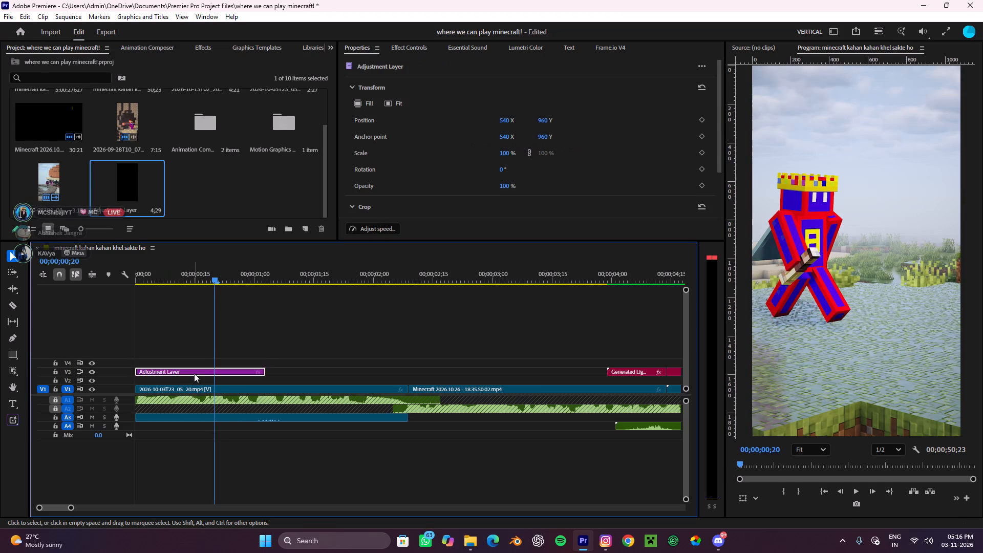
{"action": "left_click_drag", "start_coordinate": [194, 373], "coordinate": [173, 369]}
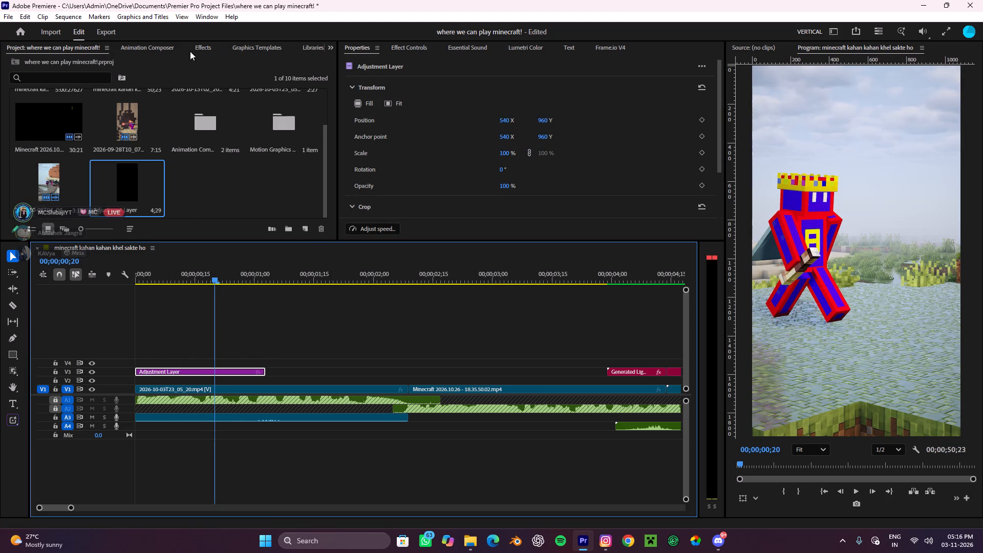
Search the effects for "impact" and go to the Impact Shakes presets.
{"action": "left_click", "coordinate": [202, 48]}
{"action": "left_click", "coordinate": [49, 67]}
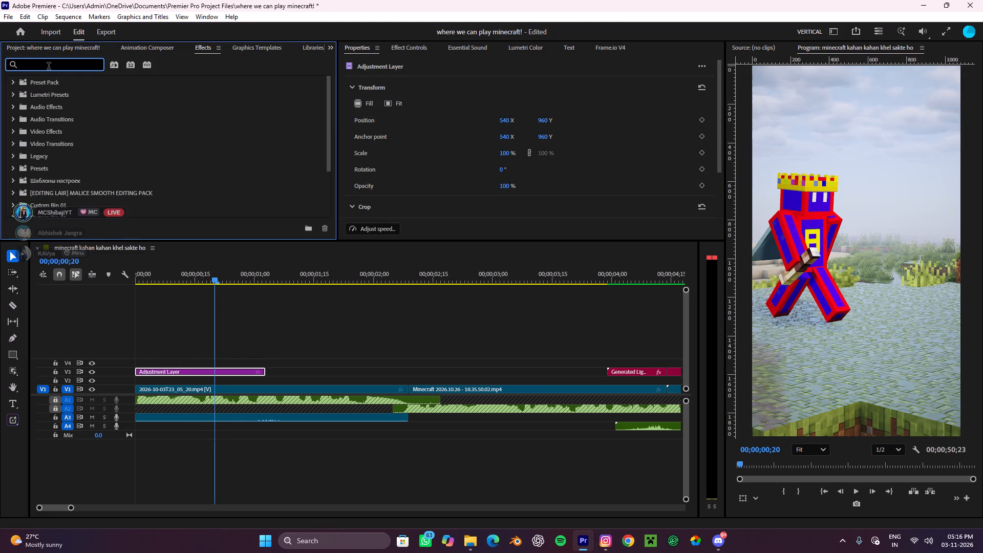
{"action": "type", "text": "impact"}
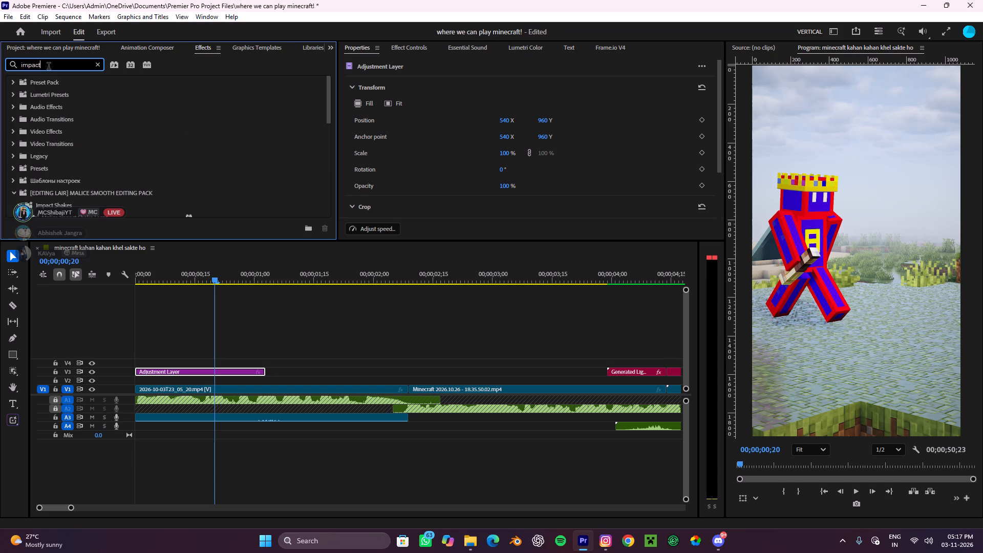
{"action": "scroll", "coordinate": [248, 153], "scroll_direction": "down", "scroll_amount": 12}
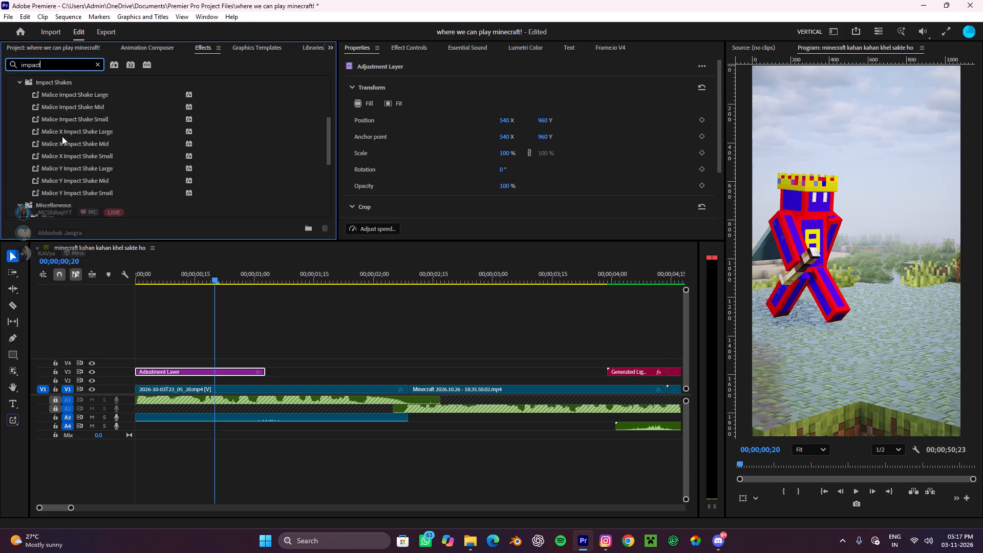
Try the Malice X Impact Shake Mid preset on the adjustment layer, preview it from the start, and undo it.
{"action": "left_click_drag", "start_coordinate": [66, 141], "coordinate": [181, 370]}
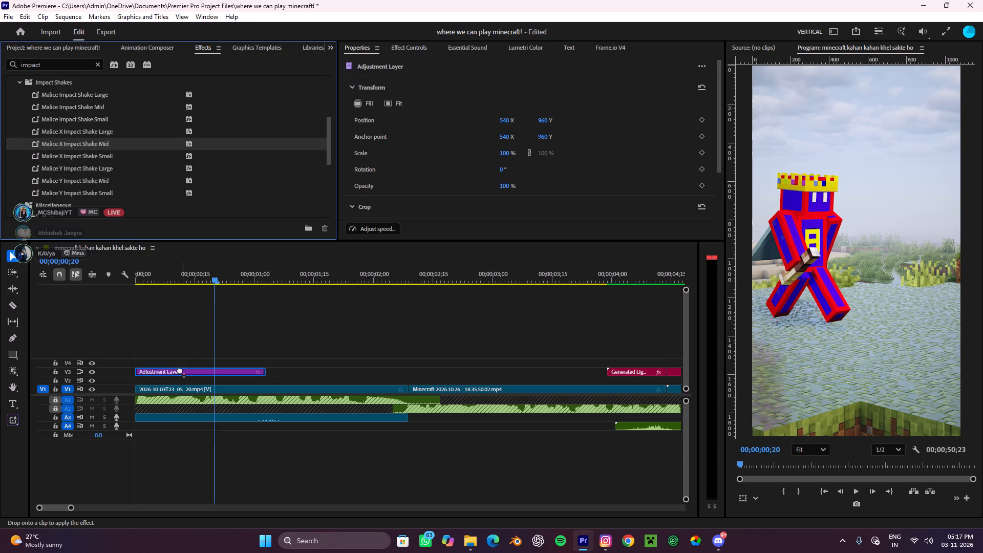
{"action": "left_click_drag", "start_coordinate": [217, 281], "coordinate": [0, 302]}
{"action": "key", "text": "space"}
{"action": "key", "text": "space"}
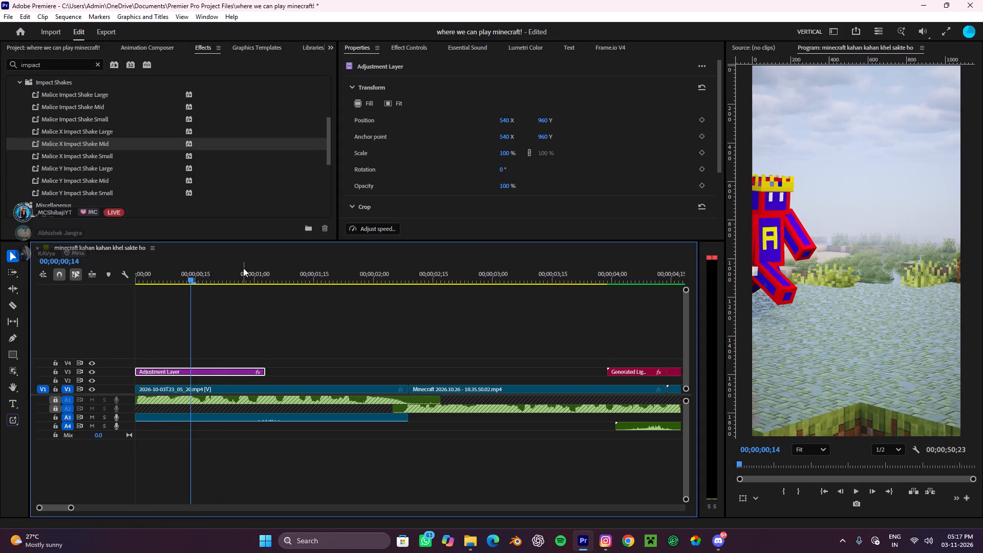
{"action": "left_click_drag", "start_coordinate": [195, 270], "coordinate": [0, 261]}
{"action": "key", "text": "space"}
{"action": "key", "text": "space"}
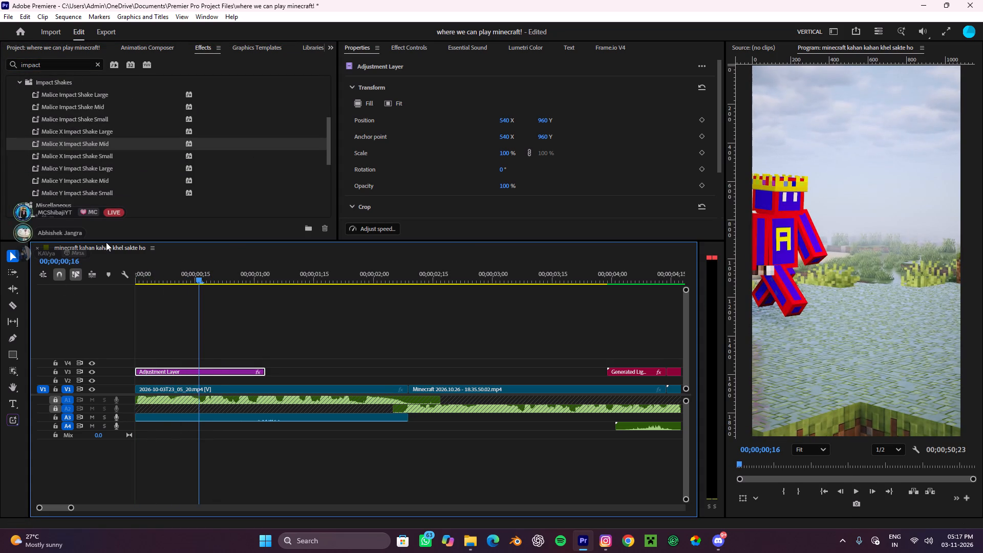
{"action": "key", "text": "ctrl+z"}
Apply the Malice X Impact Shake Large preset to the adjustment layer on V3 and preview the opening.
{"action": "left_click_drag", "start_coordinate": [70, 129], "coordinate": [201, 371]}
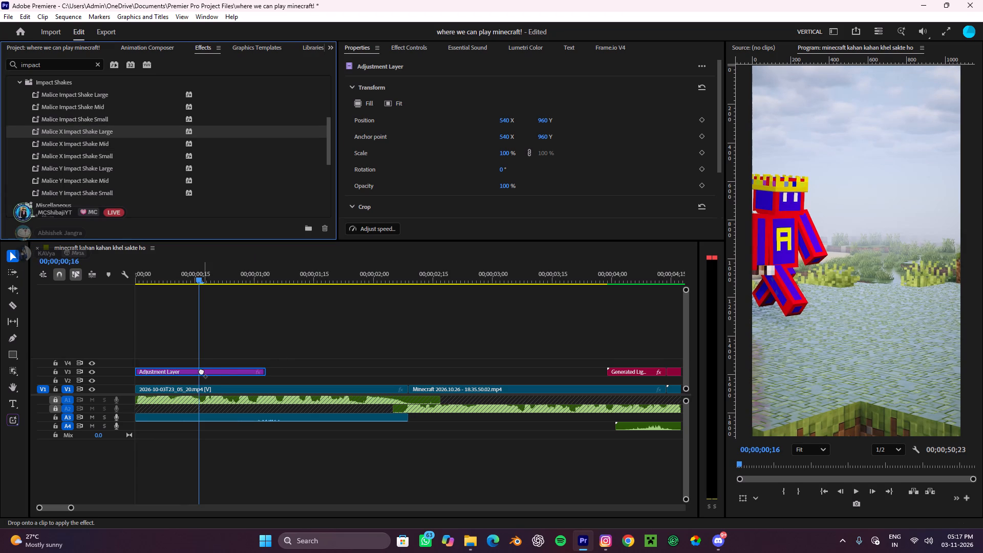
{"action": "left_click_drag", "start_coordinate": [201, 371], "coordinate": [196, 369]}
{"action": "left_click_drag", "start_coordinate": [203, 275], "coordinate": [0, 282]}
{"action": "key", "text": "space"}
{"action": "key", "text": "space"}
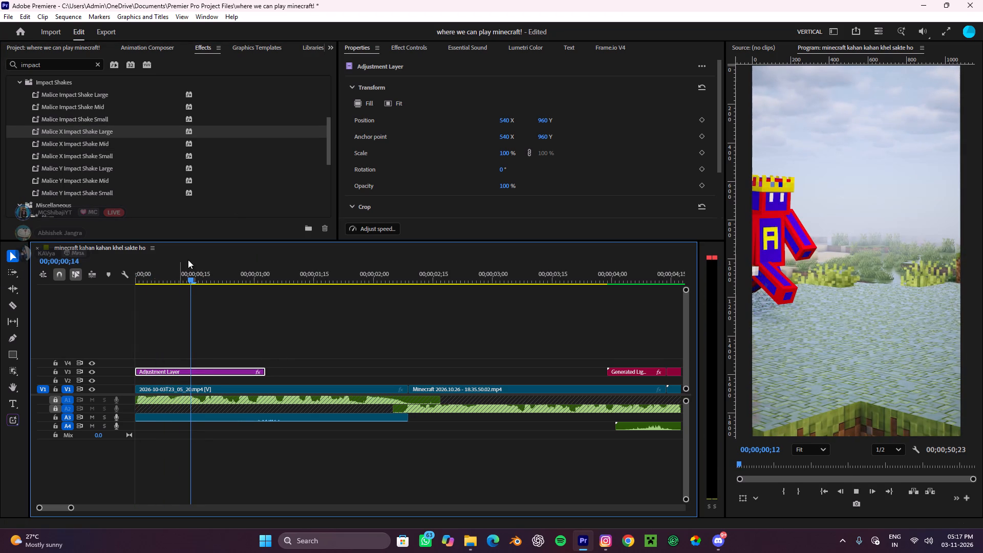
{"action": "left_click_drag", "start_coordinate": [200, 268], "coordinate": [0, 265]}
{"action": "key", "text": "space"}
{"action": "key", "text": "space"}
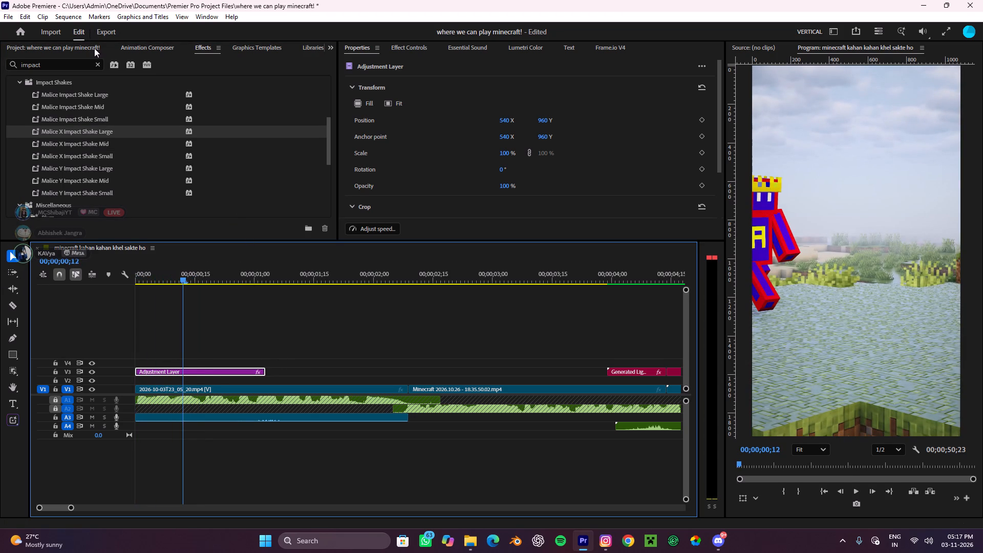
Search the effects for "white flash", apply Malice White Flash Large to the adjustment layer, and preview it from the start.
{"action": "left_click_drag", "start_coordinate": [69, 61], "coordinate": [0, 70]}
{"action": "key", "text": "w"}
{"action": "type", "text": "hite flash"}
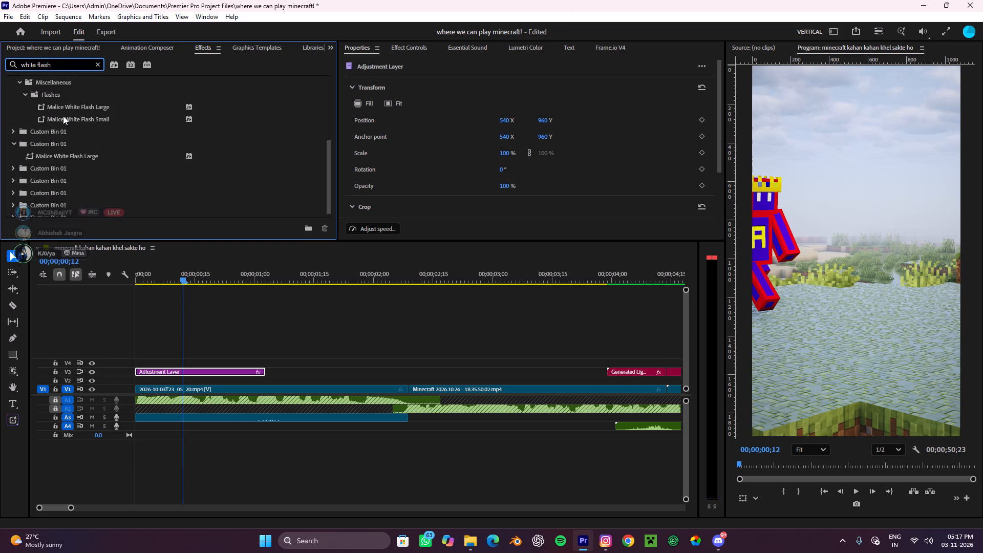
{"action": "left_click_drag", "start_coordinate": [61, 109], "coordinate": [204, 374]}
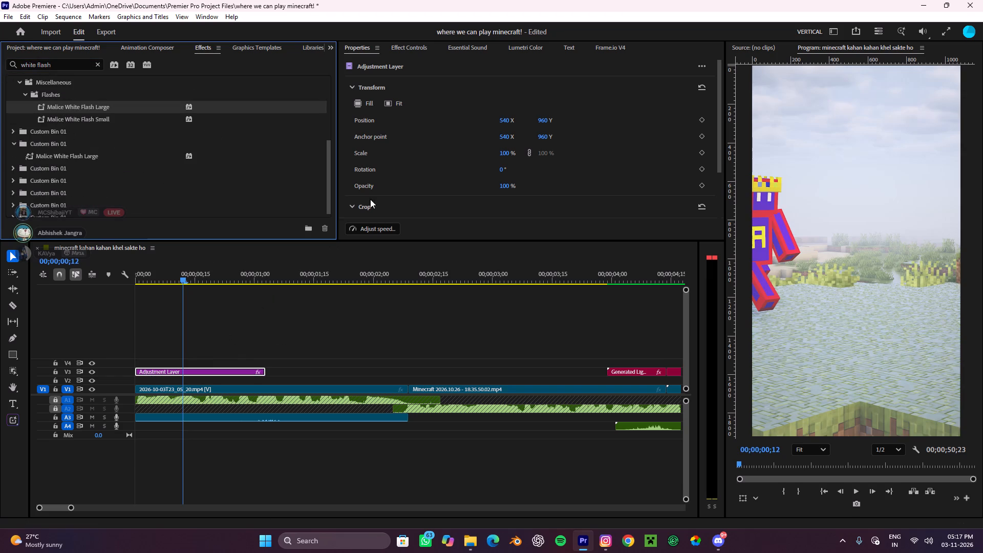
{"action": "left_click_drag", "start_coordinate": [202, 284], "coordinate": [0, 287]}
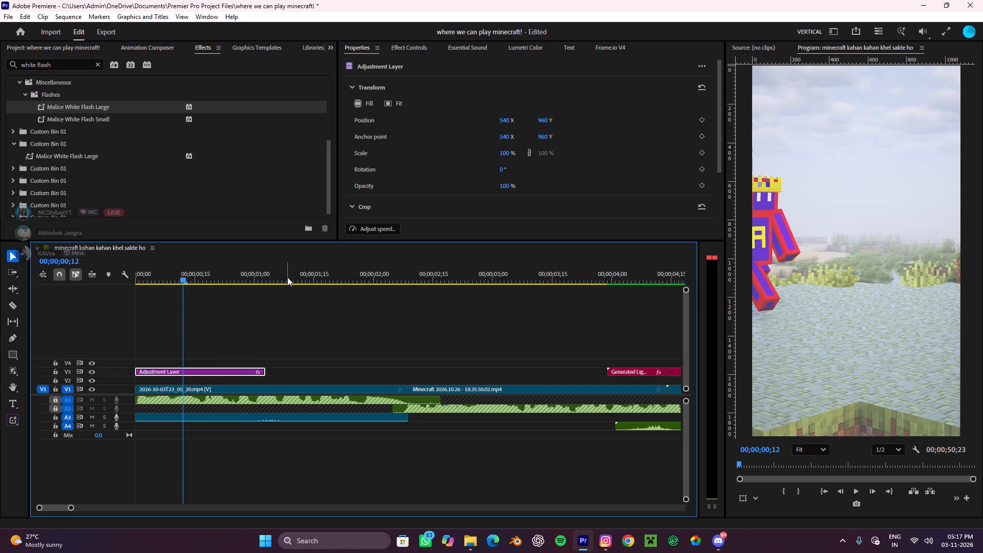
{"action": "left_click_drag", "start_coordinate": [215, 271], "coordinate": [0, 270]}
{"action": "key", "text": "space"}
{"action": "key", "text": "space"}
{"action": "scroll", "coordinate": [318, 356], "scroll_direction": "down", "scroll_amount": 3, "text": "alt"}
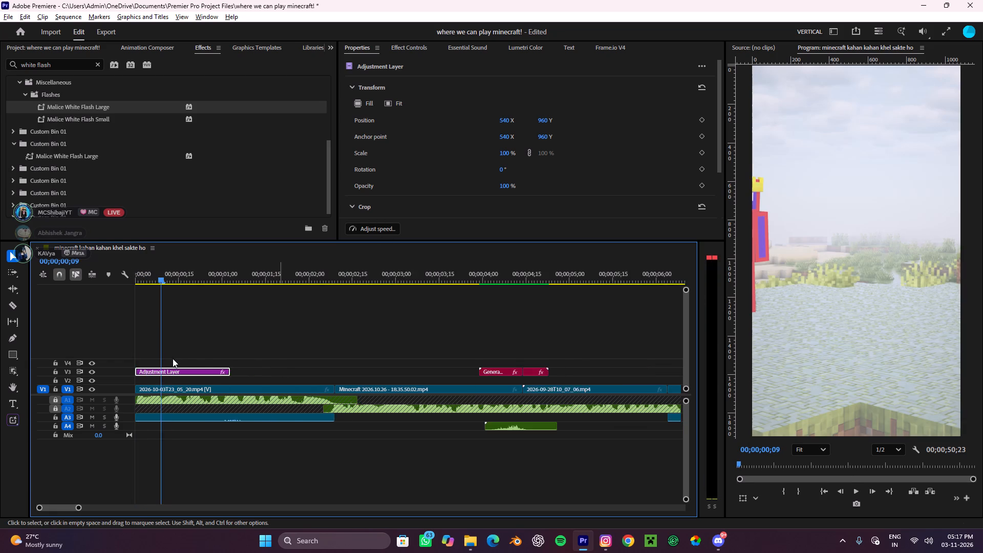
{"action": "scroll", "coordinate": [172, 358], "scroll_direction": "up", "scroll_amount": 19, "text": "alt"}
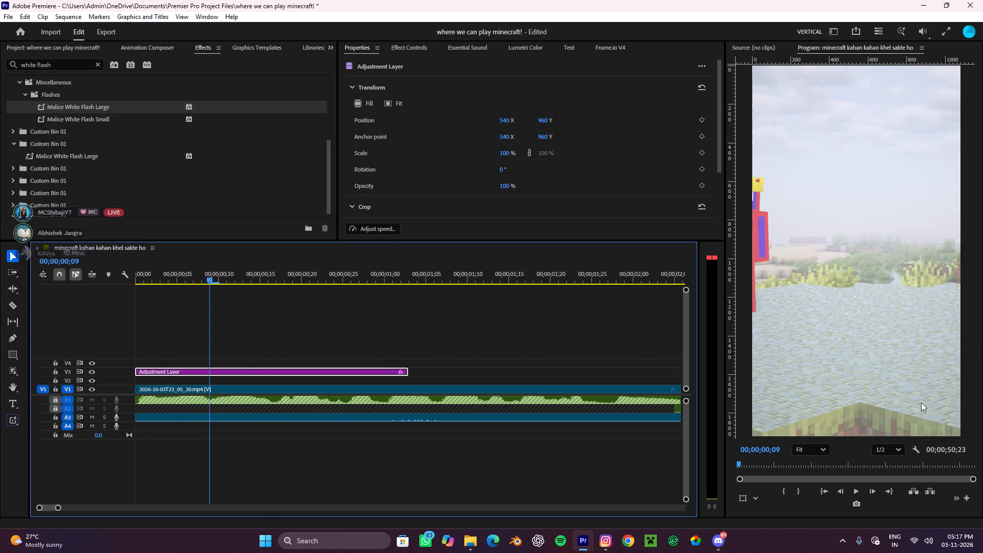
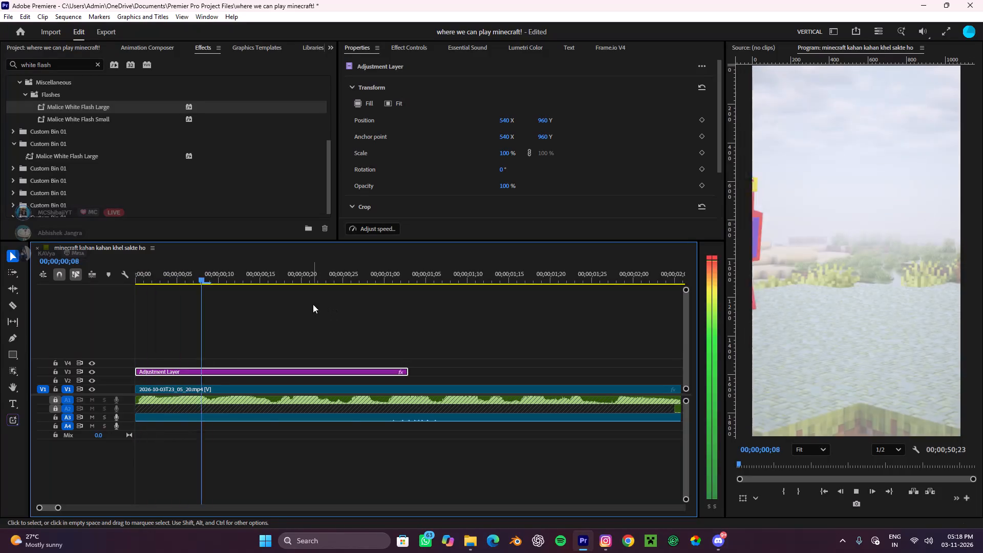
Replay the opening of the sequence from the start to check the shake and white flash on the adjustment layer.
{"action": "key", "text": "space"}
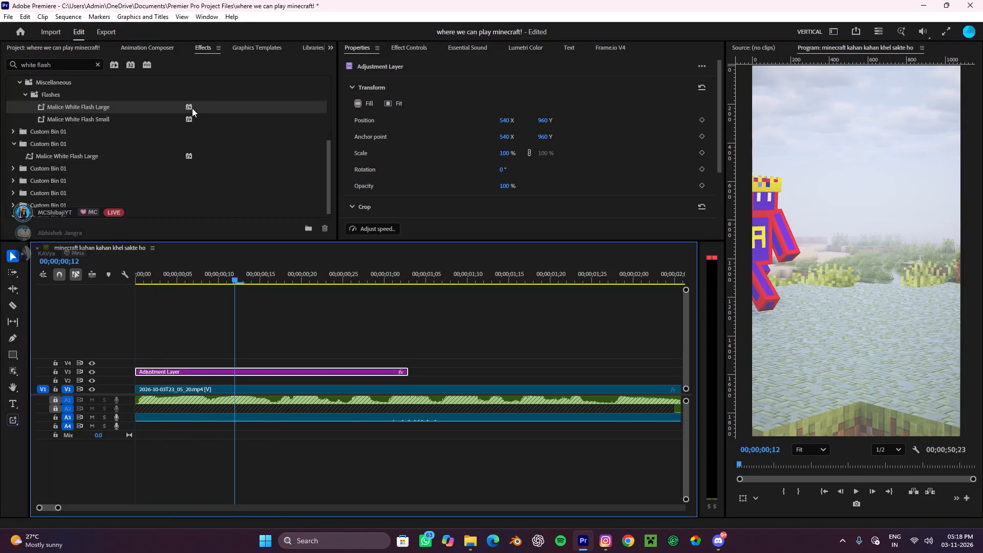
{"action": "left_click", "coordinate": [150, 47]}
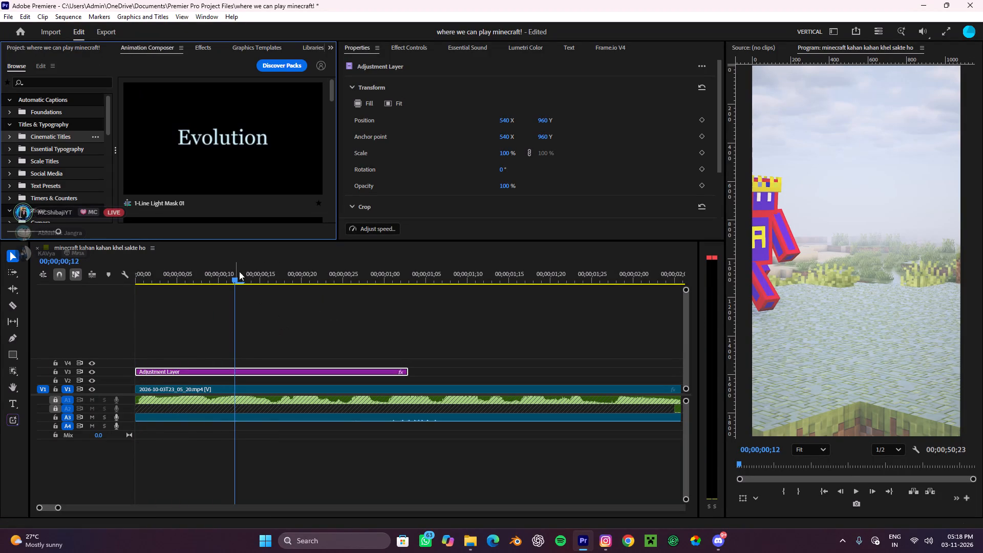
{"action": "left_click_drag", "start_coordinate": [236, 271], "coordinate": [0, 253]}
{"action": "key", "text": "space"}
{"action": "key", "text": "space"}
{"action": "left_click_drag", "start_coordinate": [250, 275], "coordinate": [0, 241]}
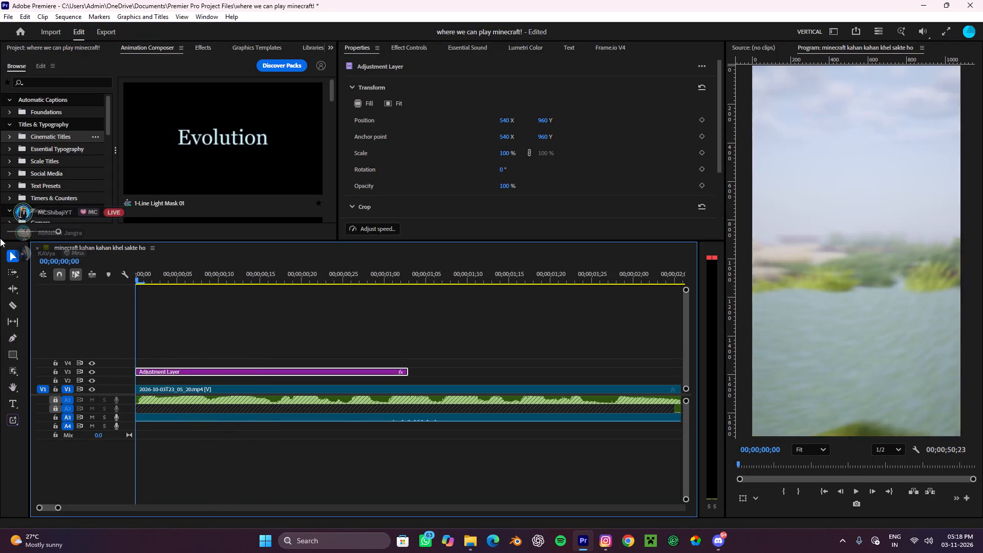
{"action": "key", "text": "space"}
{"action": "key", "text": "space"}
{"action": "left_click_drag", "start_coordinate": [252, 274], "coordinate": [0, 265]}
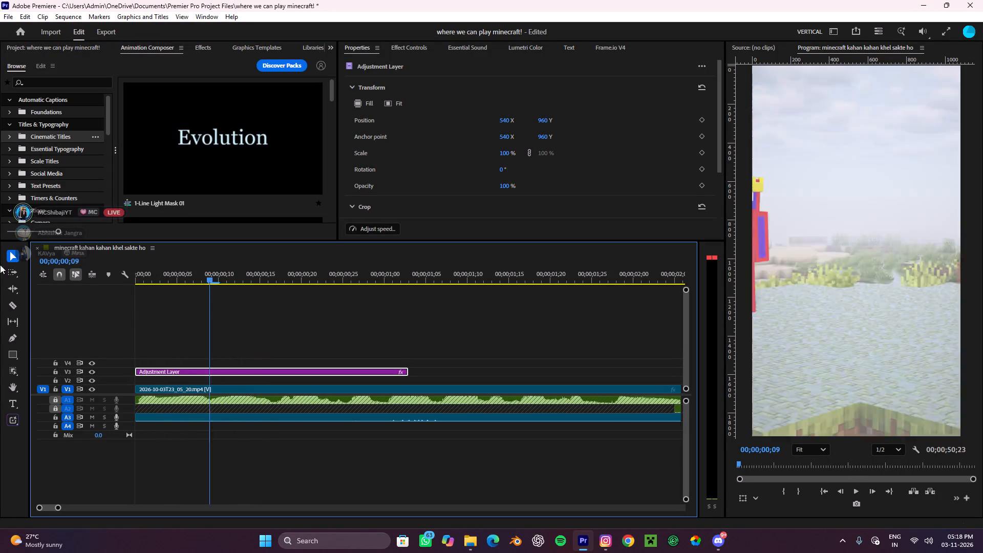
{"action": "left_click_drag", "start_coordinate": [0, 265], "coordinate": [0, 244]}
{"action": "key", "text": "space"}
{"action": "key", "text": "space"}
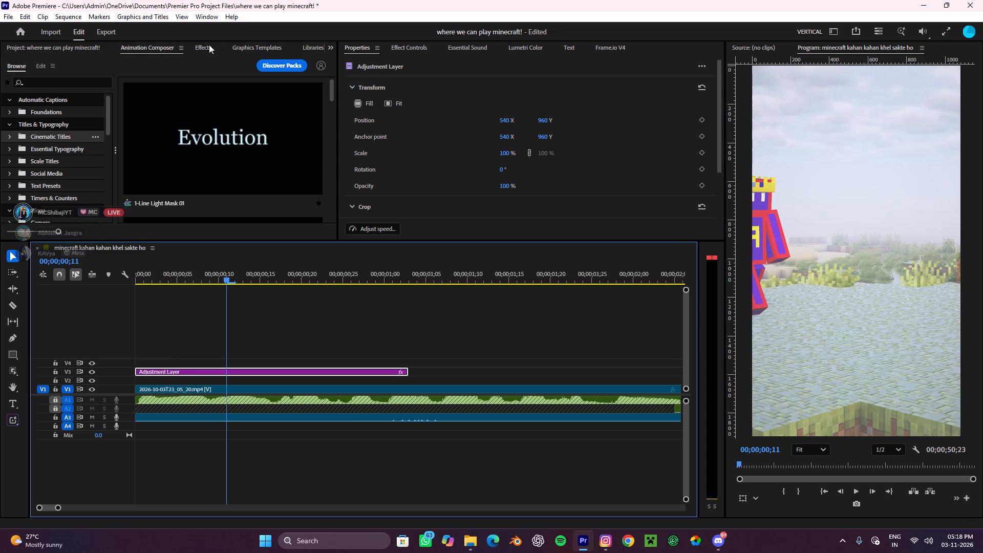
Clear the effects search and search the Animation Composer library for "anime".
{"action": "left_click", "coordinate": [209, 45]}
{"action": "left_click_drag", "start_coordinate": [94, 63], "coordinate": [40, 62]}
{"action": "left_click", "coordinate": [103, 62]}
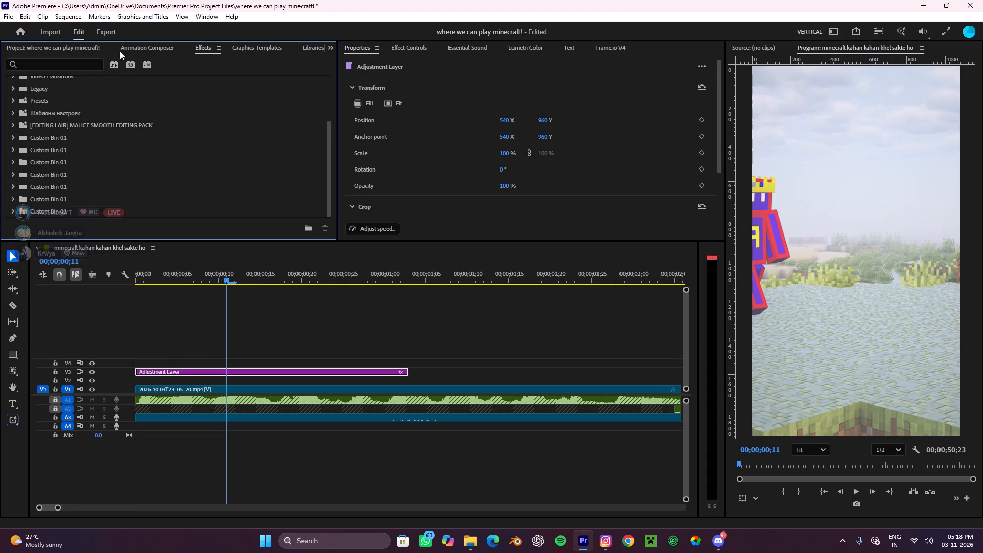
{"action": "left_click", "coordinate": [134, 44]}
{"action": "left_click", "coordinate": [48, 81]}
{"action": "key", "text": "a"}
{"action": "type", "text": "nime"}
{"action": "key", "text": "space"}
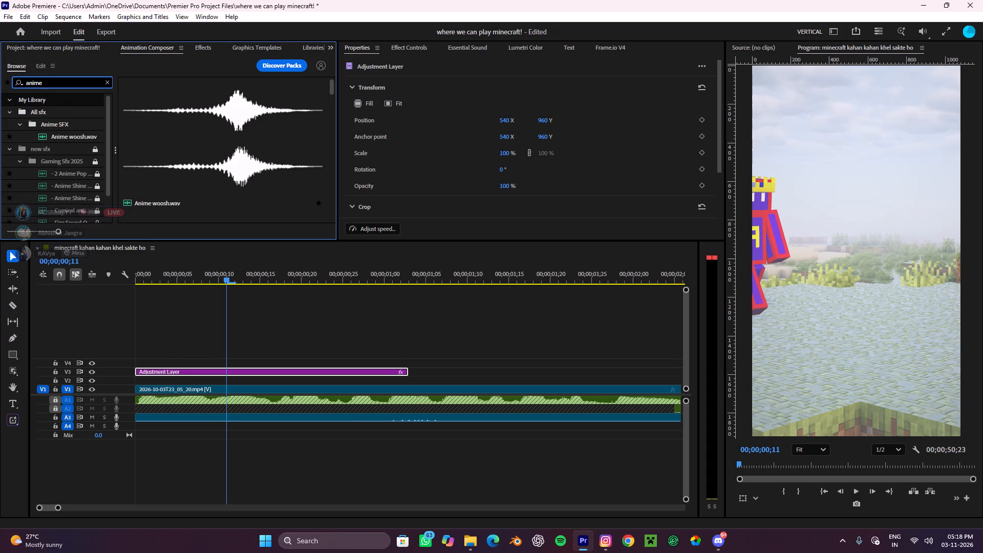
Browse the anime results in Animation Composer and audition the shine, pop and fizz sound effects.
{"action": "scroll", "coordinate": [127, 154], "scroll_direction": "down", "scroll_amount": 1}
{"action": "scroll", "coordinate": [183, 161], "scroll_direction": "down", "scroll_amount": 2}
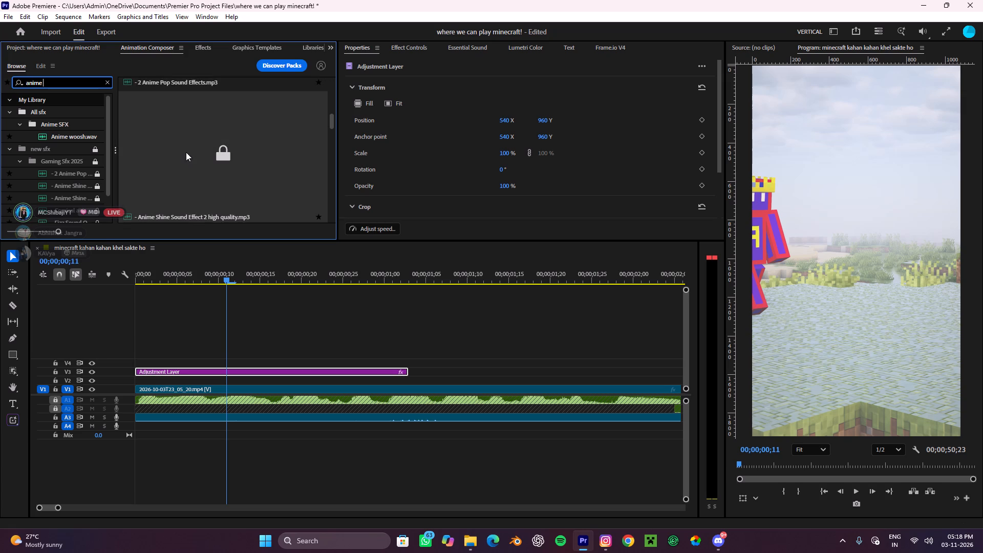
{"action": "scroll", "coordinate": [186, 152], "scroll_direction": "down", "scroll_amount": 2}
{"action": "scroll", "coordinate": [249, 165], "scroll_direction": "down", "scroll_amount": 1}
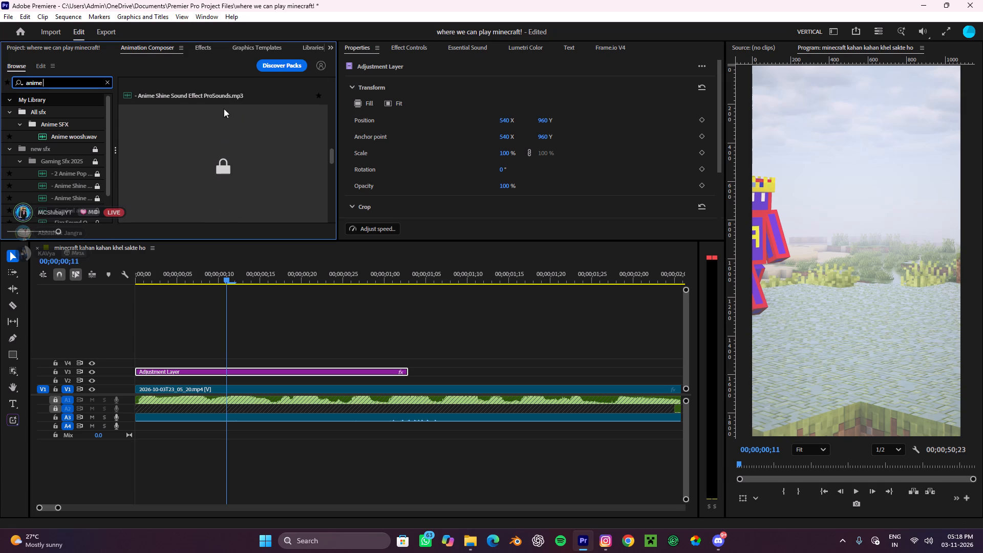
{"action": "left_click", "coordinate": [191, 85]}
{"action": "left_click", "coordinate": [193, 93]}
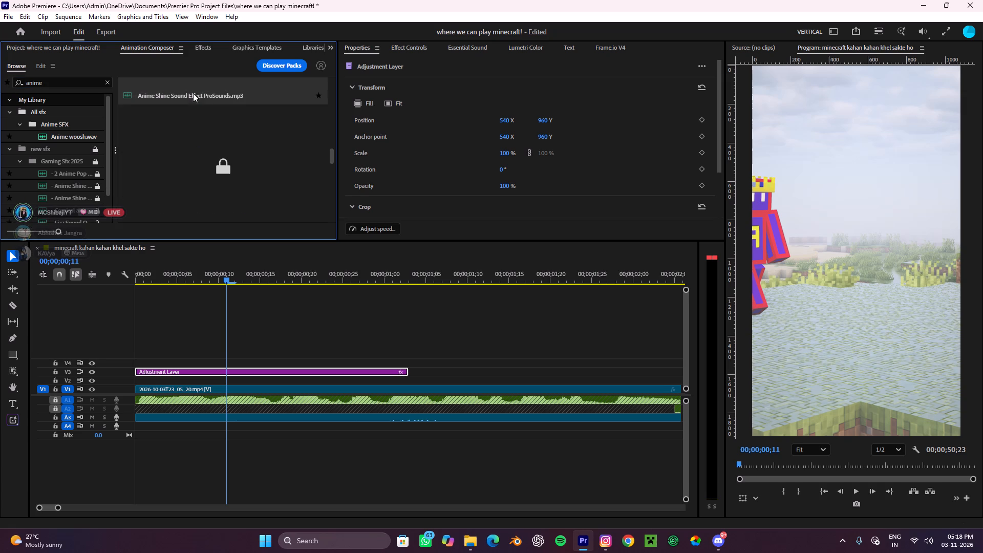
{"action": "scroll", "coordinate": [203, 163], "scroll_direction": "down", "scroll_amount": 2}
{"action": "left_click", "coordinate": [147, 160]}
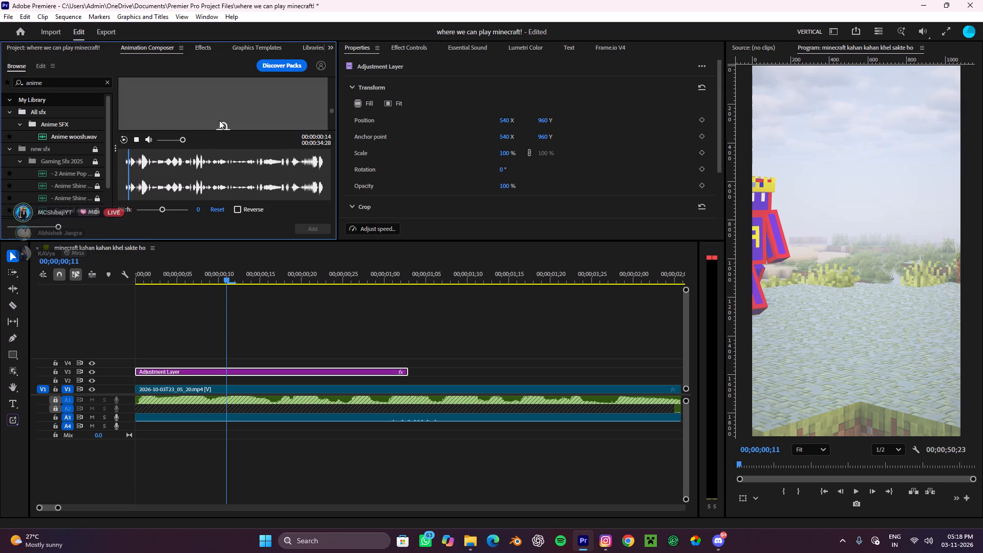
{"action": "left_click", "coordinate": [219, 120]}
{"action": "left_click", "coordinate": [233, 90]}
{"action": "left_click", "coordinate": [176, 104]}
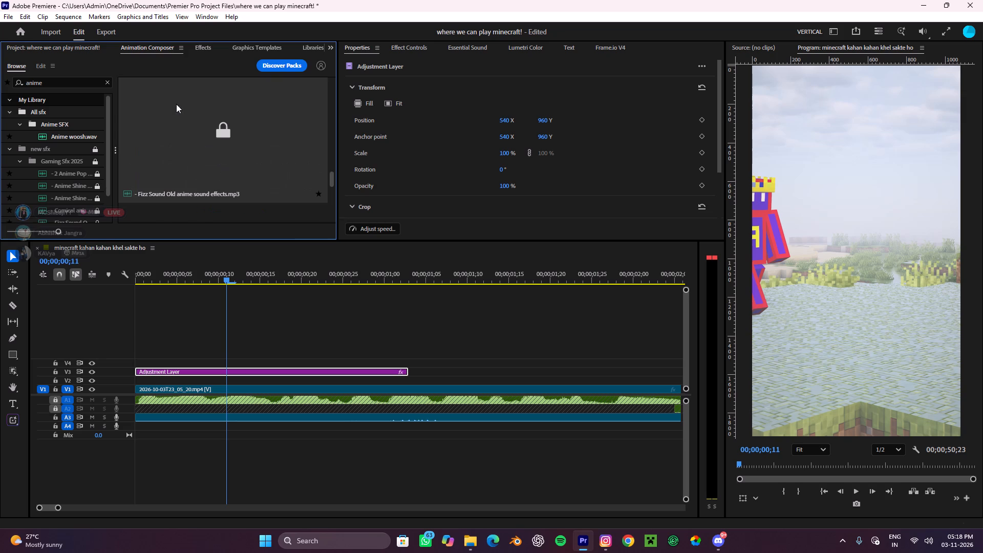
{"action": "scroll", "coordinate": [195, 125], "scroll_direction": "up", "scroll_amount": 3}
{"action": "left_click", "coordinate": [180, 114]}
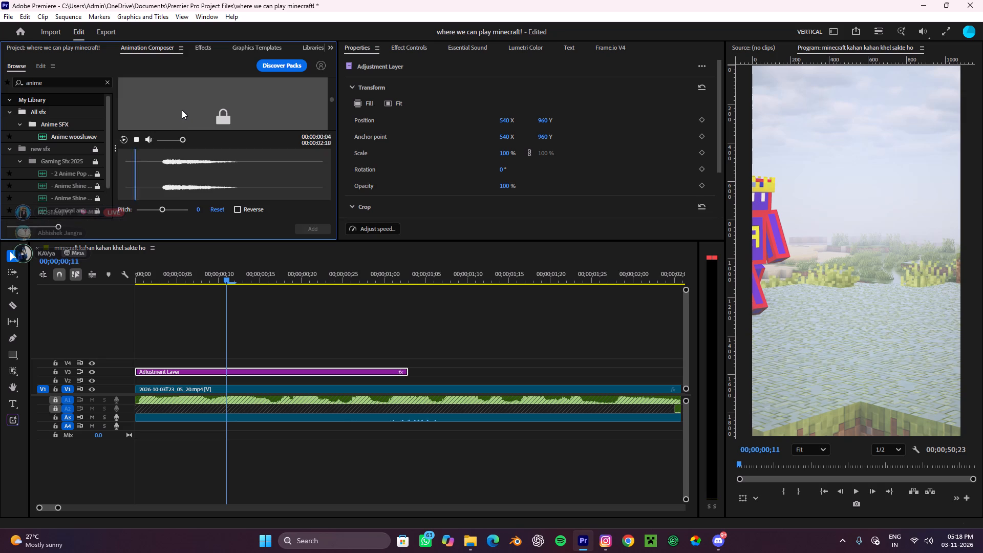
{"action": "left_click", "coordinate": [183, 104]}
{"action": "scroll", "coordinate": [186, 109], "scroll_direction": "up", "scroll_amount": 2}
{"action": "left_click", "coordinate": [188, 132]}
{"action": "left_click", "coordinate": [185, 109]}
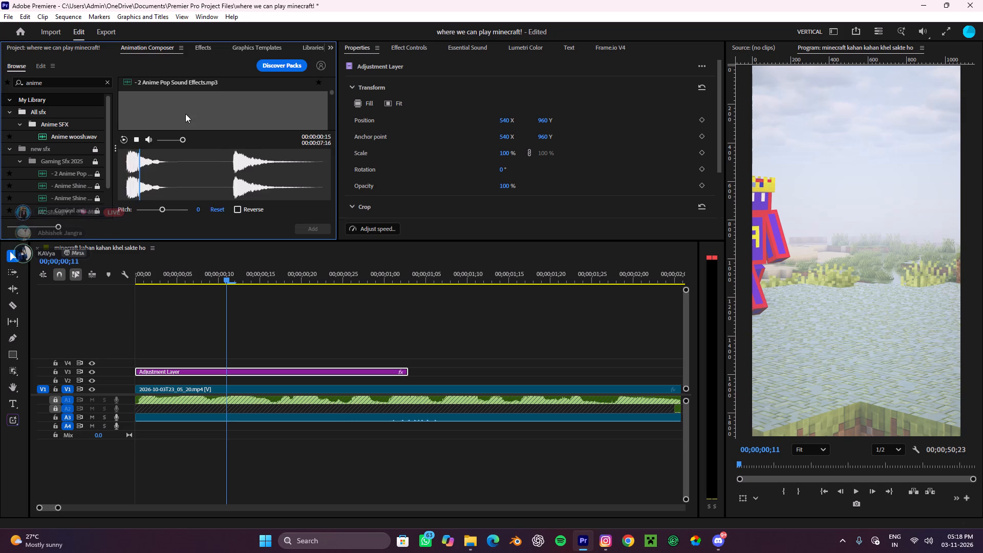
Place Anime Shine Sound Effect 2 high quality.mp3 at the start of audio track A4.
{"action": "left_click_drag", "start_coordinate": [174, 119], "coordinate": [130, 425]}
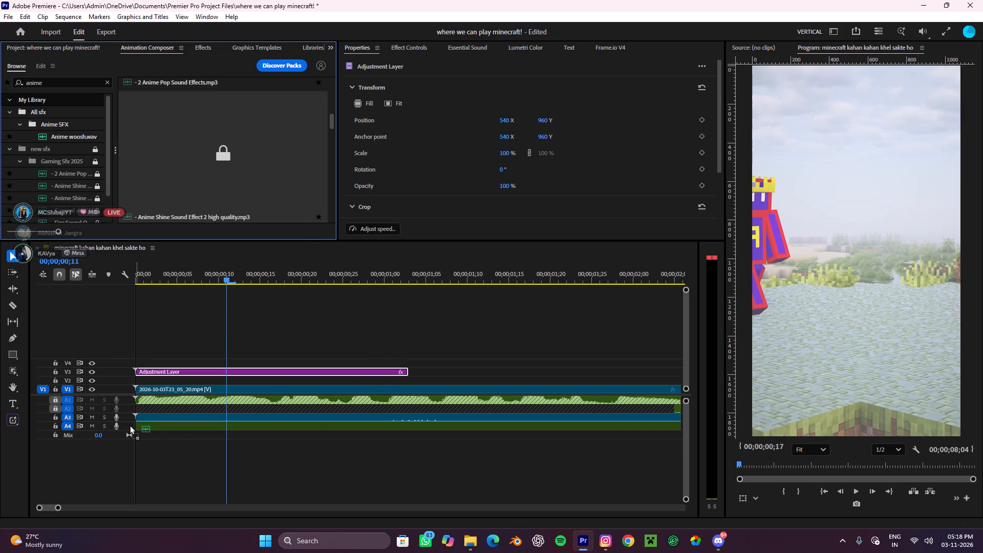
{"action": "left_click_drag", "start_coordinate": [130, 425], "coordinate": [129, 425]}
Cut off and remove the first frame of the shine sound effect on A4, and move the remainder to the sequence start.
{"action": "scroll", "coordinate": [209, 416], "scroll_direction": "down", "scroll_amount": 9, "text": "alt"}
{"action": "scroll", "coordinate": [208, 424], "scroll_direction": "up", "scroll_amount": 5, "text": "alt"}
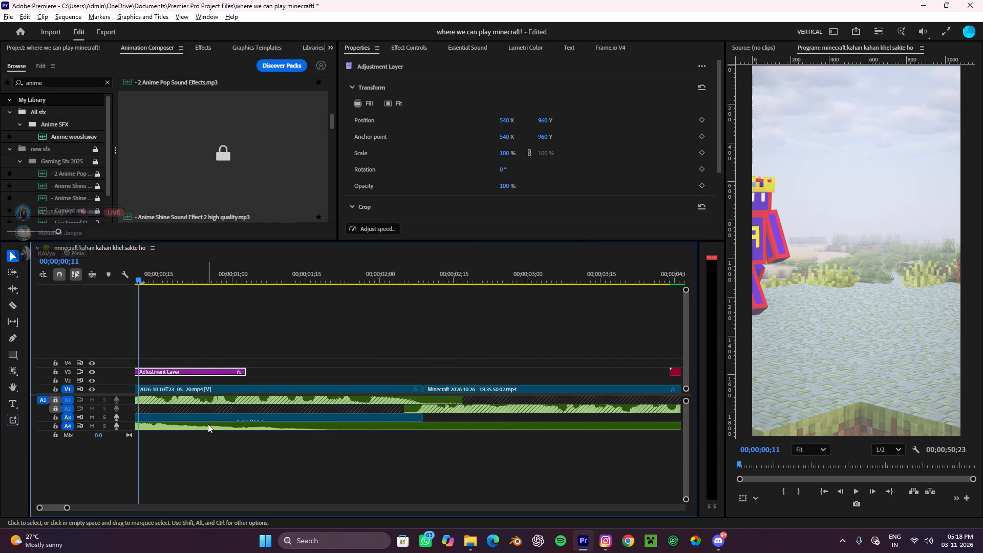
{"action": "scroll", "coordinate": [208, 424], "scroll_direction": "up", "scroll_amount": 6}
{"action": "scroll", "coordinate": [168, 437], "scroll_direction": "up", "scroll_amount": 11, "text": "alt"}
{"action": "scroll", "coordinate": [164, 428], "scroll_direction": "up", "scroll_amount": 4}
{"action": "key", "text": "c"}
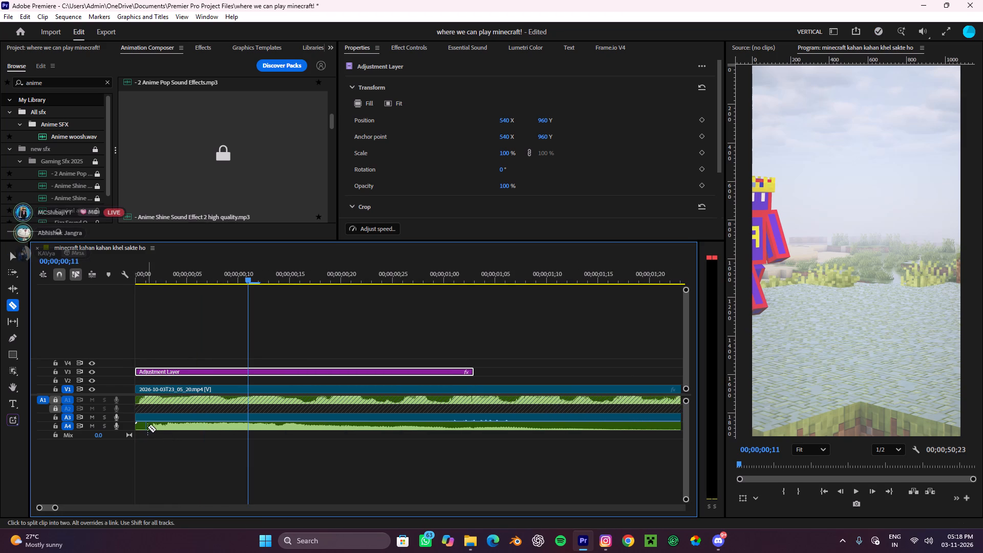
{"action": "left_click", "coordinate": [148, 426]}
{"action": "key", "text": "v"}
{"action": "left_click_drag", "start_coordinate": [140, 441], "coordinate": [139, 428]}
{"action": "key", "text": "d"}
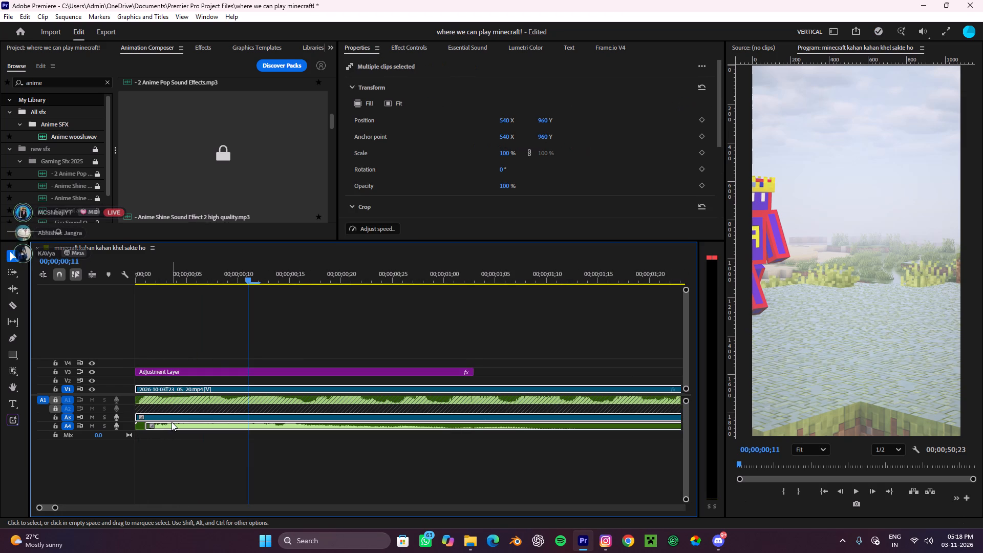
{"action": "left_click", "coordinate": [215, 356]}
{"action": "left_click", "coordinate": [140, 428]}
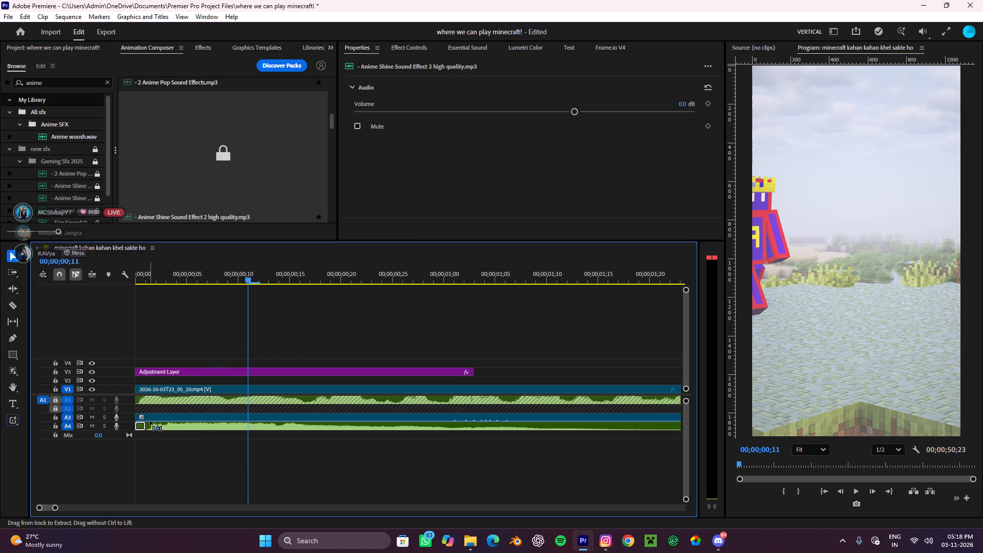
{"action": "key", "text": "ctrl+x"}
{"action": "left_click_drag", "start_coordinate": [184, 425], "coordinate": [155, 423]}
Cut away the long tail of the shine sound effect on A4 and adjust its end to about 00;00;01;23.
{"action": "scroll", "coordinate": [287, 418], "scroll_direction": "down", "scroll_amount": 8, "text": "alt"}
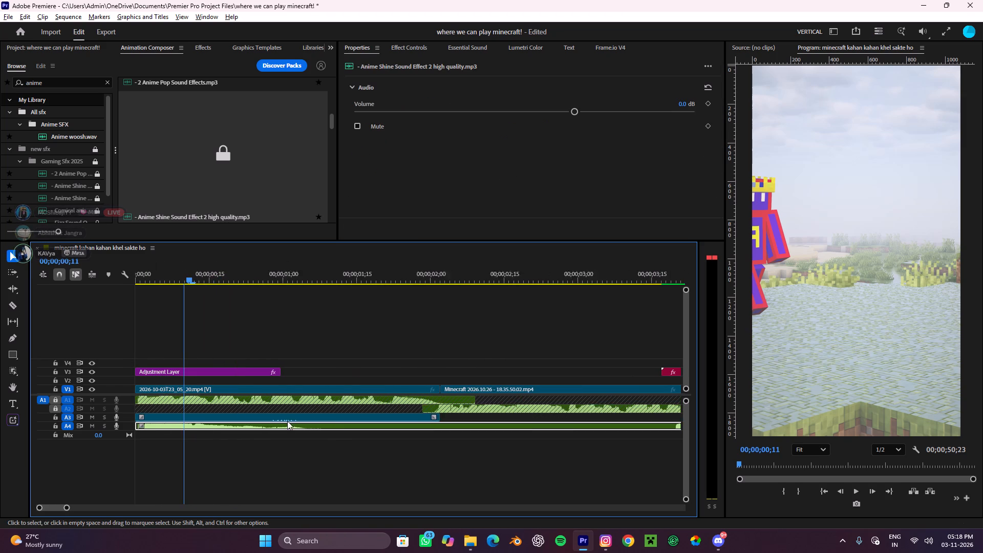
{"action": "key", "text": "c"}
{"action": "left_click", "coordinate": [335, 428]}
{"action": "key", "text": "v"}
{"action": "left_click", "coordinate": [359, 430]}
{"action": "key", "text": "ctrl+x"}
{"action": "left_click_drag", "start_coordinate": [335, 424], "coordinate": [342, 427]}
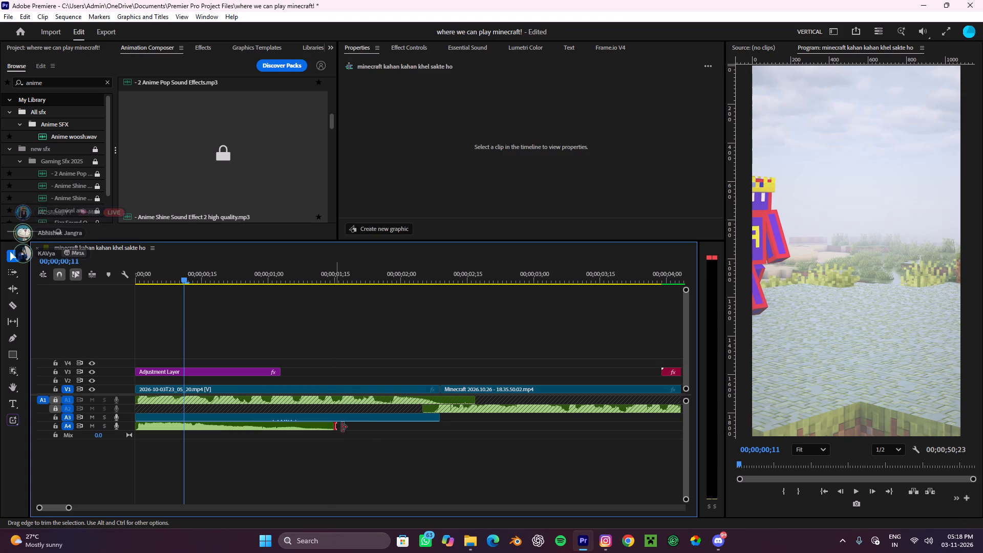
{"action": "left_click_drag", "start_coordinate": [342, 427], "coordinate": [372, 432]}
Lower the shine sound effect's volume to -18.7 dB and preview the opening from the start.
{"action": "left_click", "coordinate": [326, 424]}
{"action": "left_click_drag", "start_coordinate": [570, 112], "coordinate": [556, 114]}
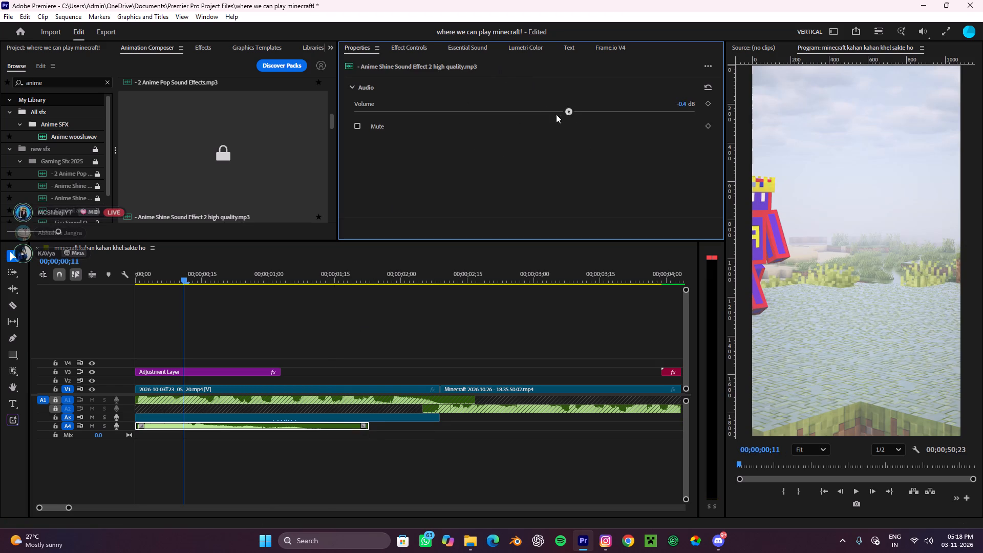
{"action": "left_click_drag", "start_coordinate": [556, 114], "coordinate": [440, 211]}
{"action": "left_click", "coordinate": [394, 335]}
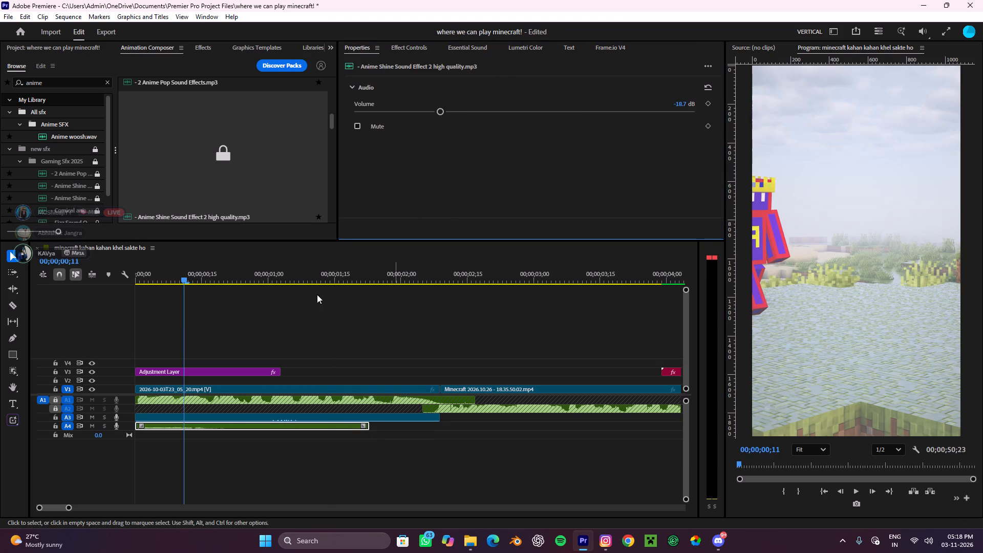
{"action": "scroll", "coordinate": [312, 315], "scroll_direction": "down", "scroll_amount": 9, "text": "alt"}
{"action": "left_click_drag", "start_coordinate": [161, 279], "coordinate": [0, 293]}
{"action": "key", "text": "space"}
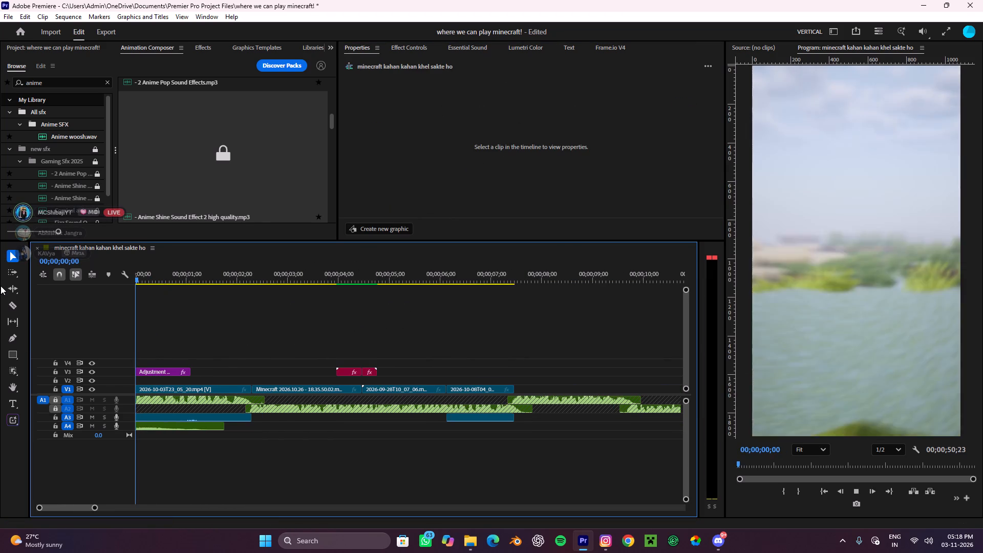
{"action": "key", "text": "space"}
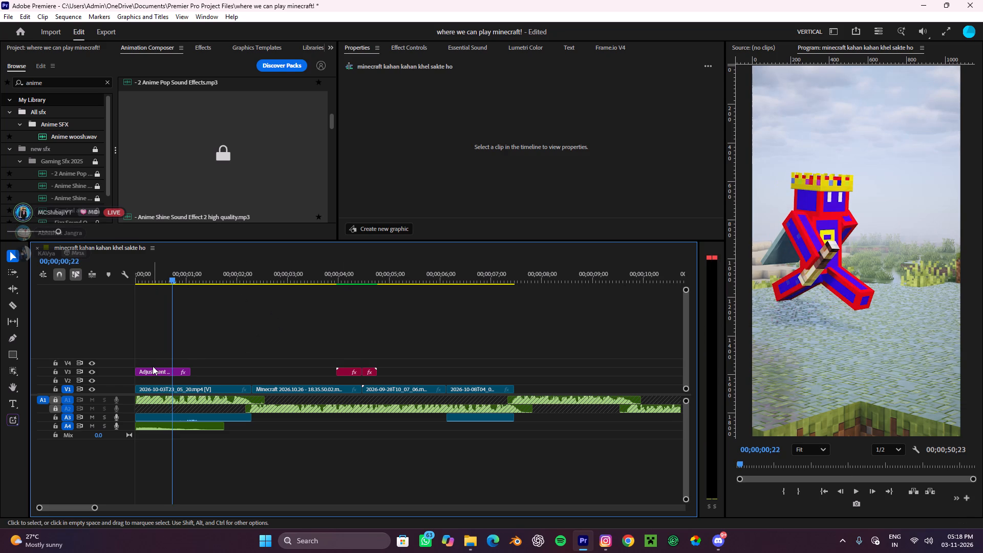
Remove the Malice X Impact Shake Large Transform and Gaussian Blur effects from the opening adjustment layer, keeping the white flash Tint.
{"action": "left_click", "coordinate": [151, 368]}
{"action": "left_click", "coordinate": [414, 47]}
{"action": "scroll", "coordinate": [430, 135], "scroll_direction": "down", "scroll_amount": 8}
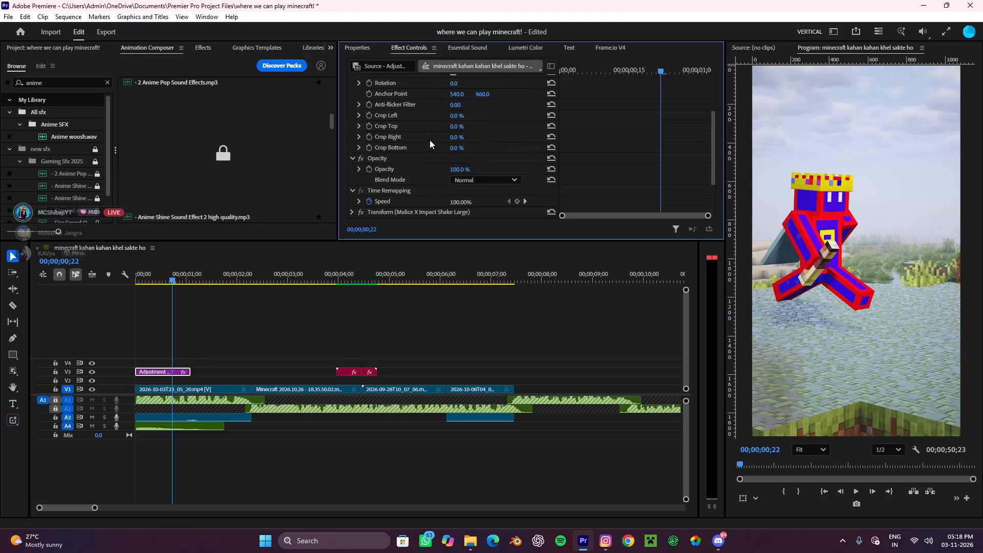
{"action": "scroll", "coordinate": [430, 140], "scroll_direction": "down", "scroll_amount": 6}
{"action": "left_click", "coordinate": [408, 177], "text": "ctrl"}
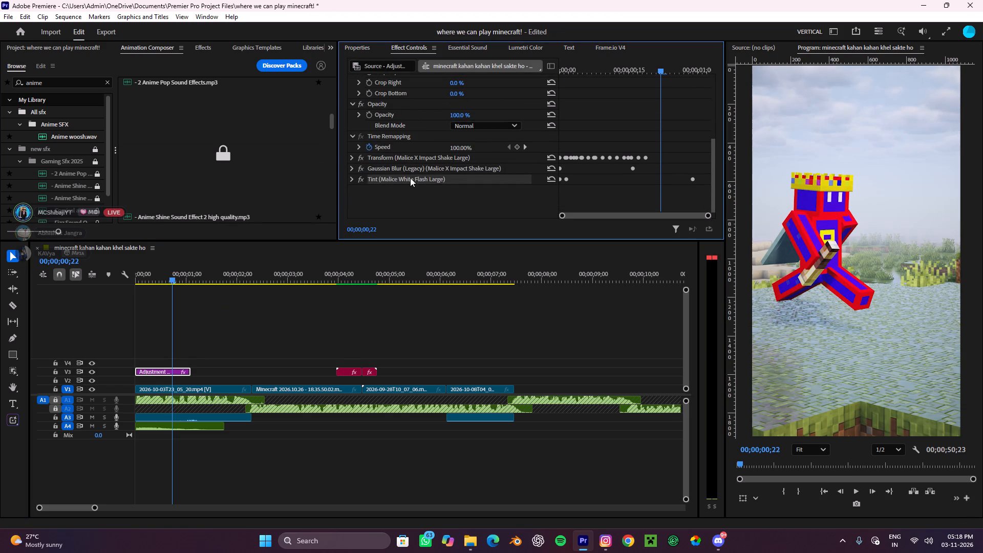
{"action": "left_click", "coordinate": [413, 197]}
{"action": "left_click", "coordinate": [411, 169], "text": "ctrl"}
{"action": "left_click", "coordinate": [409, 159], "text": "ctrl"}
{"action": "key", "text": "ctrl+x"}
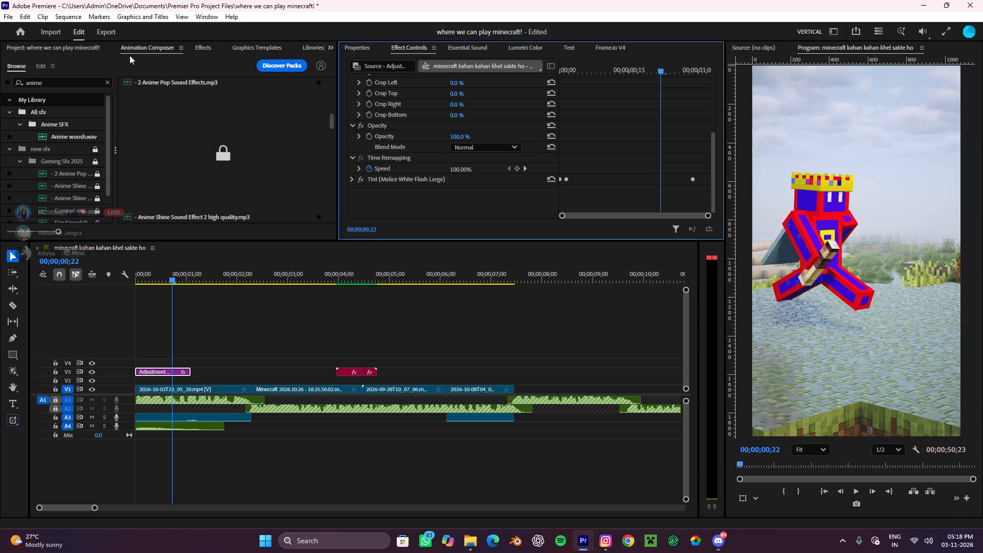
Search the effects for "impact", apply Malice Impact Shake Mid to the opening adjustment layer on V3, and preview it from the start.
{"action": "left_click", "coordinate": [210, 47]}
{"action": "left_click", "coordinate": [44, 62]}
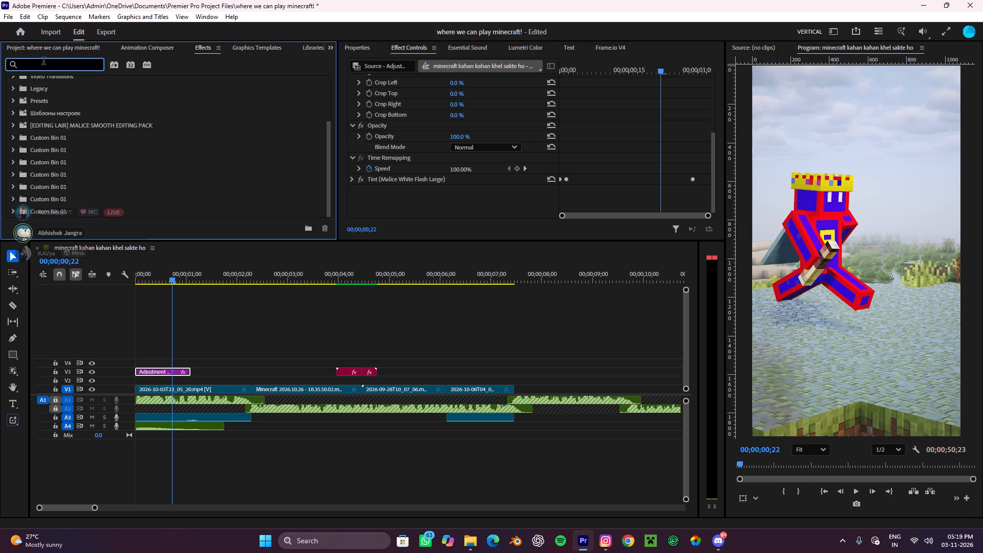
{"action": "type", "text": "inm"}
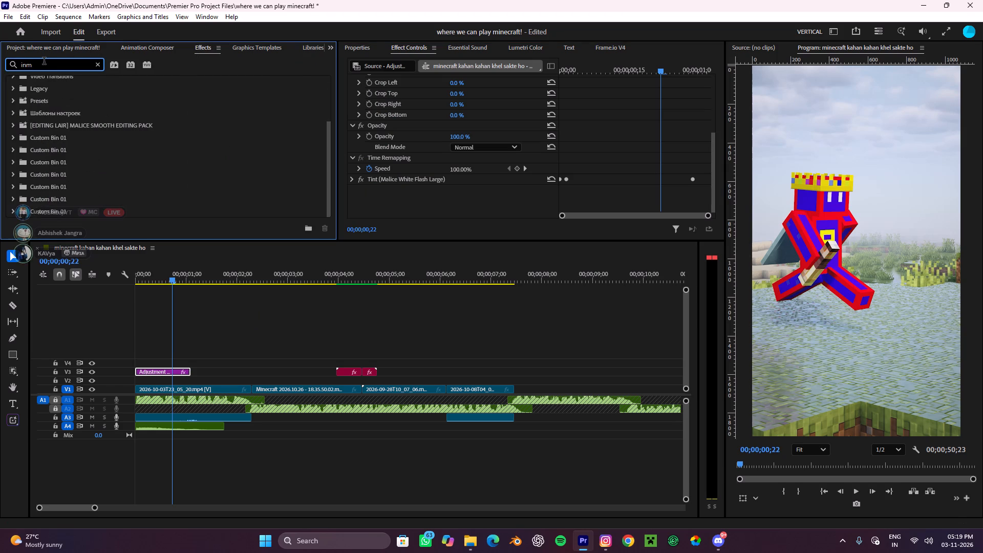
{"action": "key", "text": "BackSpace"}
{"action": "key", "text": "BackSpace"}
{"action": "type", "text": "mpact"}
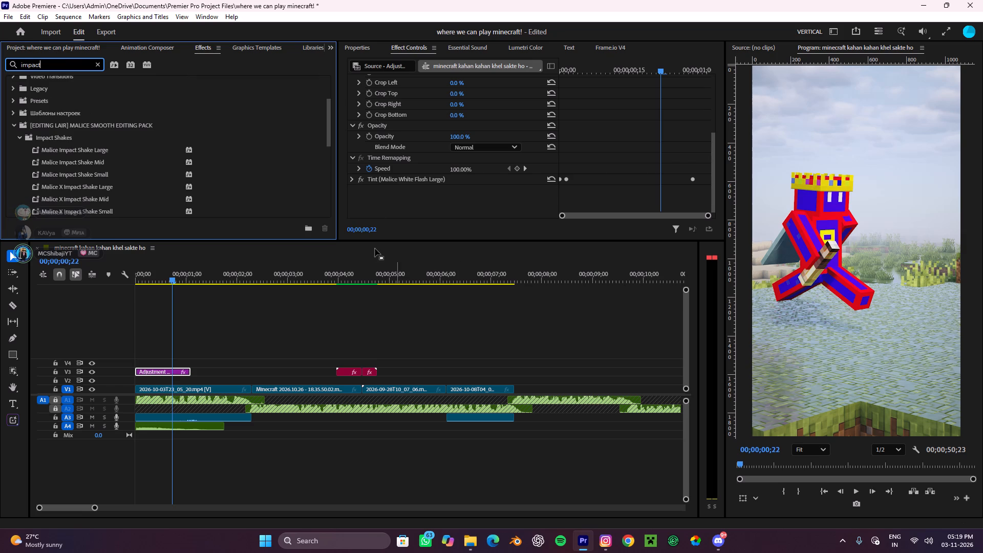
{"action": "left_click_drag", "start_coordinate": [77, 161], "coordinate": [163, 376]}
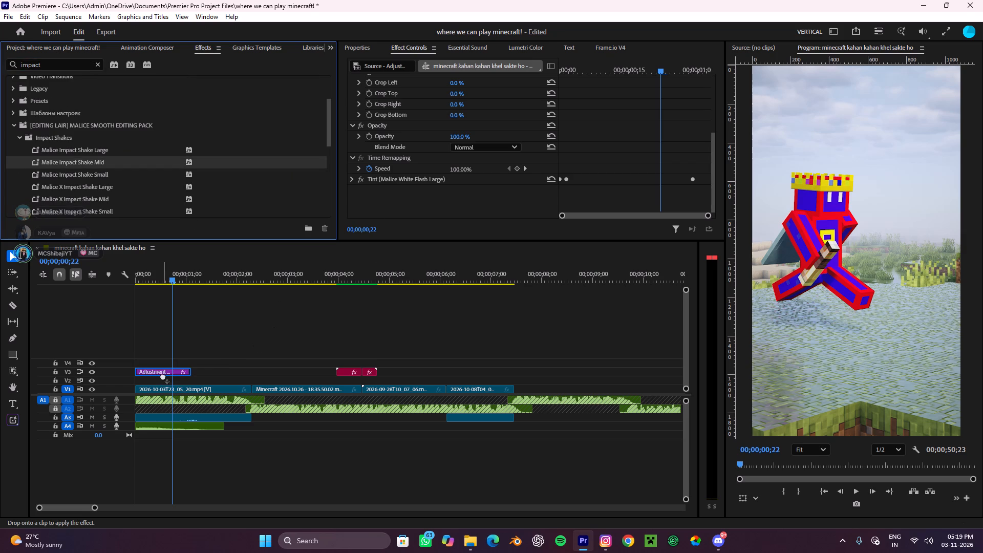
{"action": "left_click_drag", "start_coordinate": [163, 376], "coordinate": [150, 371]}
{"action": "left_click_drag", "start_coordinate": [169, 264], "coordinate": [61, 293]}
{"action": "left_click", "coordinate": [230, 315]}
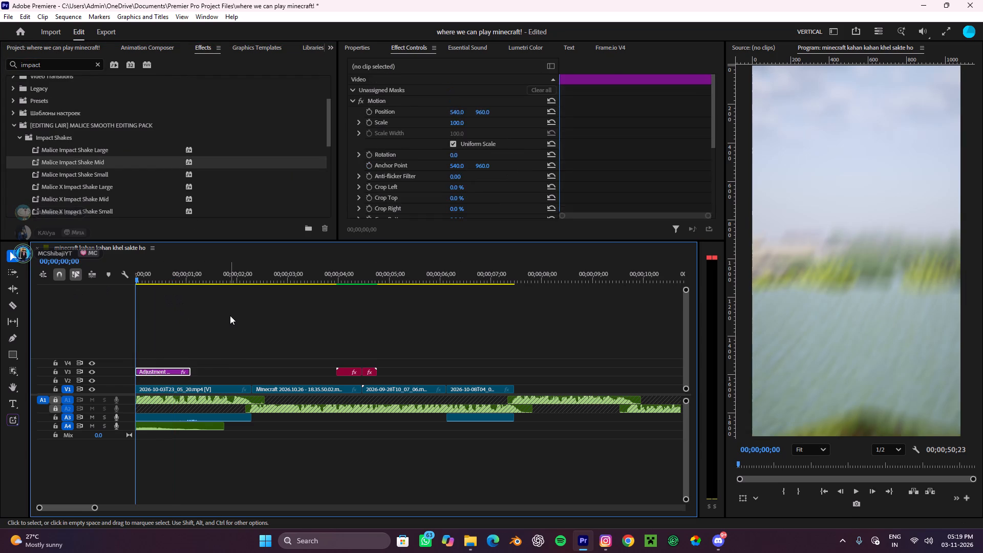
{"action": "key", "text": "space"}
{"action": "key", "text": "space"}
{"action": "left_click_drag", "start_coordinate": [157, 285], "coordinate": [0, 286]}
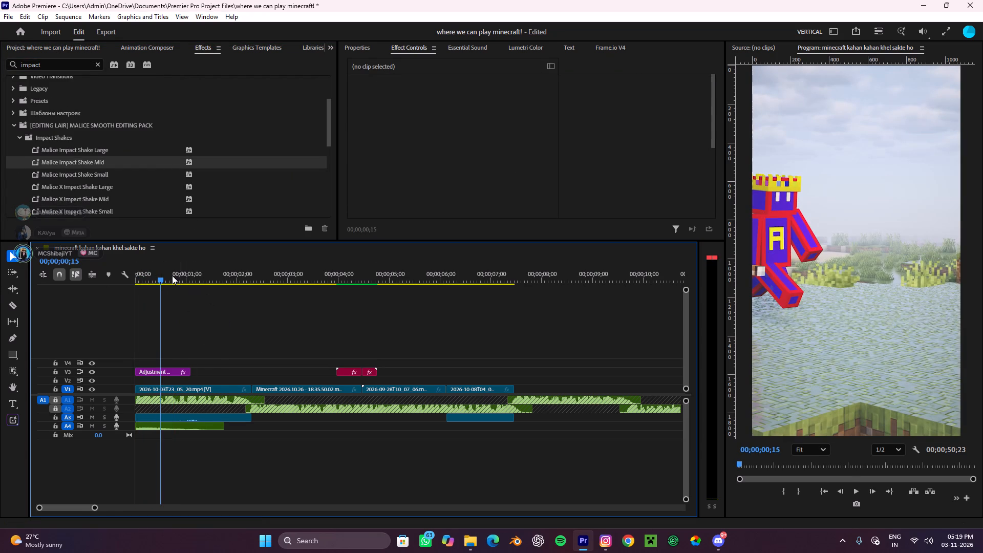
Replay the opening from the start and raise the volume of the shine sound effect on A4 to somewhat above -15.2 dB.
{"action": "left_click_drag", "start_coordinate": [165, 275], "coordinate": [1, 287]}
{"action": "key", "text": "space"}
{"action": "key", "text": "space"}
{"action": "left_click", "coordinate": [149, 428]}
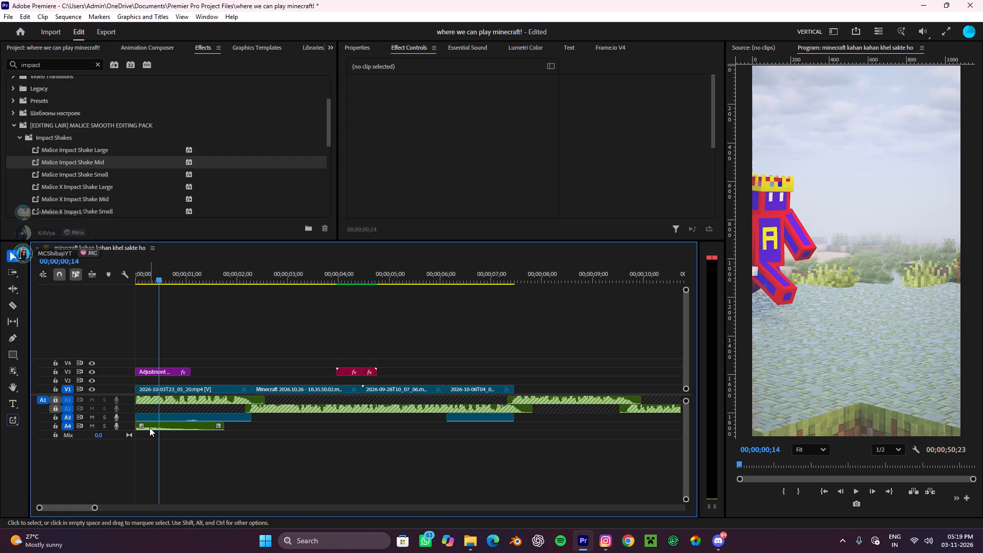
{"action": "left_click", "coordinate": [358, 50]}
{"action": "left_click_drag", "start_coordinate": [443, 109], "coordinate": [459, 114]}
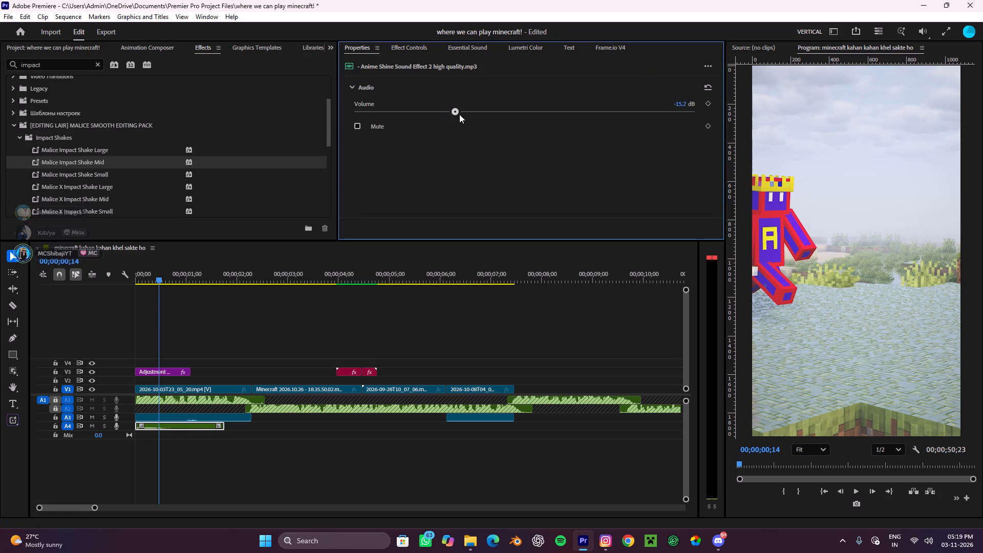
{"action": "left_click_drag", "start_coordinate": [459, 114], "coordinate": [479, 121]}
{"action": "left_click", "coordinate": [358, 318]}
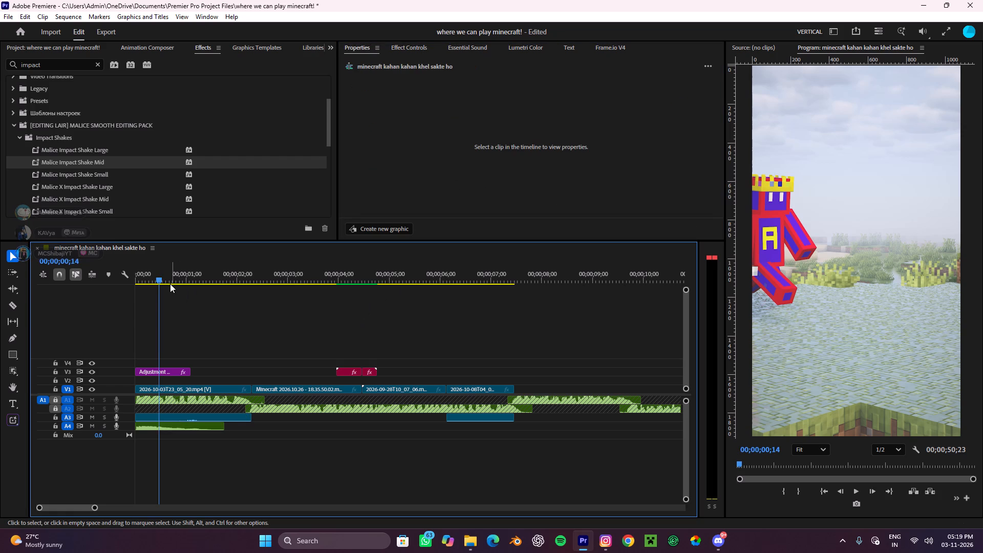
Preview the opening repeatedly from the start to check the shine sound's level against the voiceover and the shake effect.
{"action": "left_click_drag", "start_coordinate": [158, 275], "coordinate": [0, 280]}
{"action": "key", "text": "space"}
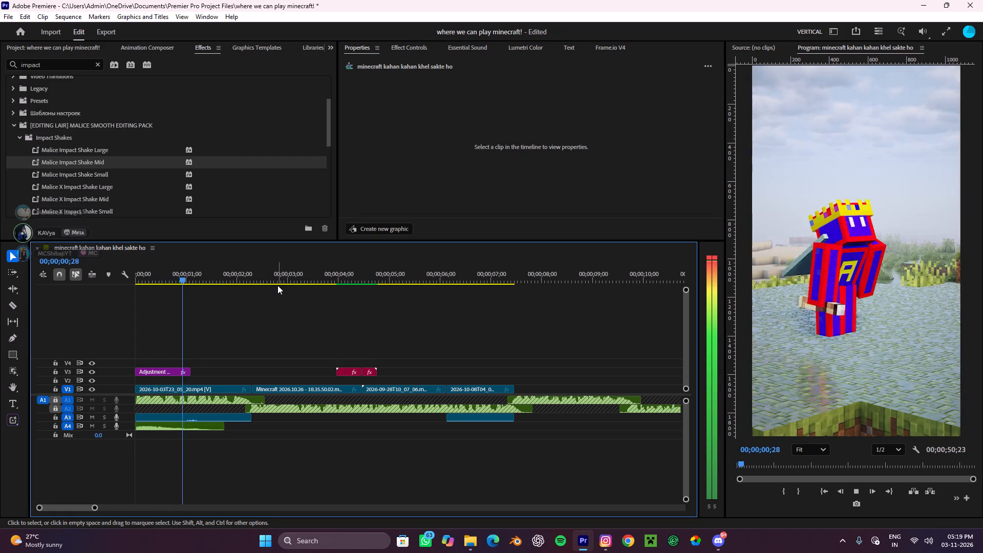
{"action": "key", "text": "space"}
{"action": "left_click_drag", "start_coordinate": [235, 269], "coordinate": [1, 291]}
{"action": "key", "text": "space"}
{"action": "key", "text": "space"}
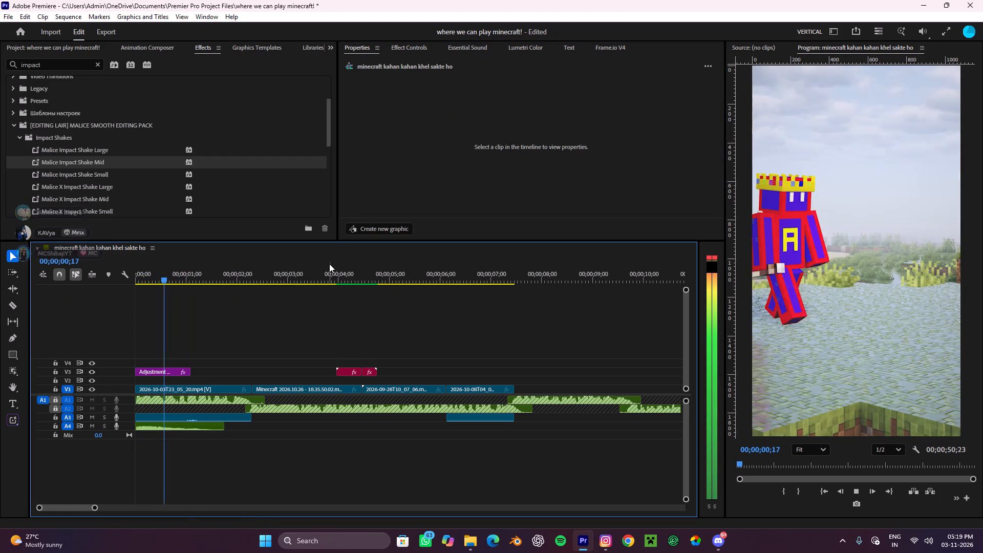
{"action": "left_click_drag", "start_coordinate": [181, 273], "coordinate": [52, 293]}
{"action": "key", "text": "space"}
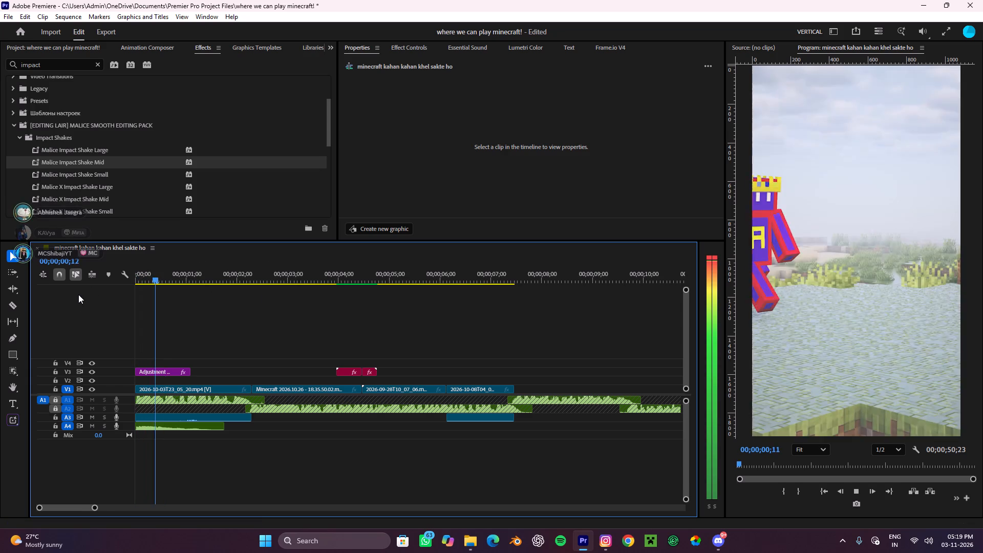
{"action": "key", "text": "space"}
{"action": "key", "text": "space"}
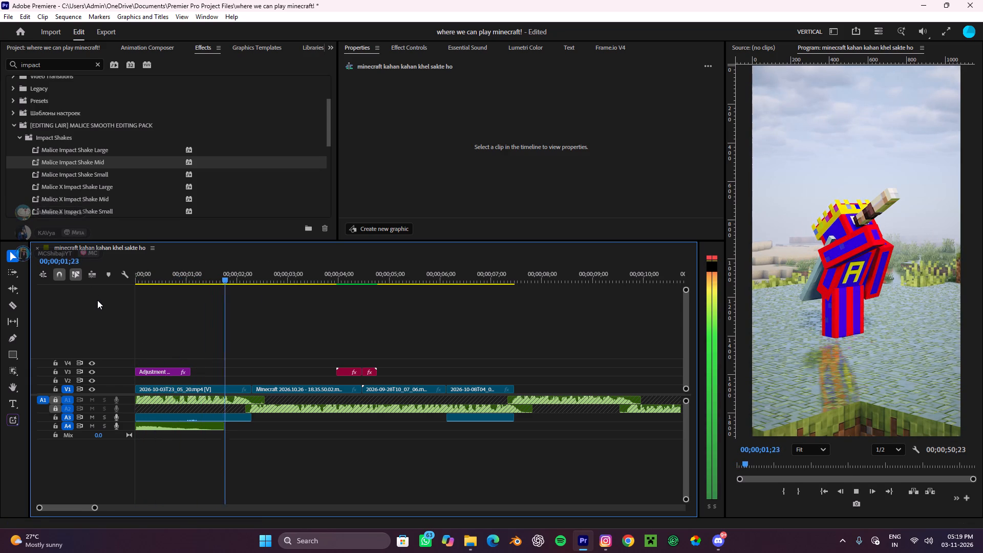
{"action": "key", "text": "space"}
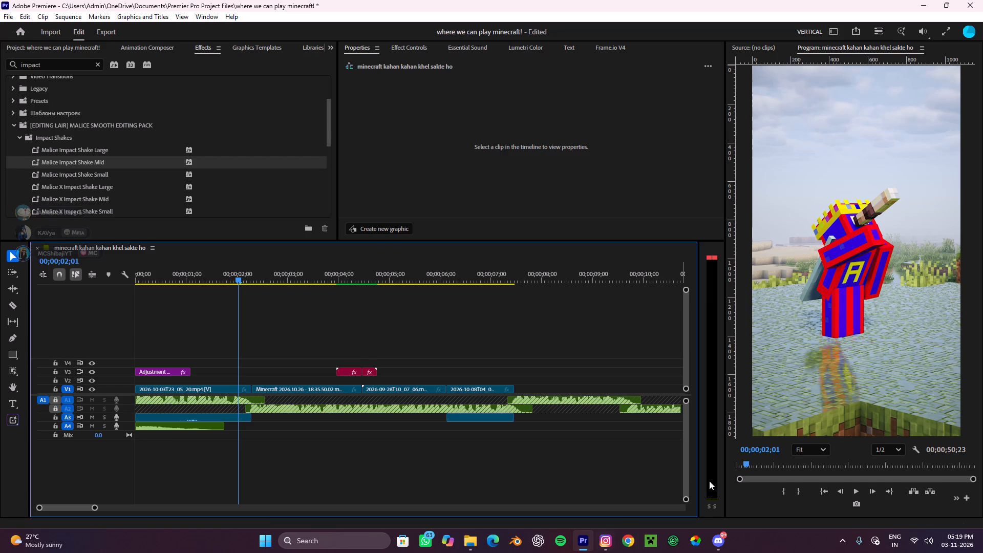
Switch to Discord.
{"action": "left_click", "coordinate": [728, 545]}
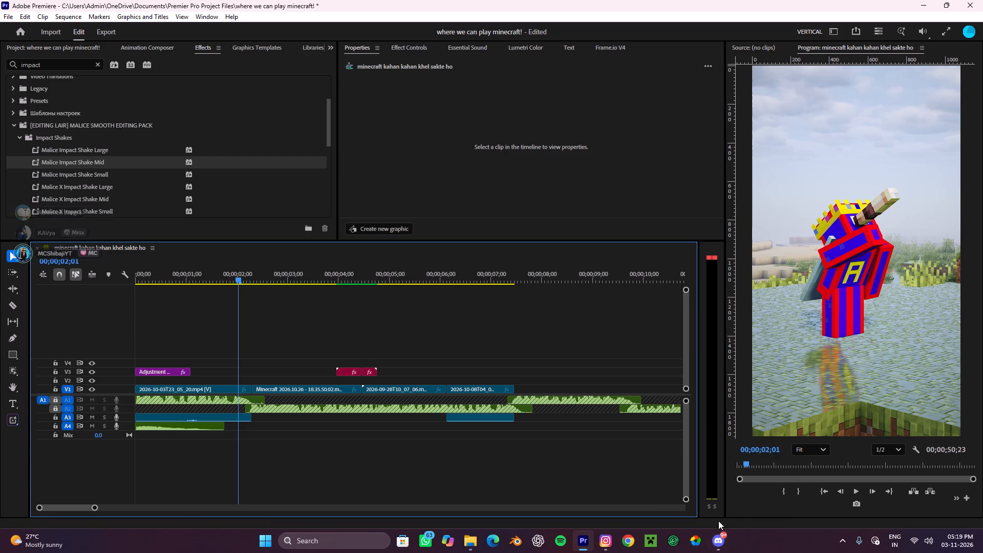
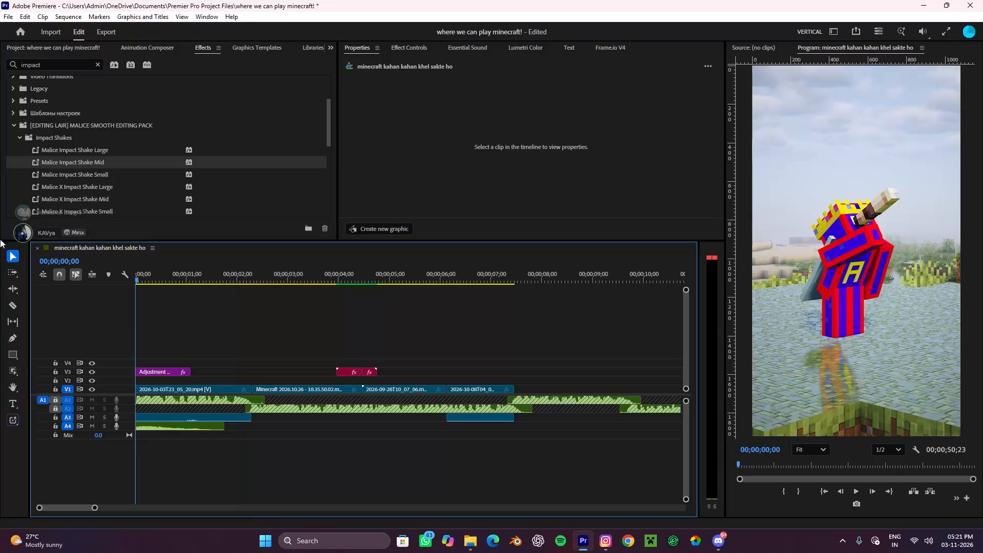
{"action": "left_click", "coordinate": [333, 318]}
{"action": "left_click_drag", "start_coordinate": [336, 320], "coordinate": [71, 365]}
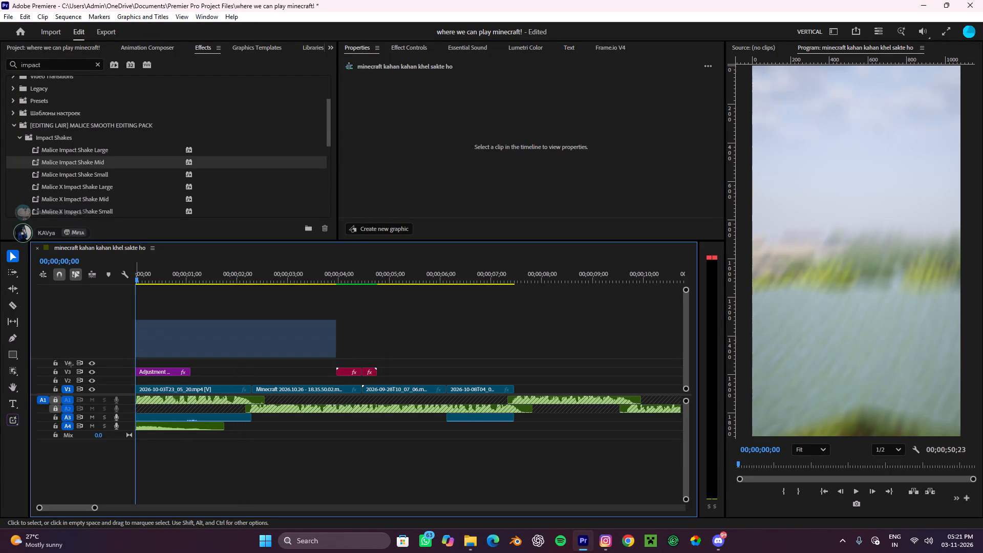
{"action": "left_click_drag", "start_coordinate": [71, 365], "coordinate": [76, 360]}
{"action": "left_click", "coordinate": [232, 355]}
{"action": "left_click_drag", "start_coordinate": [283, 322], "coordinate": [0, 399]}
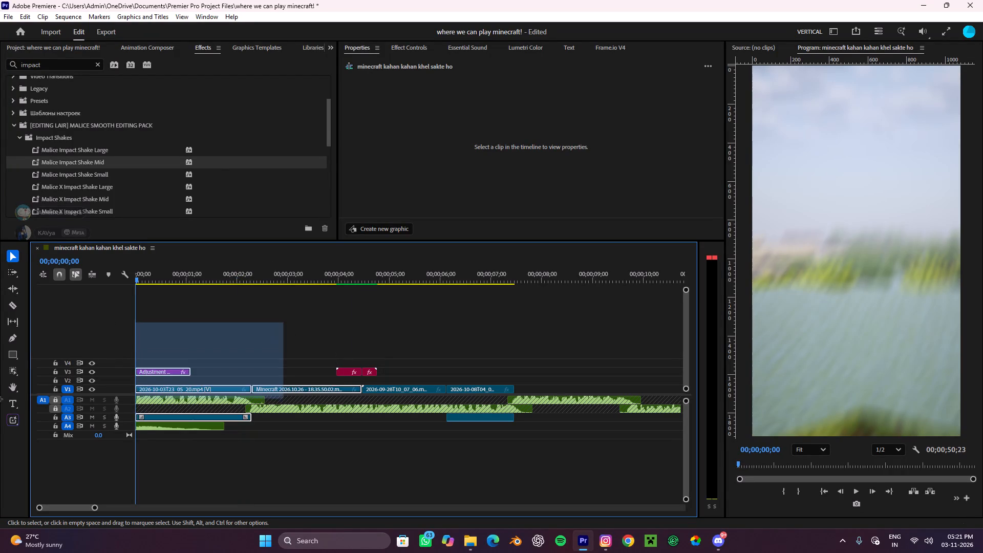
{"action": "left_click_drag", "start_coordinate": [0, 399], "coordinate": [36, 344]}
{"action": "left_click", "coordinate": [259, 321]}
Play the opening from the start, scrub back over the shake adjustment layer, and return to the beginning of the sequence.
{"action": "key", "text": "space"}
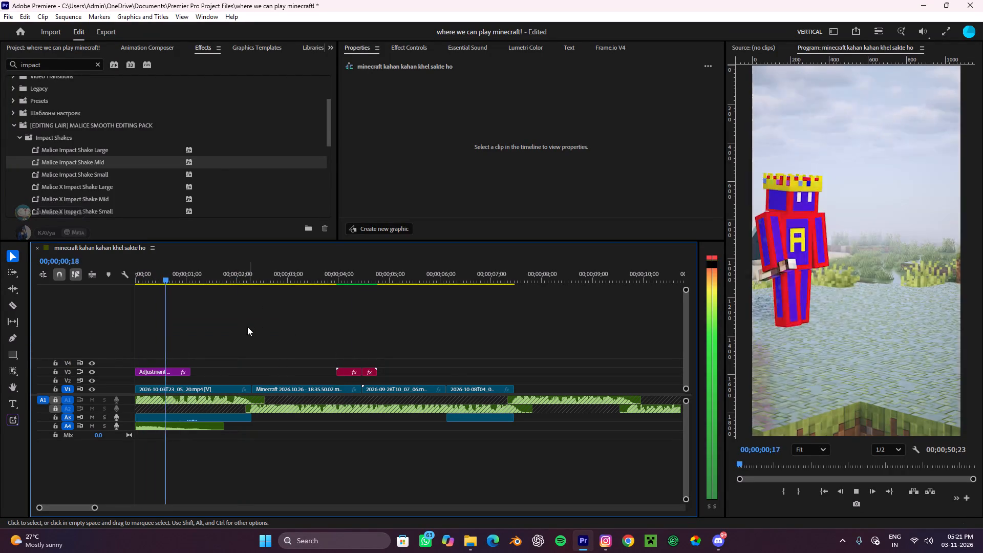
{"action": "key", "text": "space"}
{"action": "left_click_drag", "start_coordinate": [207, 276], "coordinate": [194, 292]}
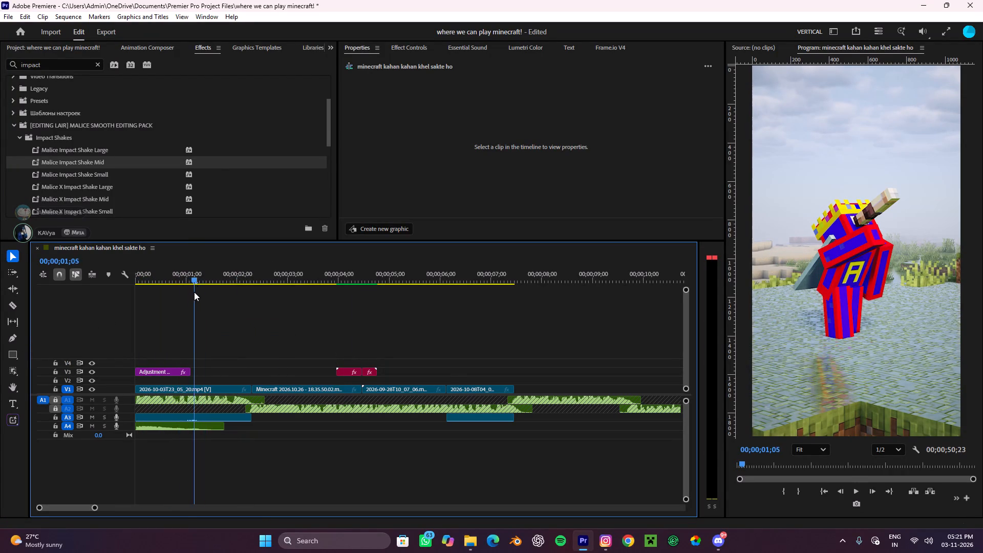
{"action": "left_click_drag", "start_coordinate": [194, 292], "coordinate": [189, 299]}
{"action": "left_click_drag", "start_coordinate": [177, 280], "coordinate": [46, 296]}
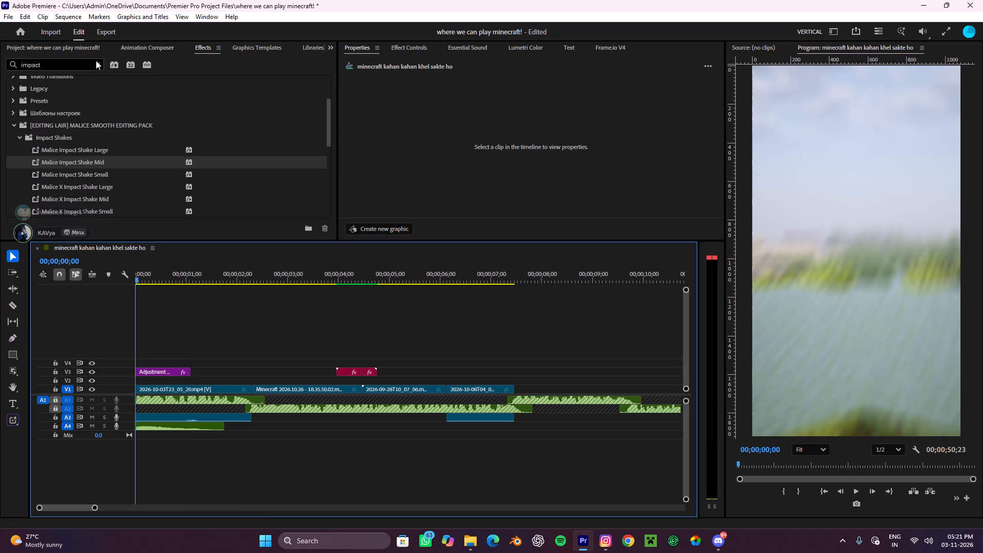
Clear the "impact" search from the effects list.
{"action": "left_click", "coordinate": [83, 47]}
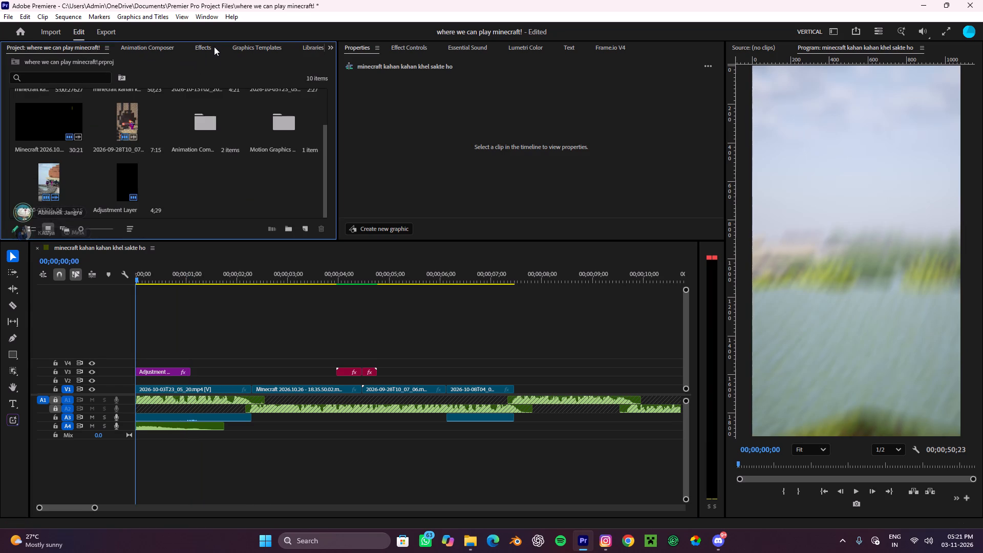
{"action": "left_click", "coordinate": [206, 49]}
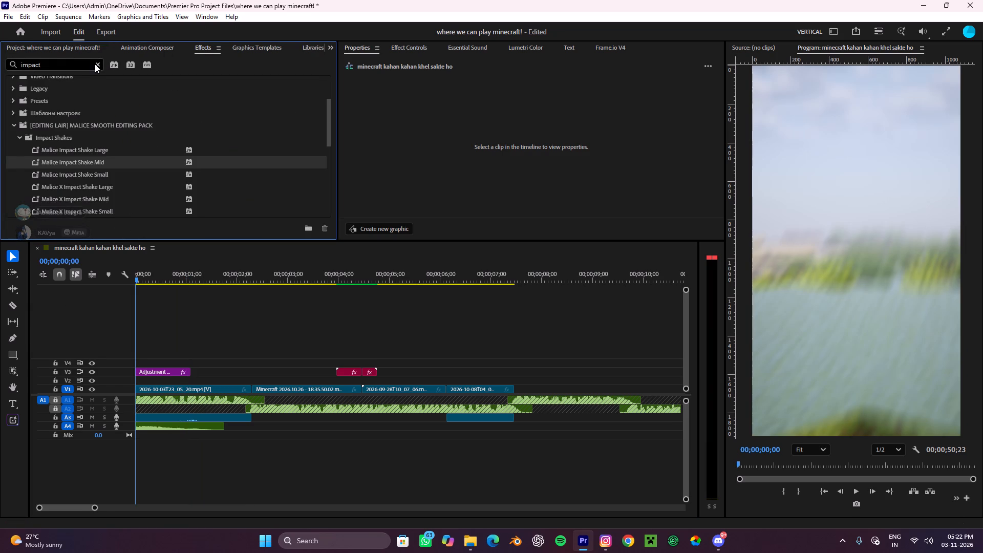
{"action": "left_click", "coordinate": [95, 64]}
{"action": "left_click", "coordinate": [88, 48]}
{"action": "left_click", "coordinate": [146, 48]}
{"action": "left_click", "coordinate": [196, 46]}
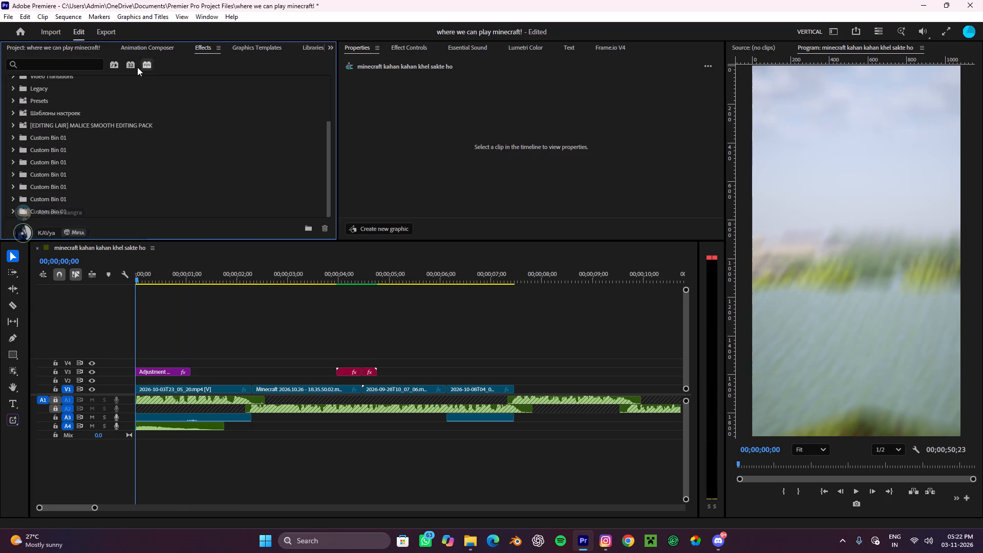
Play the edit from the start through the light leak transition and into the TNT clip to review it.
{"action": "left_click_drag", "start_coordinate": [138, 279], "coordinate": [88, 288]}
{"action": "key", "text": "space"}
{"action": "scroll", "coordinate": [376, 336], "scroll_direction": "down", "scroll_amount": 5, "text": "alt"}
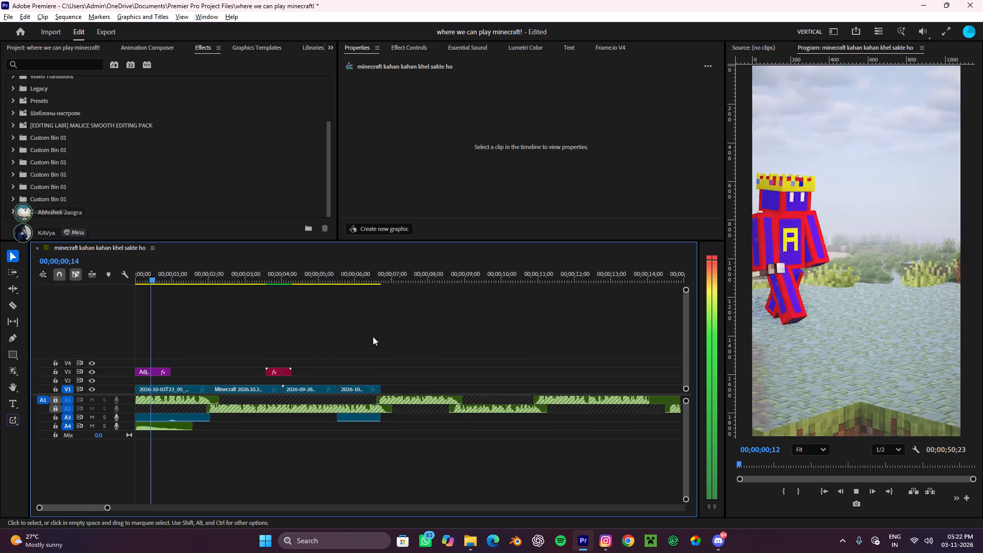
{"action": "scroll", "coordinate": [373, 336], "scroll_direction": "down", "scroll_amount": 3, "text": "alt"}
{"action": "key", "text": "space"}
{"action": "key", "text": "space"}
{"action": "left_click", "coordinate": [368, 349]}
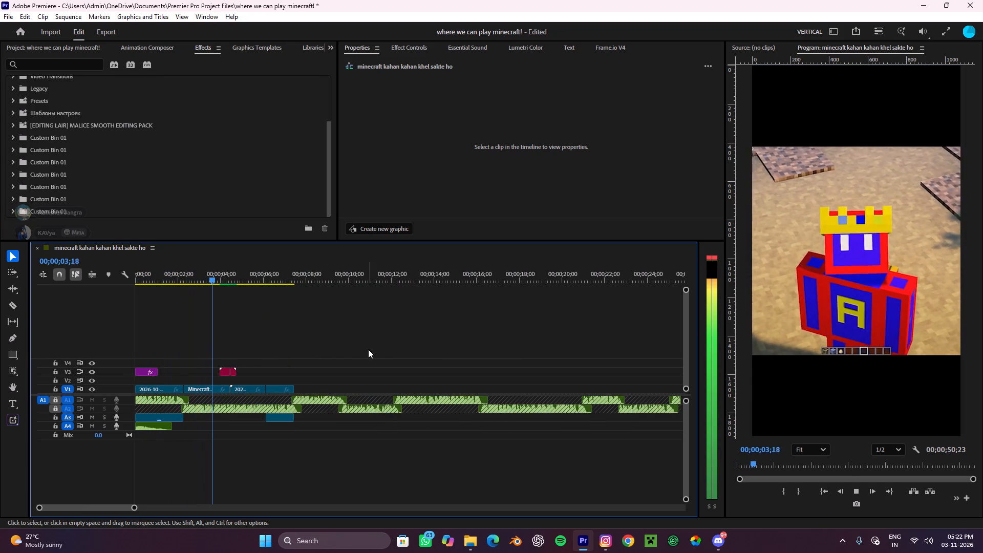
{"action": "key", "text": "space"}
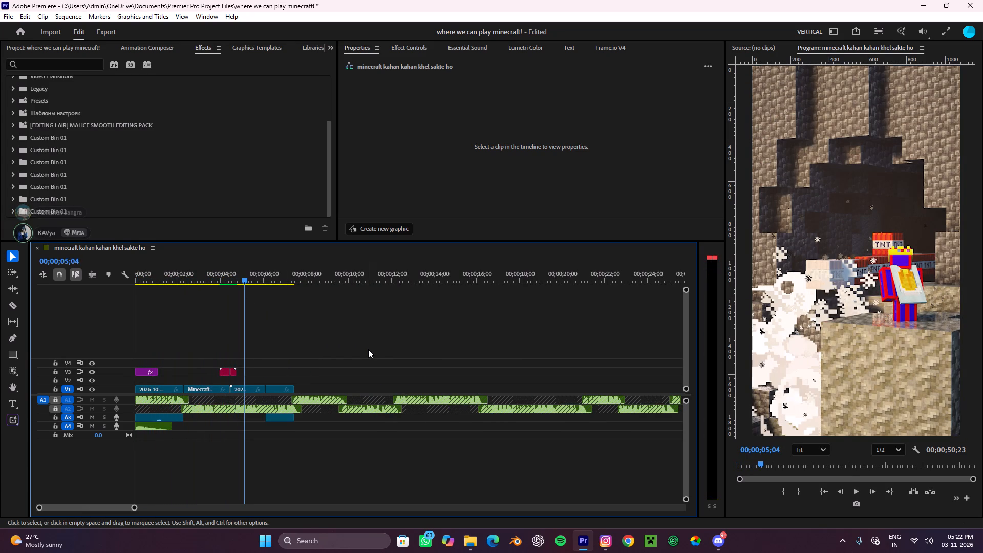
Search the Animation Composer library for "page flip" and place page-flip-01a.mp3 on A4 beneath the light leak transition.
{"action": "left_click", "coordinate": [142, 52]}
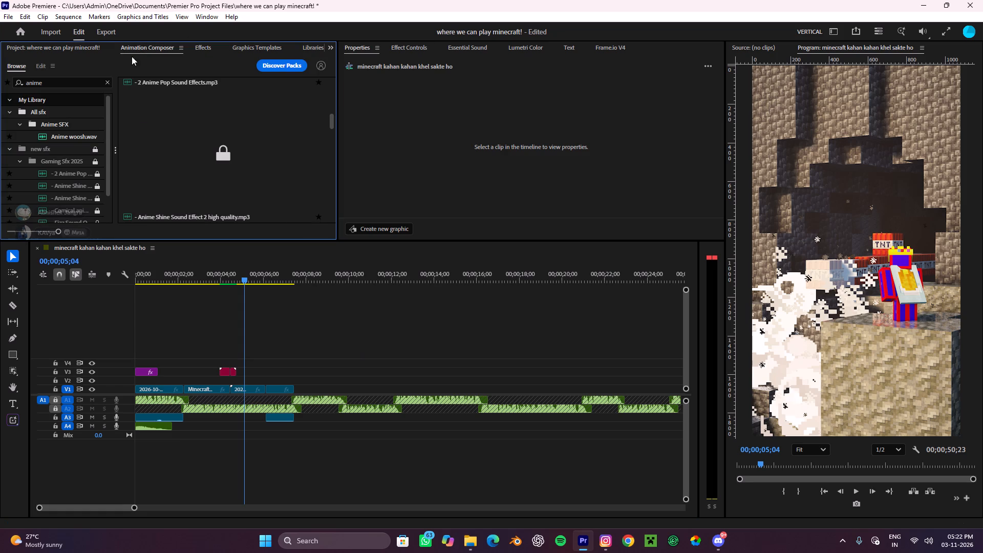
{"action": "left_click_drag", "start_coordinate": [62, 81], "coordinate": [0, 56]}
{"action": "type", "text": "page flip"}
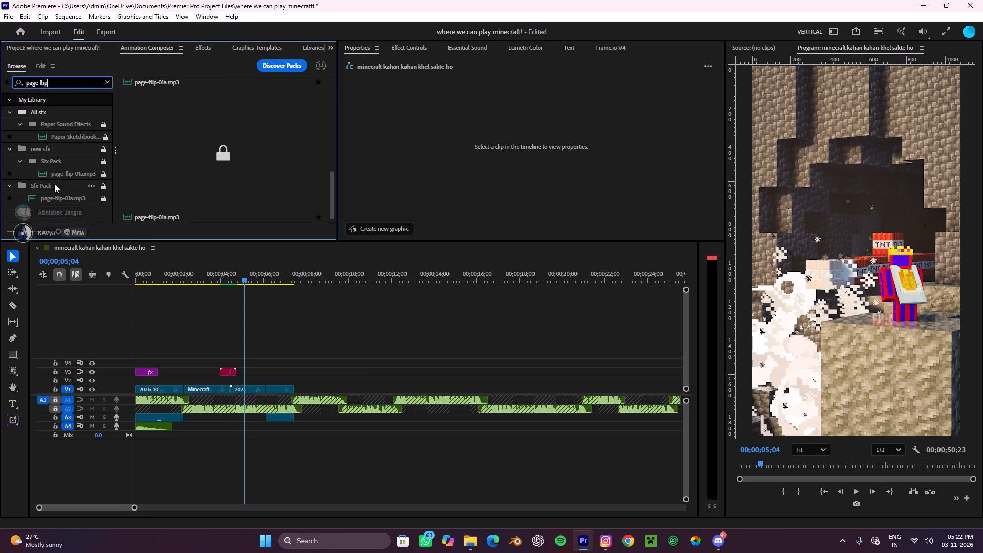
{"action": "left_click", "coordinate": [64, 174]}
{"action": "left_click", "coordinate": [184, 119]}
{"action": "left_click_drag", "start_coordinate": [154, 104], "coordinate": [225, 338]}
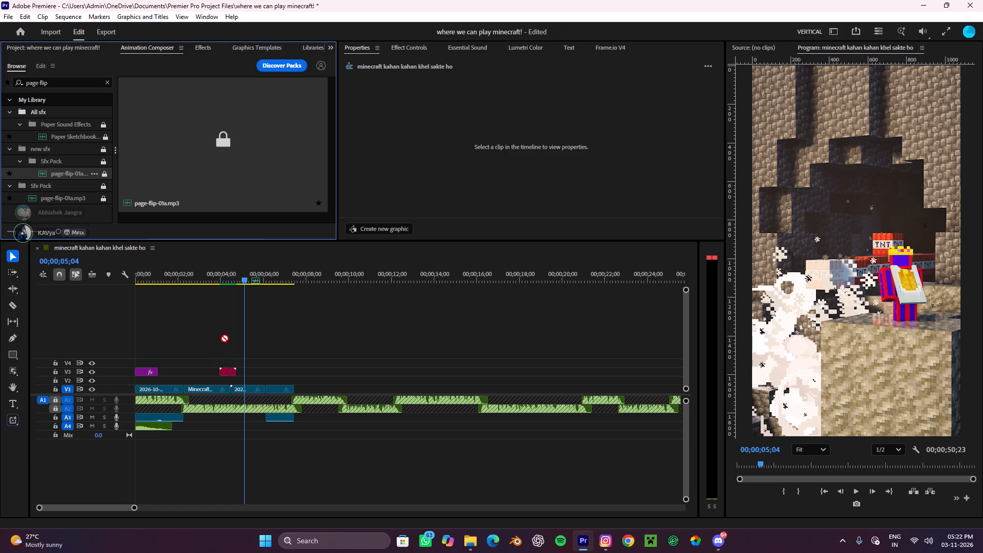
{"action": "left_click_drag", "start_coordinate": [225, 338], "coordinate": [217, 427]}
Align the page-flip sound on A4 with the cut under the light leak and raise its volume above 1.8 dB.
{"action": "scroll", "coordinate": [217, 427], "scroll_direction": "up", "scroll_amount": 10, "text": "alt"}
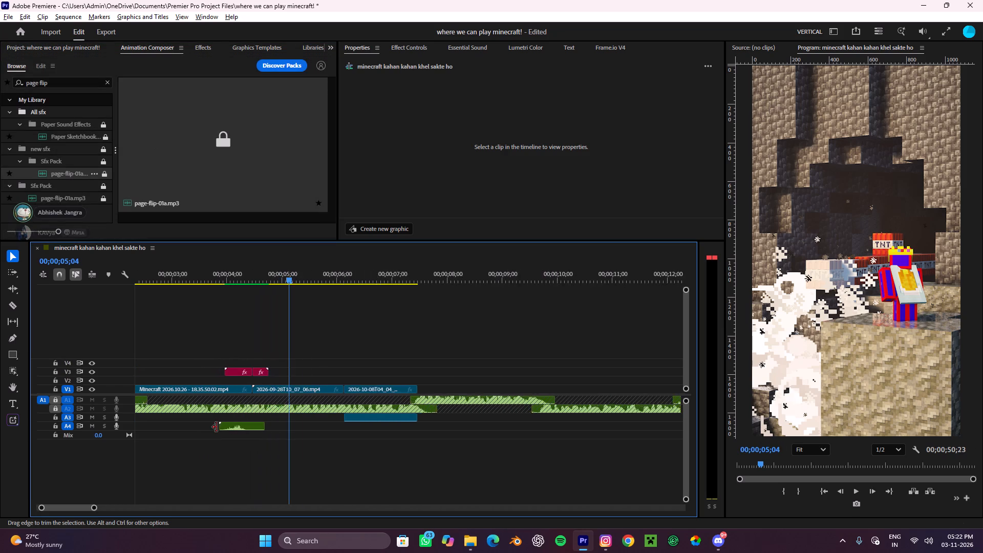
{"action": "scroll", "coordinate": [217, 427], "scroll_direction": "up", "scroll_amount": 7, "text": "alt"}
{"action": "left_click", "coordinate": [258, 427]}
{"action": "left_click_drag", "start_coordinate": [265, 427], "coordinate": [297, 434]}
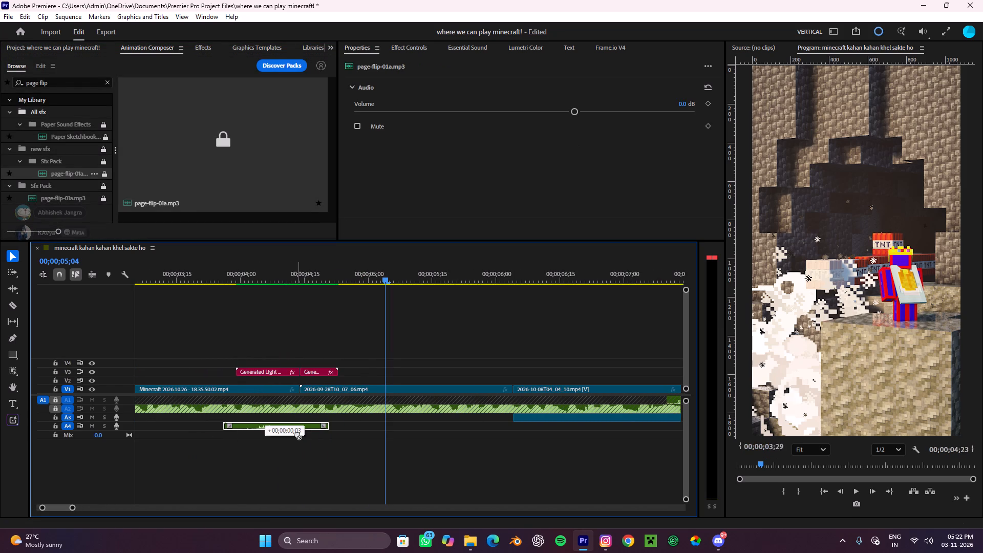
{"action": "left_click_drag", "start_coordinate": [297, 434], "coordinate": [302, 432]}
{"action": "left_click_drag", "start_coordinate": [264, 424], "coordinate": [296, 423]}
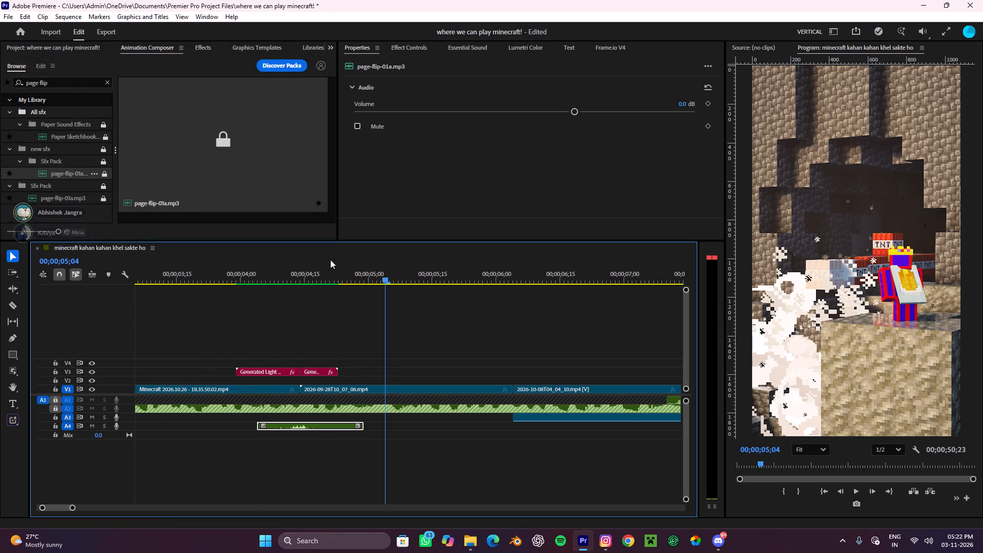
{"action": "left_click", "coordinate": [594, 115]}
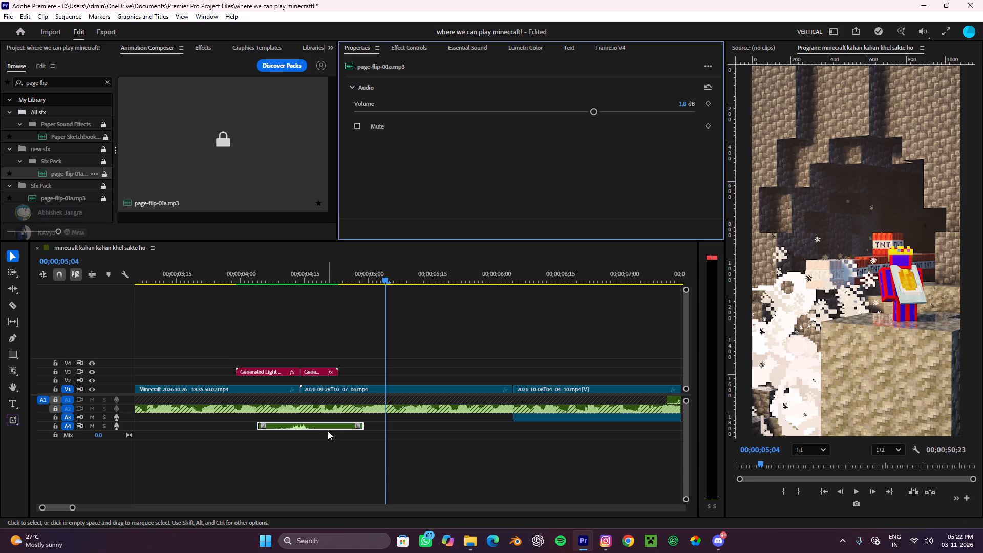
{"action": "left_click_drag", "start_coordinate": [308, 428], "coordinate": [301, 427]}
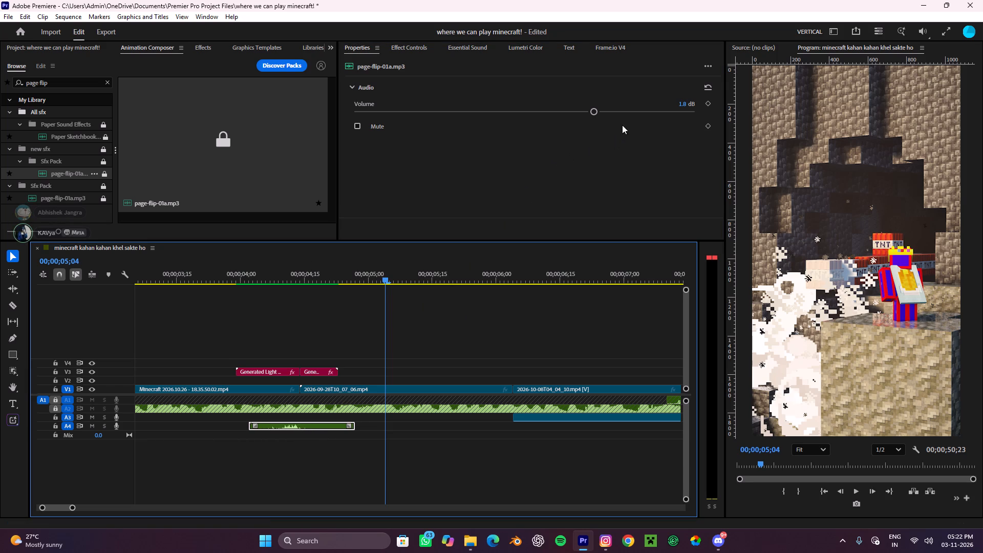
{"action": "left_click", "coordinate": [611, 113]}
{"action": "left_click", "coordinate": [523, 331]}
Play the edit from the start past the light leak transition to check the page-flip sound's timing and level.
{"action": "scroll", "coordinate": [511, 325], "scroll_direction": "down", "scroll_amount": 3, "text": "alt"}
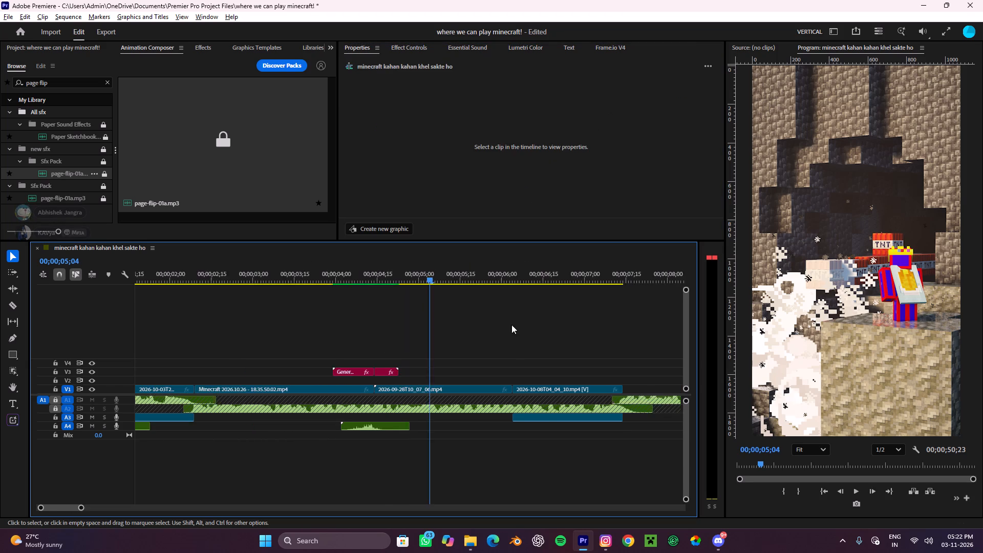
{"action": "scroll", "coordinate": [511, 325], "scroll_direction": "down", "scroll_amount": 15, "text": "alt"}
{"action": "left_click_drag", "start_coordinate": [241, 271], "coordinate": [0, 280]}
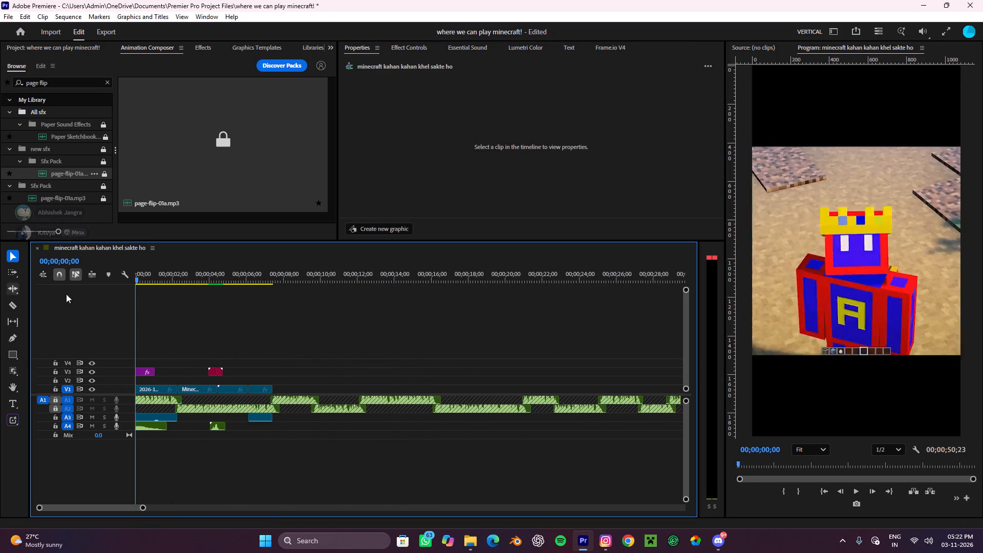
{"action": "key", "text": "space"}
{"action": "left_click_drag", "start_coordinate": [315, 327], "coordinate": [321, 328]}
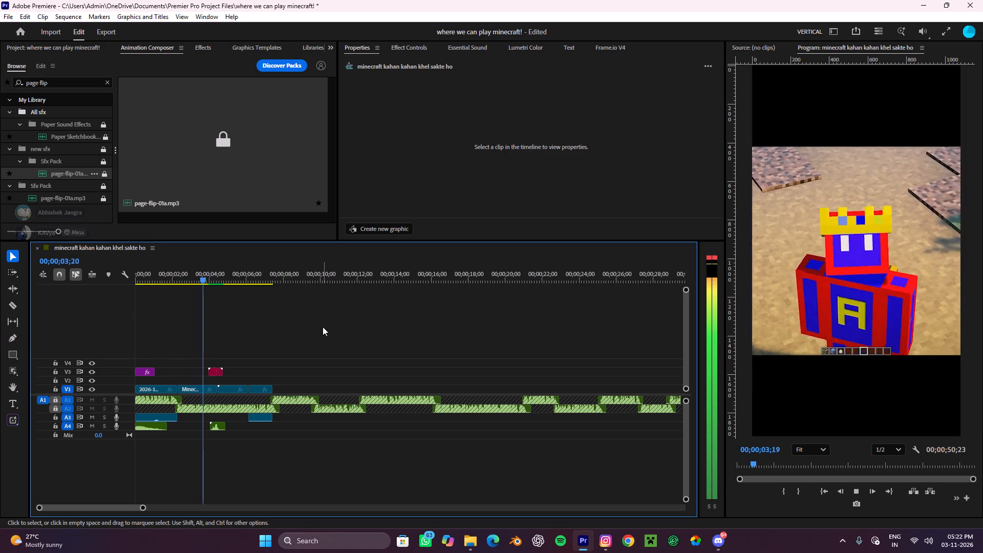
{"action": "key", "text": "space"}
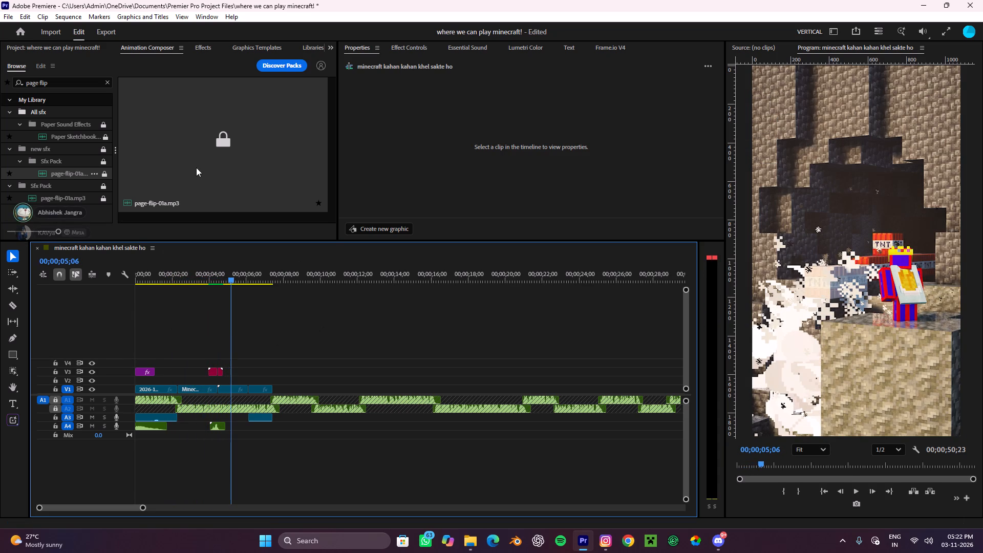
Clear the "page flip" search, browse the transition categories, and add Digital Glitch 1 from Glitch above the cut between the first two V1 clips.
{"action": "left_click", "coordinate": [110, 82]}
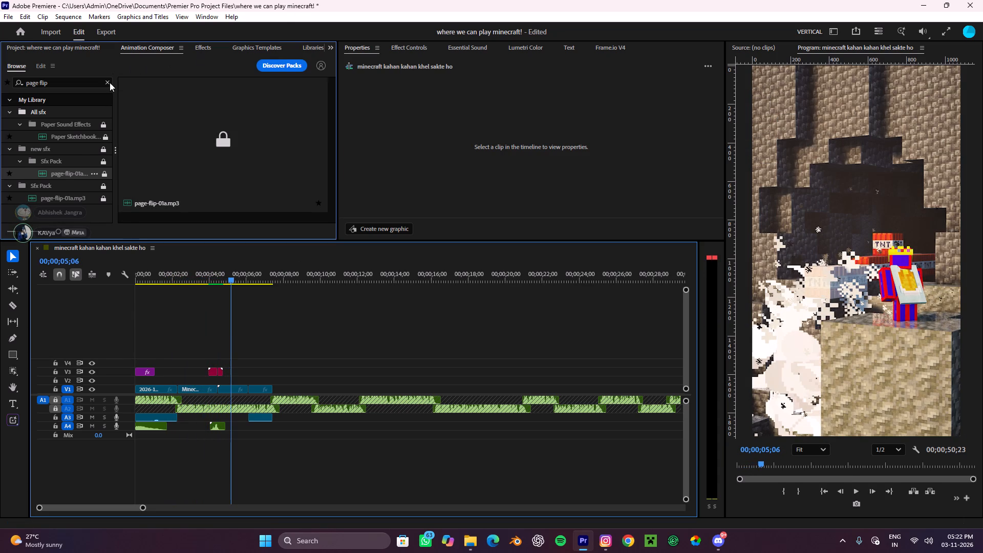
{"action": "scroll", "coordinate": [57, 162], "scroll_direction": "down", "scroll_amount": 2}
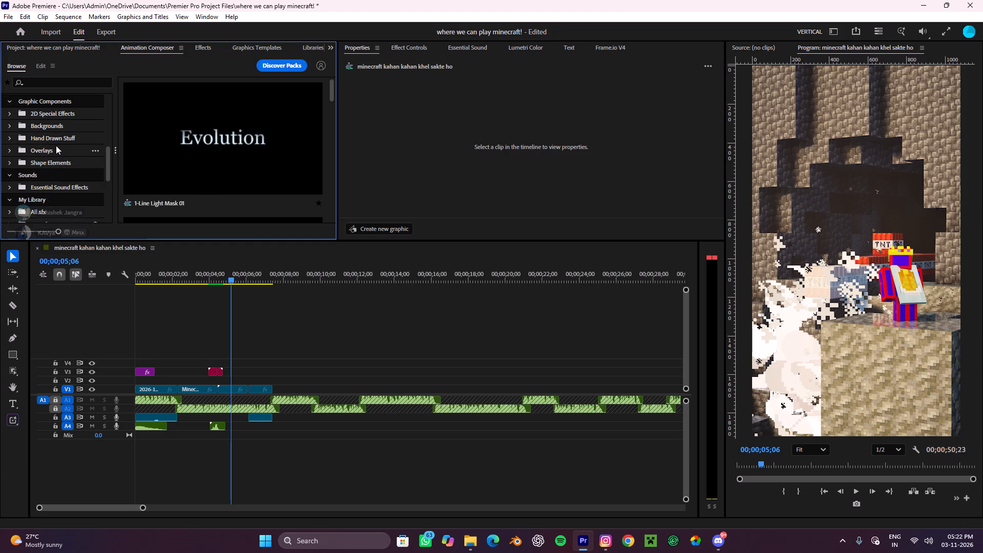
{"action": "scroll", "coordinate": [50, 151], "scroll_direction": "up", "scroll_amount": 1}
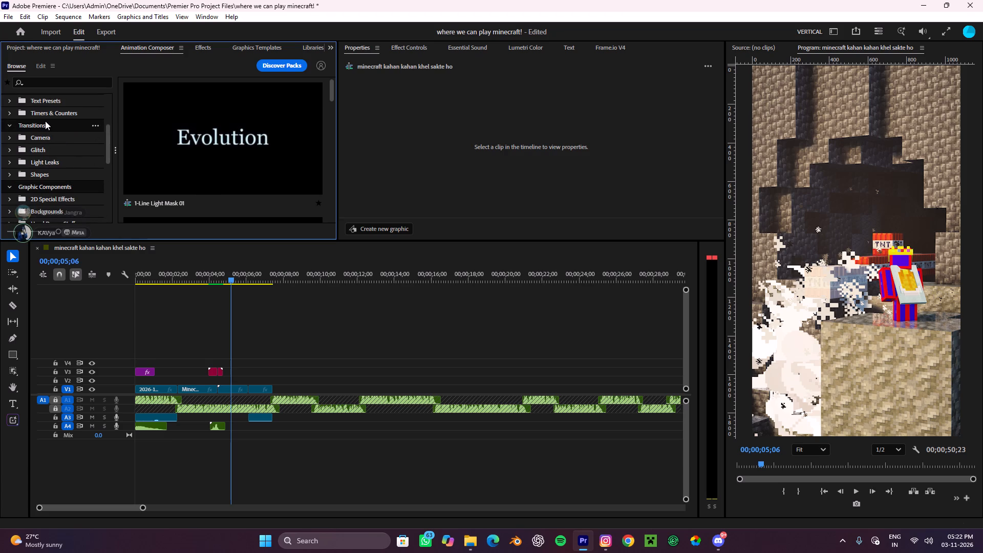
{"action": "left_click", "coordinate": [45, 121]}
{"action": "left_click", "coordinate": [44, 138]}
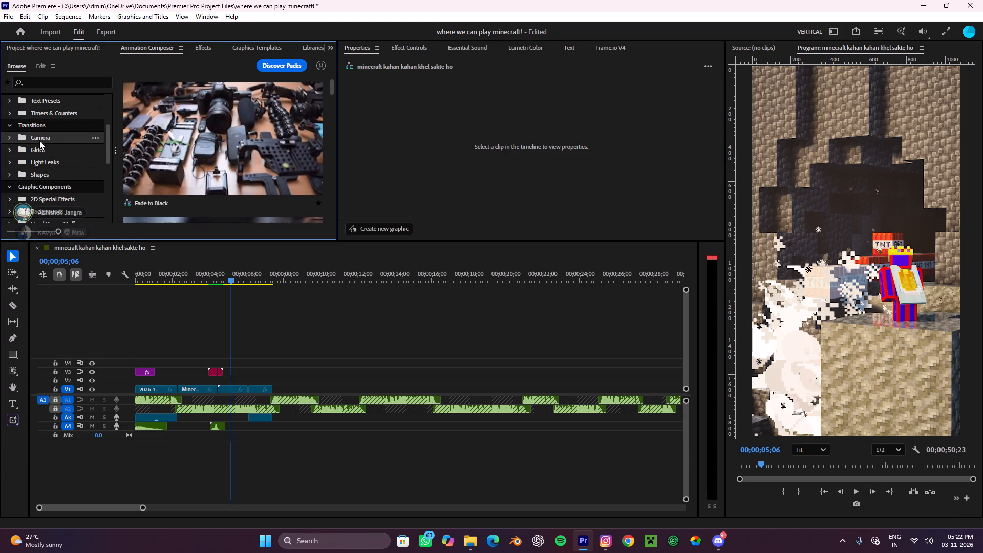
{"action": "left_click", "coordinate": [37, 148]}
{"action": "left_click", "coordinate": [45, 163]}
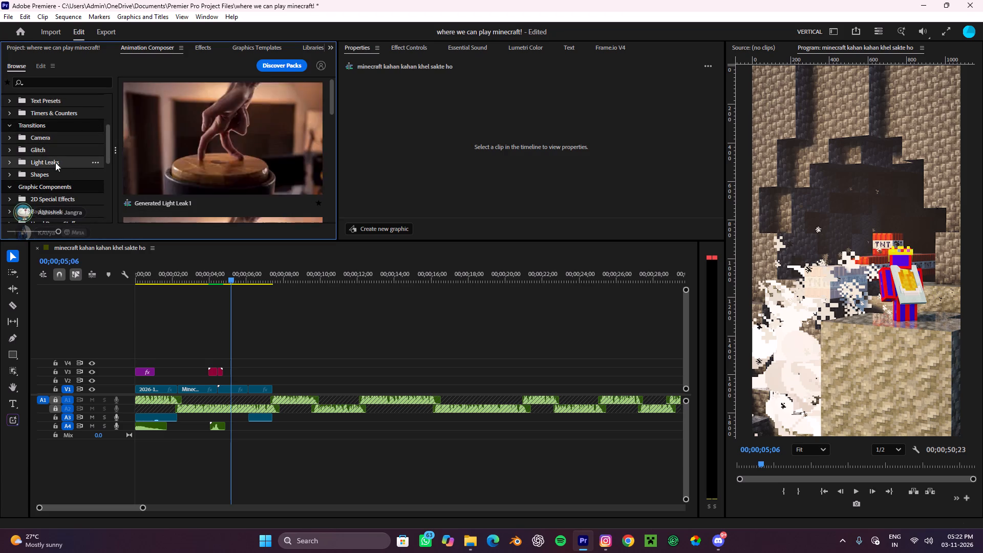
{"action": "left_click", "coordinate": [58, 151]}
{"action": "left_click_drag", "start_coordinate": [258, 115], "coordinate": [200, 333]}
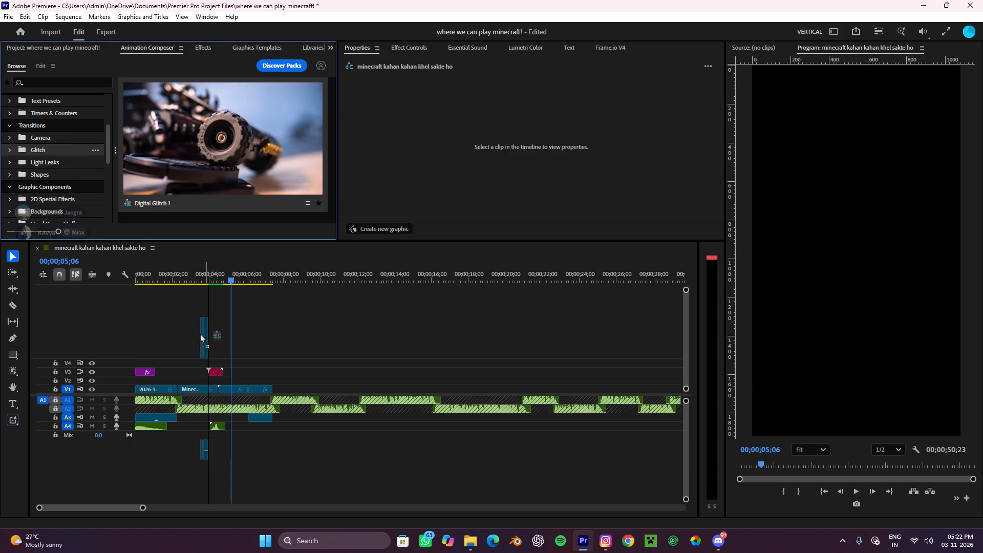
{"action": "left_click_drag", "start_coordinate": [200, 333], "coordinate": [177, 365]}
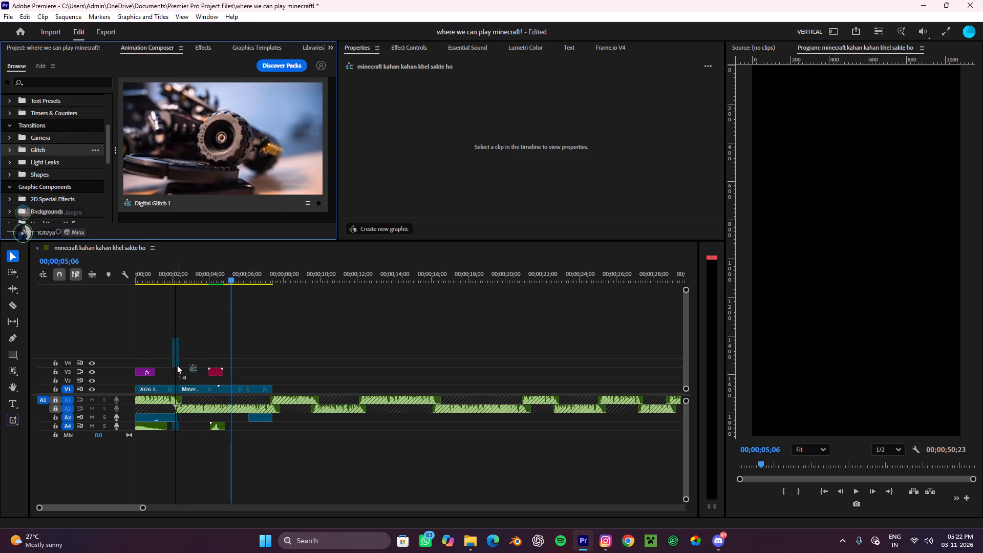
{"action": "left_click_drag", "start_coordinate": [177, 365], "coordinate": [179, 356]}
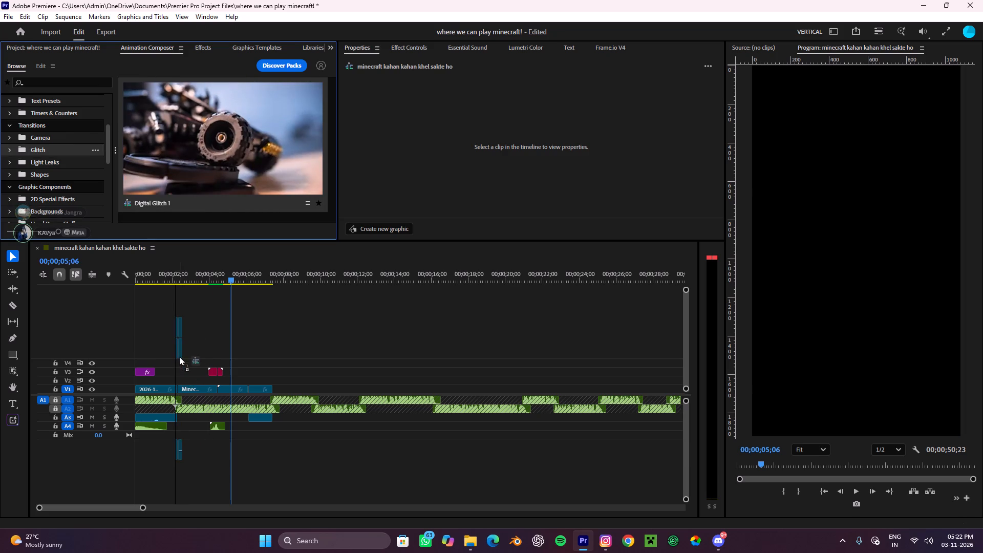
{"action": "left_click_drag", "start_coordinate": [179, 356], "coordinate": [177, 369]}
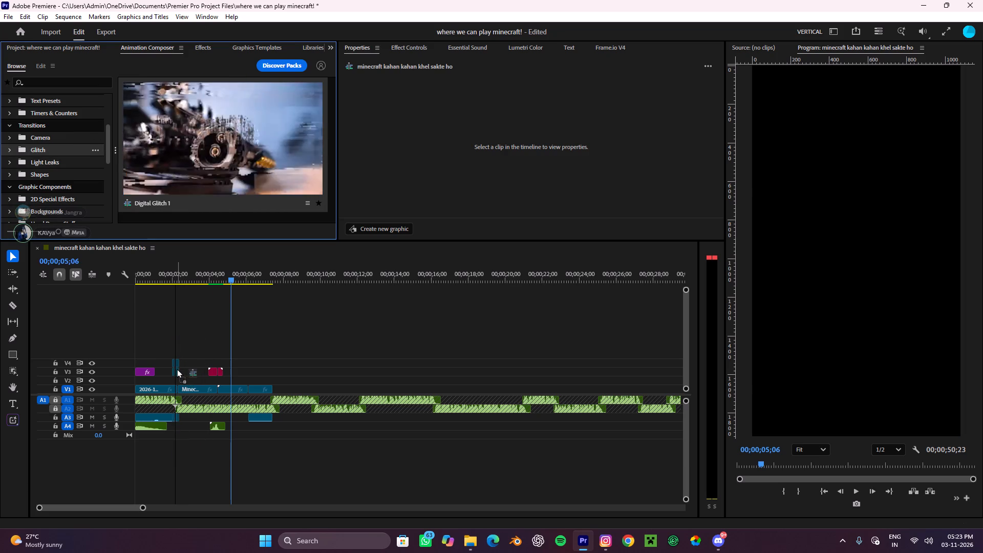
{"action": "left_click_drag", "start_coordinate": [177, 369], "coordinate": [180, 365]}
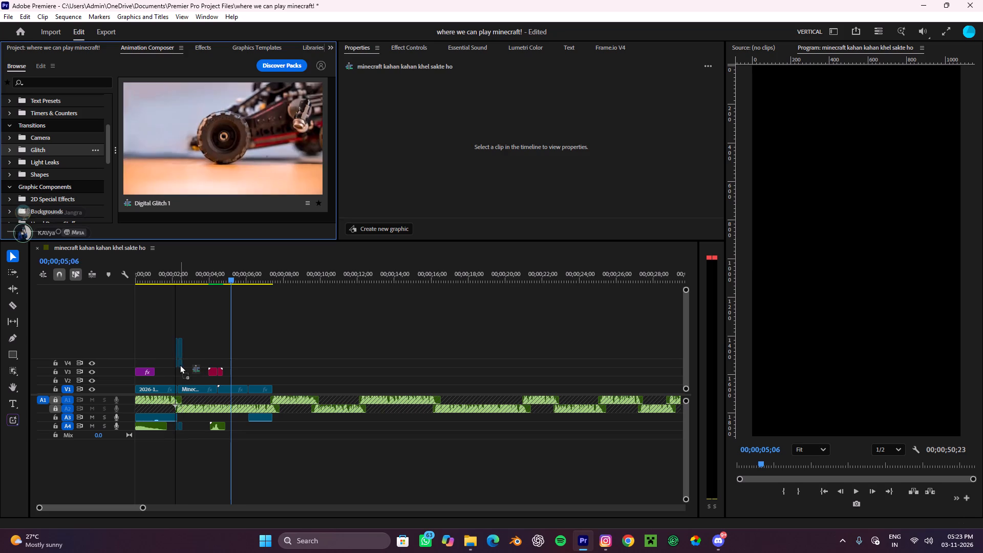
{"action": "left_click_drag", "start_coordinate": [180, 365], "coordinate": [182, 363]}
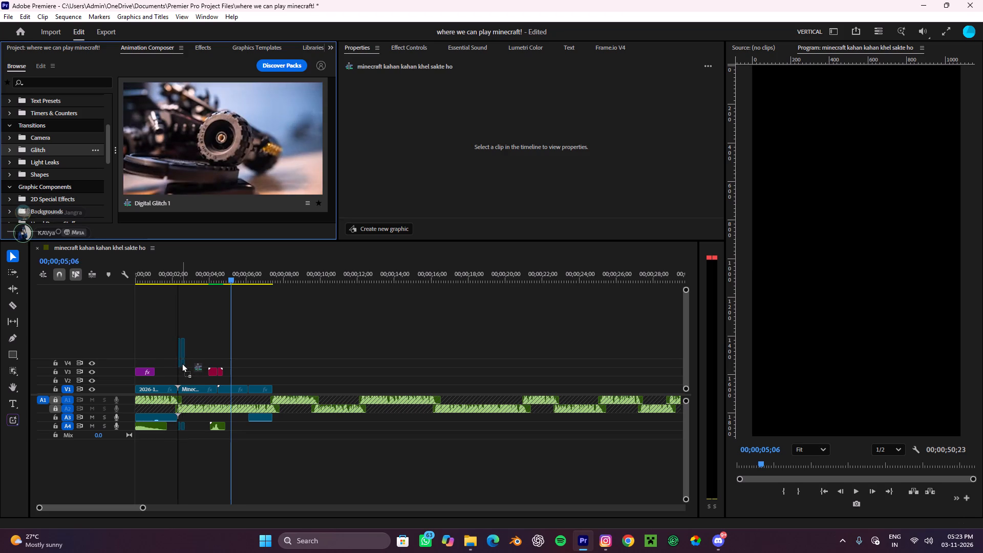
{"action": "left_click_drag", "start_coordinate": [182, 363], "coordinate": [179, 367]}
{"action": "scroll", "coordinate": [185, 366], "scroll_direction": "up", "scroll_amount": 13, "text": "alt"}
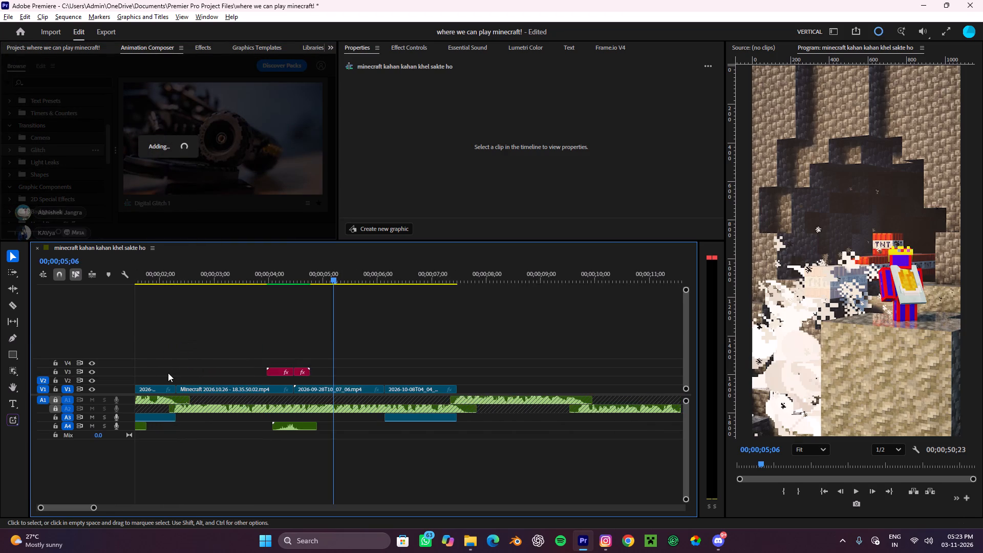
{"action": "scroll", "coordinate": [168, 373], "scroll_direction": "up", "scroll_amount": 6, "text": "alt"}
{"action": "scroll", "coordinate": [307, 371], "scroll_direction": "up", "scroll_amount": 4}
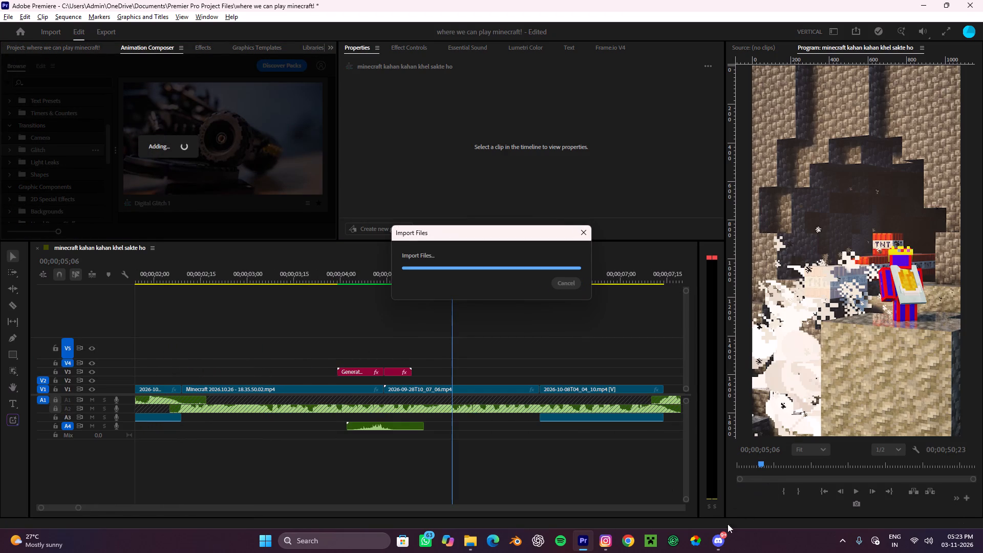
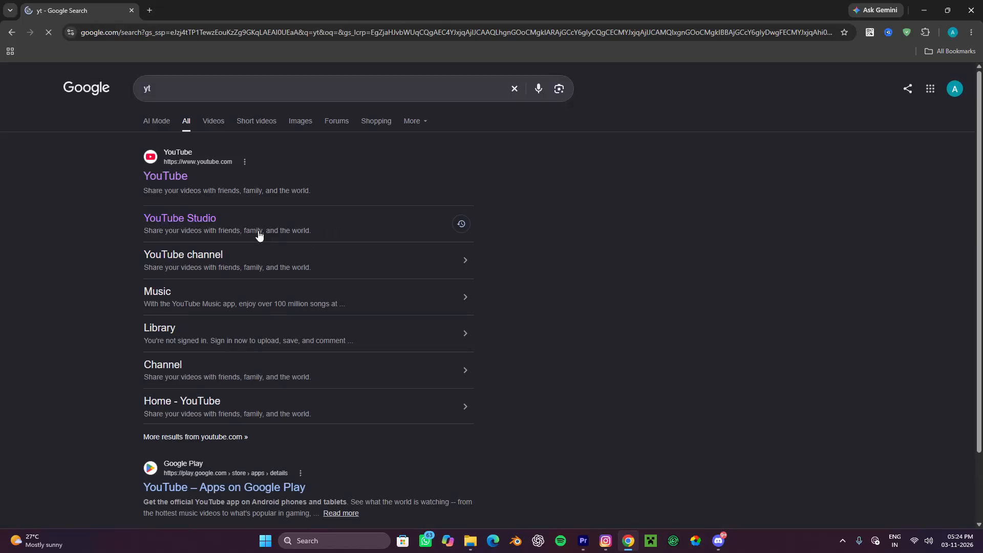
Open YouTube Studio and examine the overview, engagement and reach analytics of the "I Got 999+ FPS In This Launcher!" video.
{"action": "left_click", "coordinate": [146, 225]}
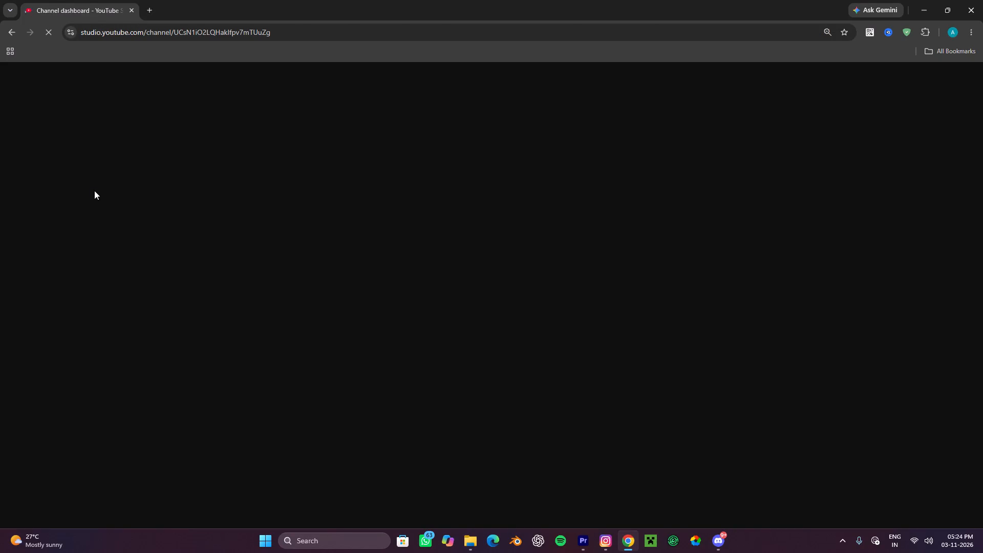
{"action": "scroll", "coordinate": [208, 329], "scroll_direction": "down", "scroll_amount": 3}
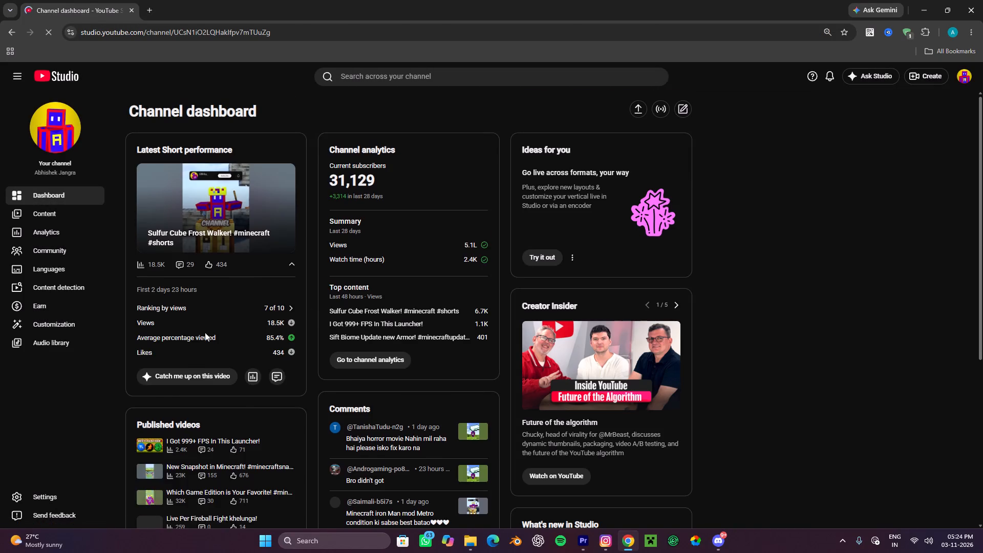
{"action": "left_click", "coordinate": [199, 187]}
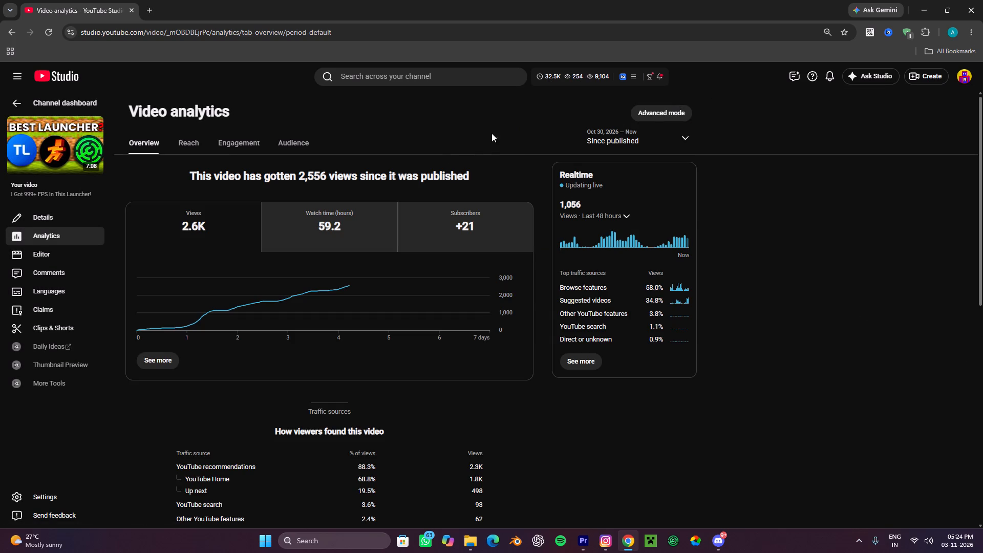
{"action": "scroll", "coordinate": [401, 227], "scroll_direction": "down", "scroll_amount": 3}
{"action": "scroll", "coordinate": [380, 235], "scroll_direction": "up", "scroll_amount": 3}
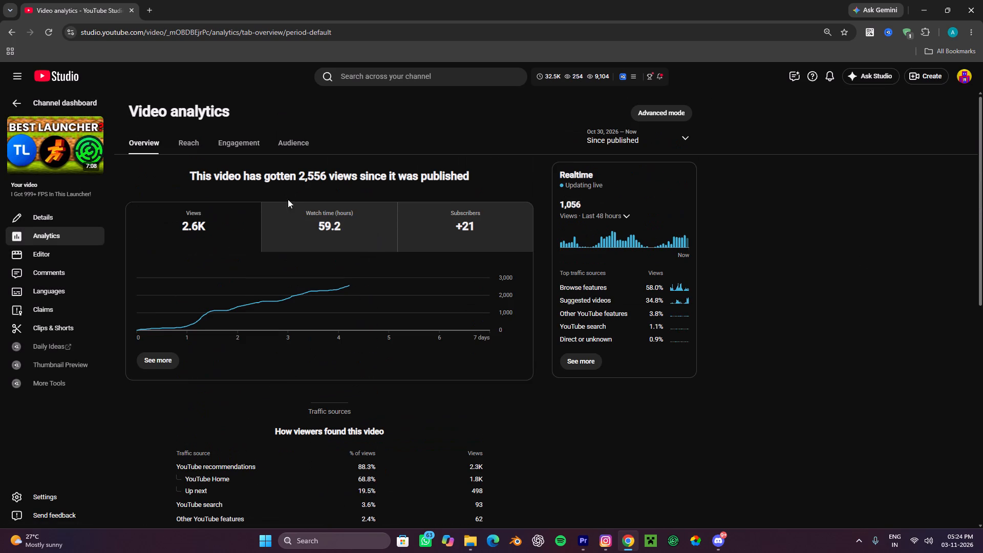
{"action": "left_click", "coordinate": [228, 150]}
{"action": "scroll", "coordinate": [436, 425], "scroll_direction": "down", "scroll_amount": 2}
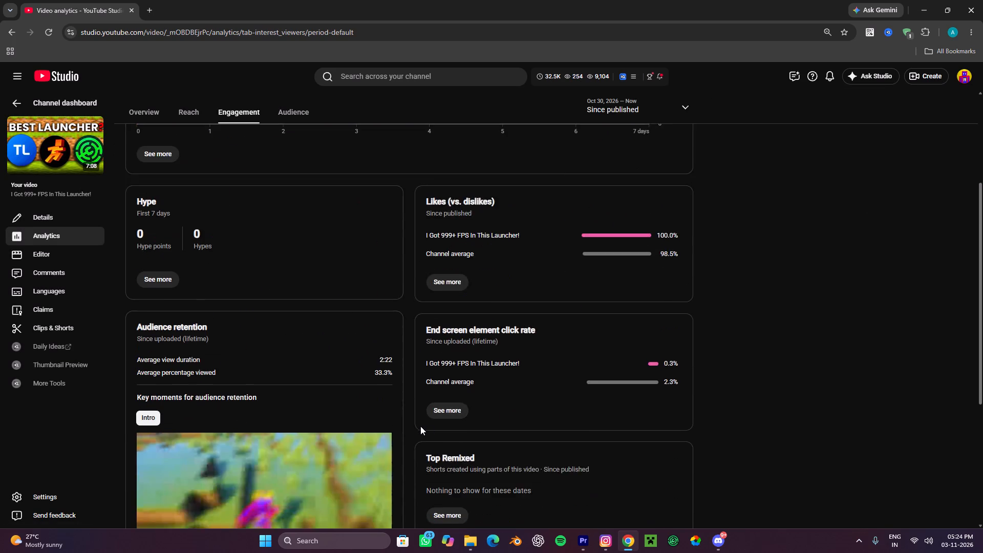
{"action": "scroll", "coordinate": [420, 426], "scroll_direction": "up", "scroll_amount": 2}
{"action": "scroll", "coordinate": [655, 551], "scroll_direction": "down", "scroll_amount": 7}
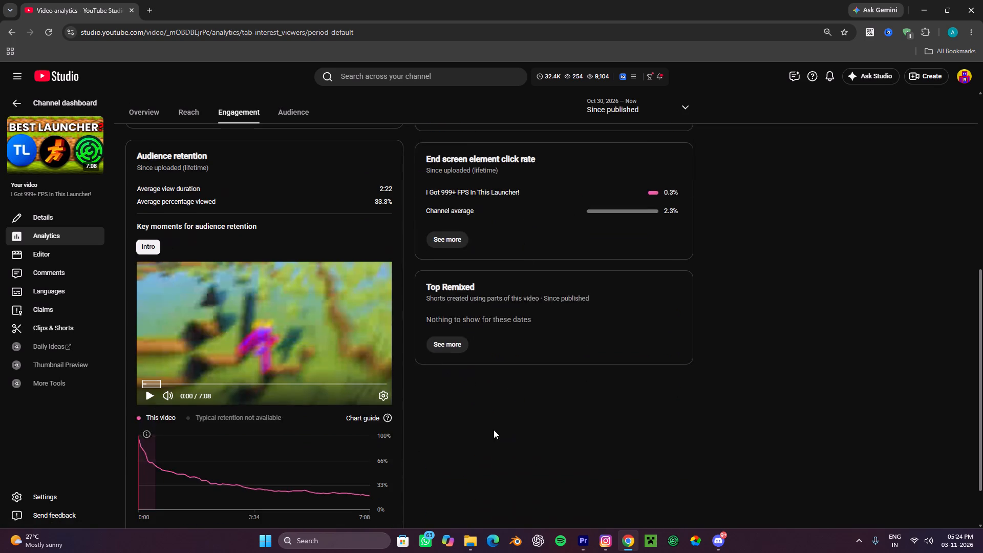
{"action": "scroll", "coordinate": [446, 414], "scroll_direction": "down", "scroll_amount": 2}
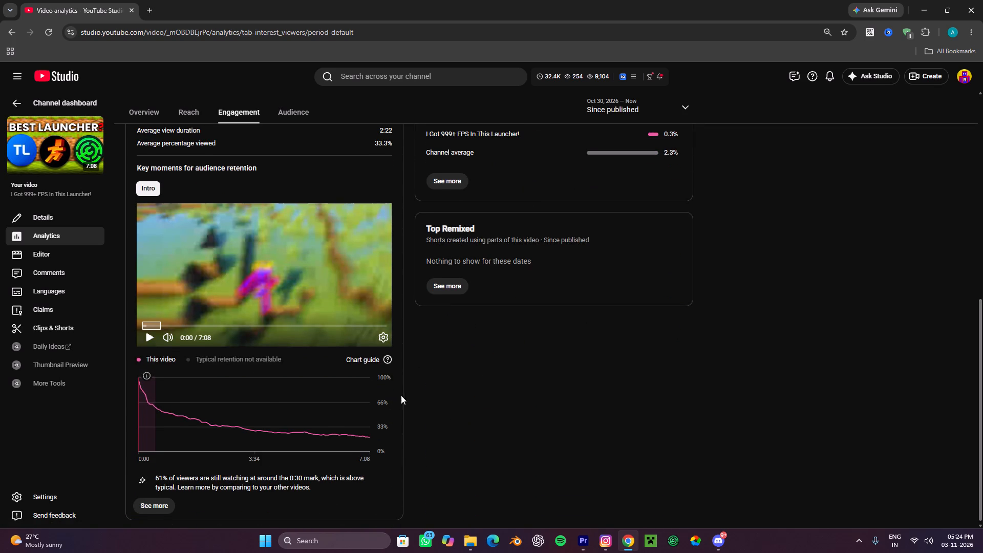
{"action": "scroll", "coordinate": [262, 407], "scroll_direction": "up", "scroll_amount": 4}
{"action": "scroll", "coordinate": [233, 354], "scroll_direction": "up", "scroll_amount": 2}
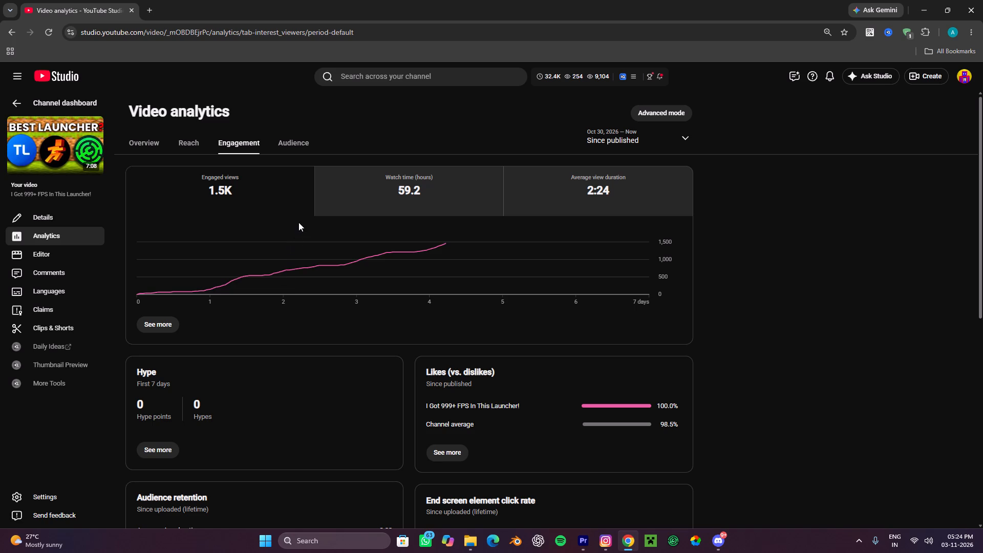
{"action": "left_click", "coordinate": [198, 141]}
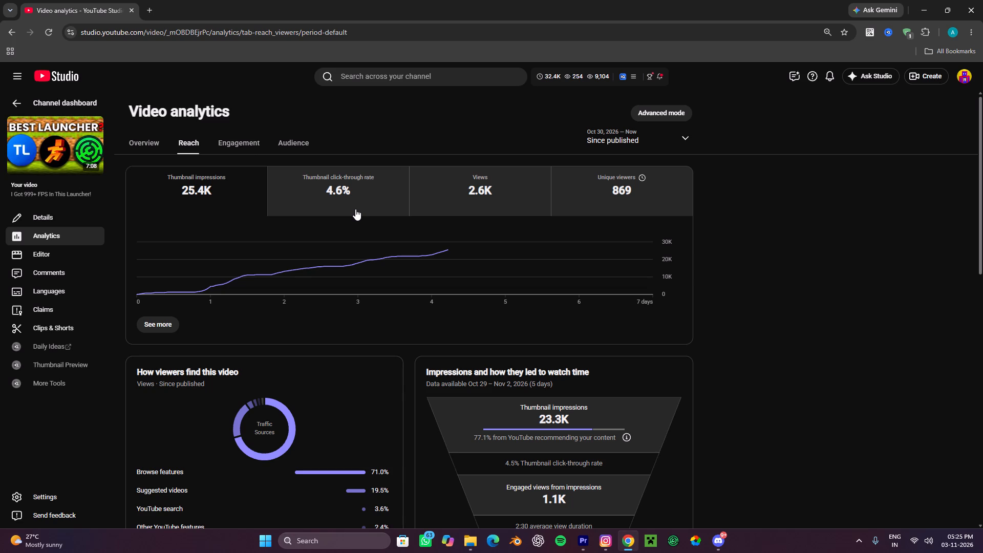
{"action": "left_click", "coordinate": [982, 0]}
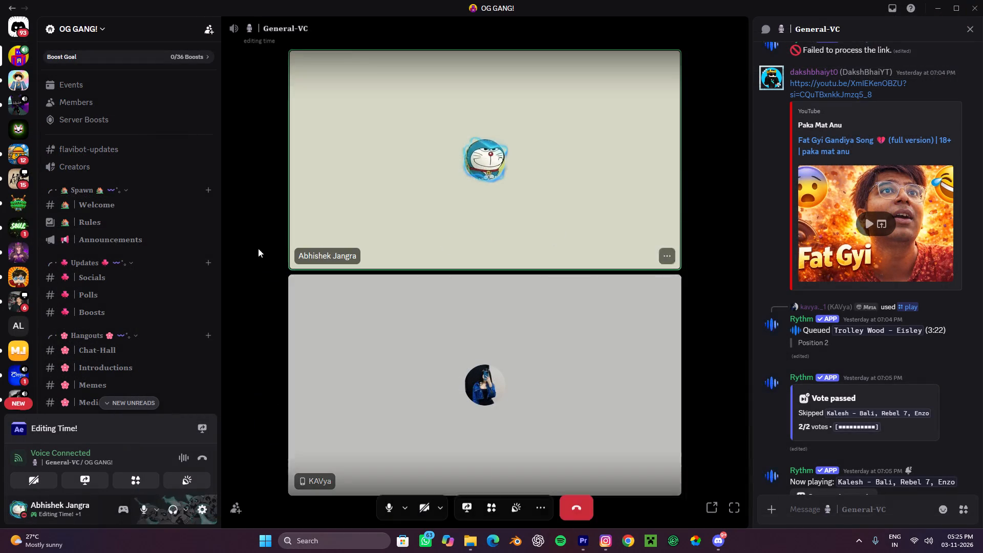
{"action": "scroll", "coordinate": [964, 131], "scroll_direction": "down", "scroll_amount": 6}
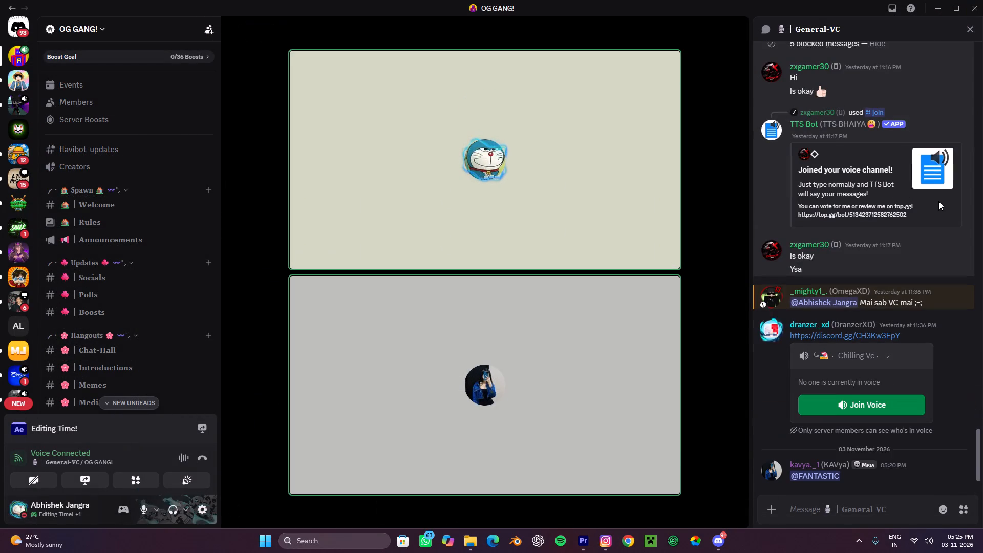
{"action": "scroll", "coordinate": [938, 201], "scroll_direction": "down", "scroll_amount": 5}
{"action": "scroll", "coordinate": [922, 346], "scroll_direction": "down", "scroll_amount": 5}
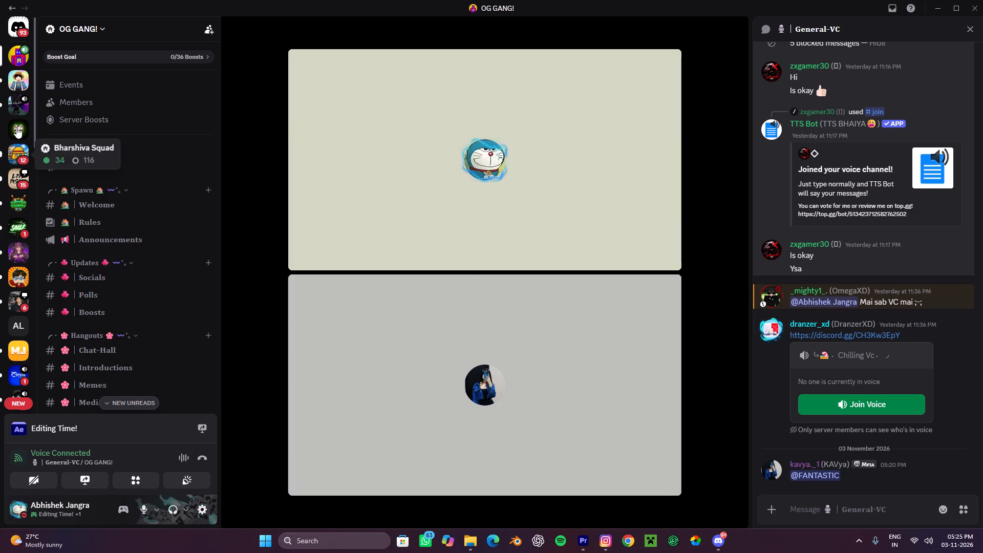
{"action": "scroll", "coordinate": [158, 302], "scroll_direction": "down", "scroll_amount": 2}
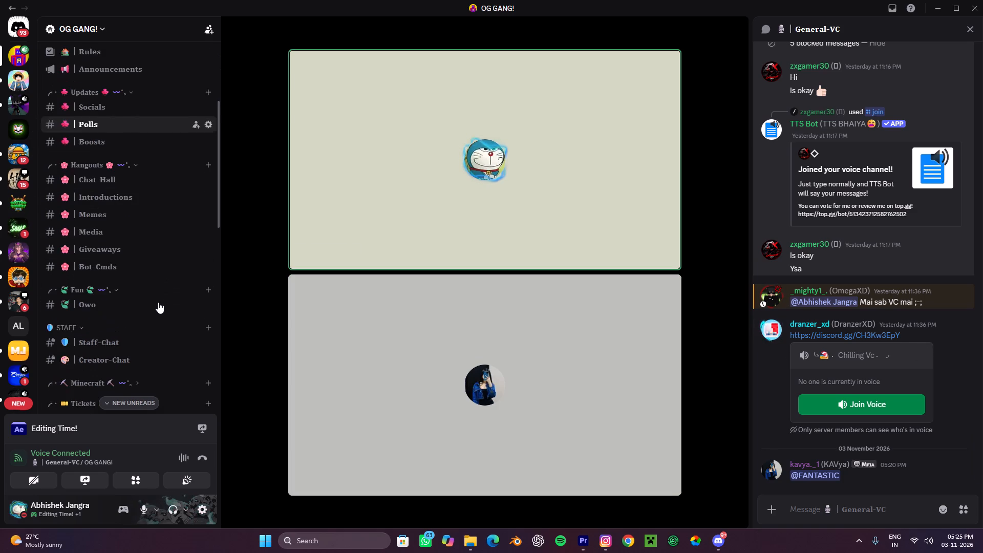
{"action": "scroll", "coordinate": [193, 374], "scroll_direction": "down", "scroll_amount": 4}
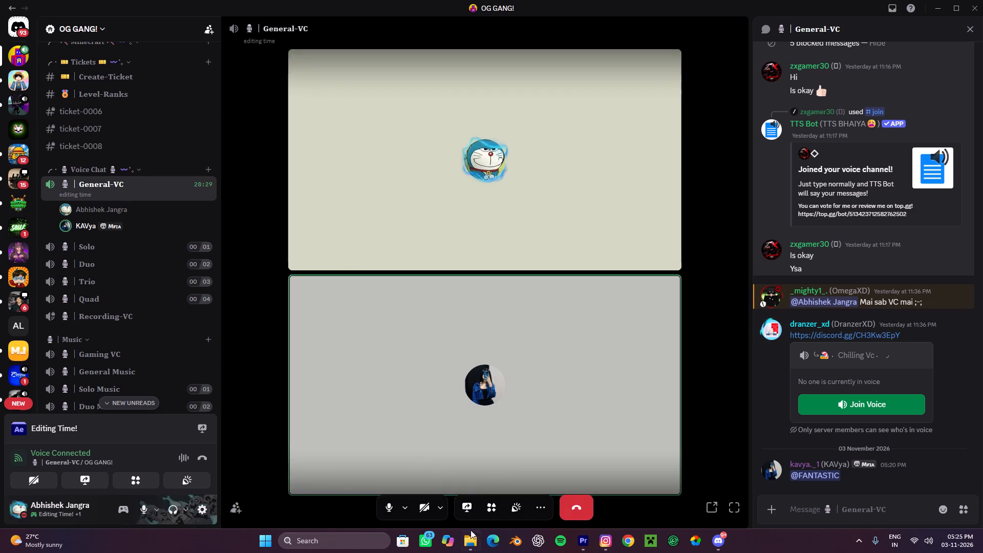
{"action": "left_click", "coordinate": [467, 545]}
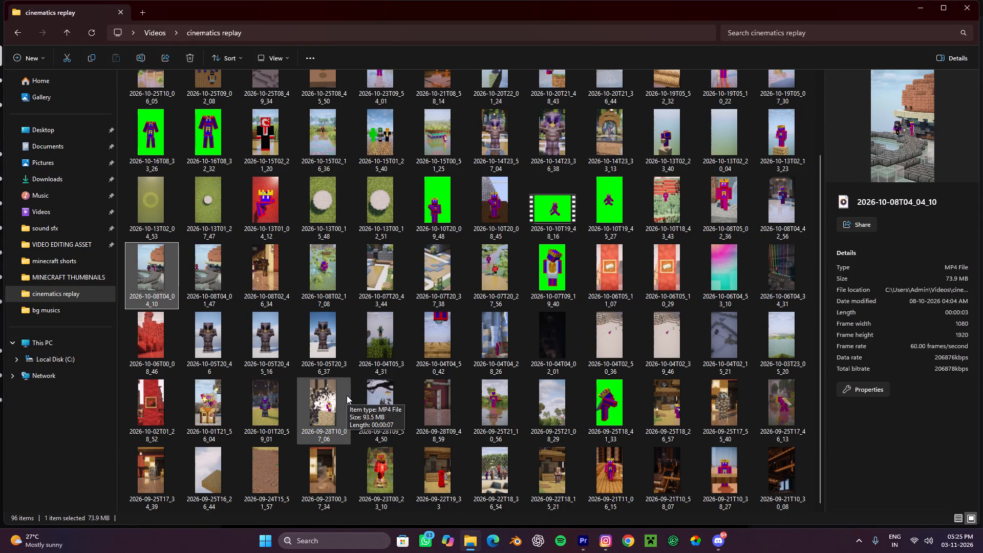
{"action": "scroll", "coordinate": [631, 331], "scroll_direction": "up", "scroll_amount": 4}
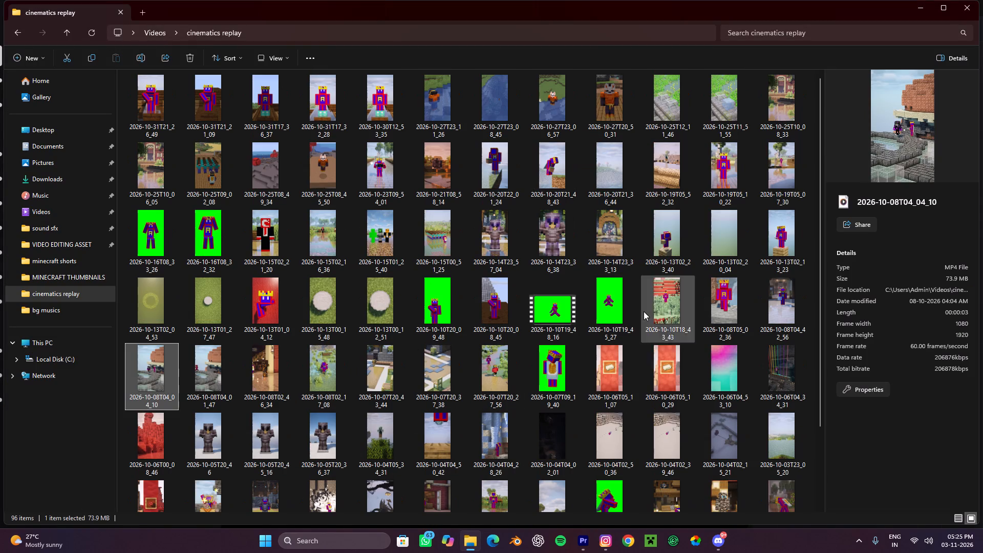
Switch to Premiere, move the playhead to the sequence start, select the glitch transition clips on V4 and V5, and render the sequence's previews.
{"action": "left_click", "coordinate": [586, 550]}
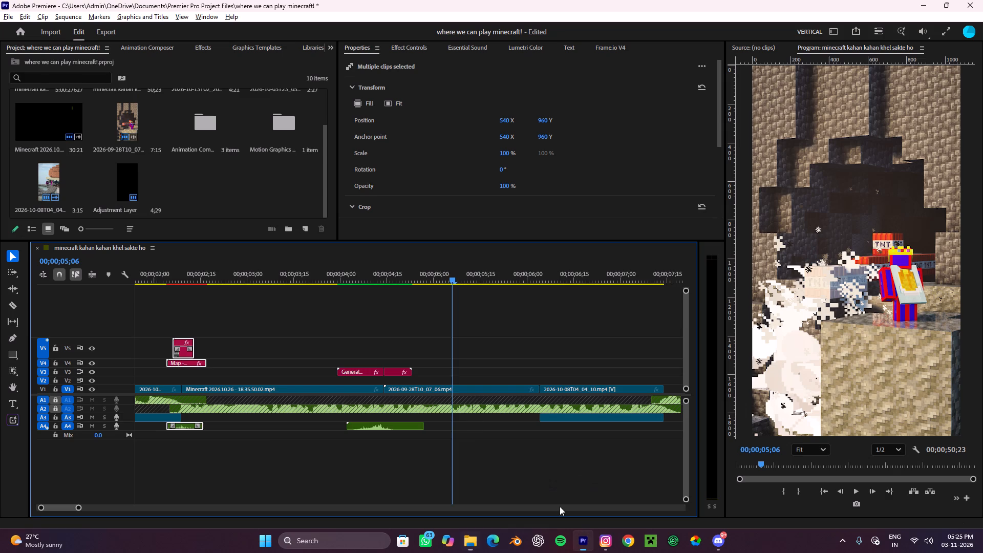
{"action": "scroll", "coordinate": [382, 453], "scroll_direction": "down", "scroll_amount": 8, "text": "alt"}
{"action": "left_click_drag", "start_coordinate": [336, 266], "coordinate": [0, 264]}
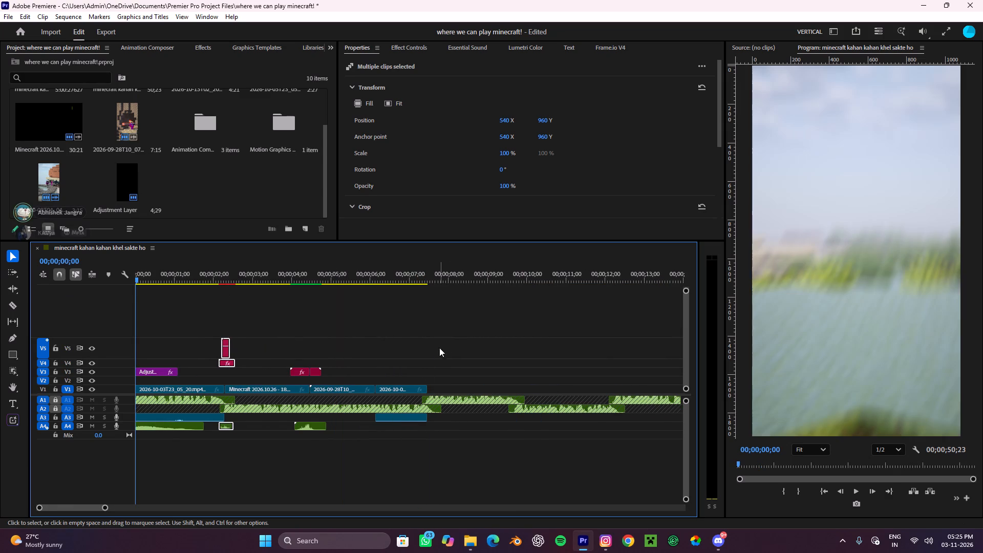
{"action": "left_click", "coordinate": [432, 345]}
{"action": "scroll", "coordinate": [215, 328], "scroll_direction": "up", "scroll_amount": 7, "text": "alt"}
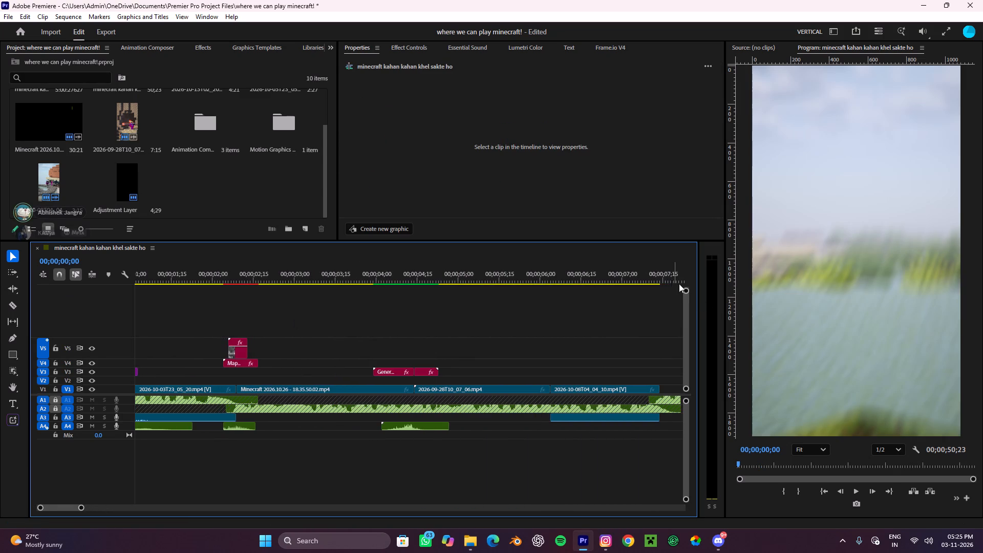
{"action": "left_click_drag", "start_coordinate": [683, 291], "coordinate": [696, 224]}
{"action": "left_click_drag", "start_coordinate": [320, 333], "coordinate": [205, 357]}
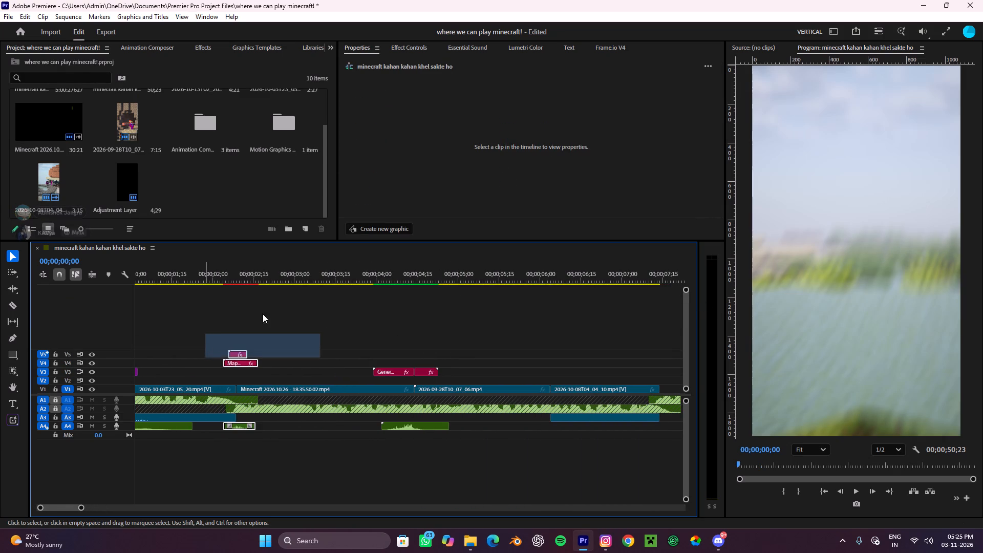
{"action": "key", "text": "Return"}
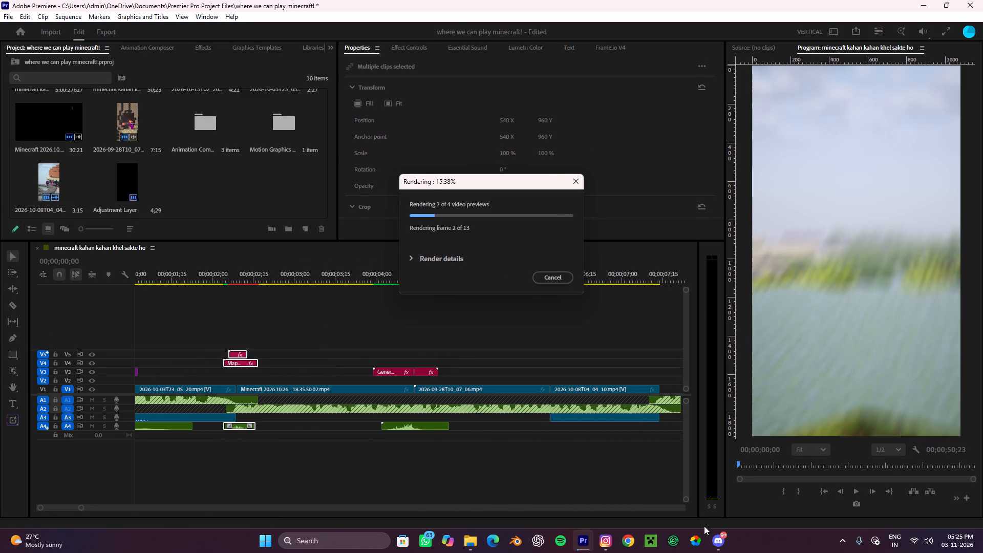
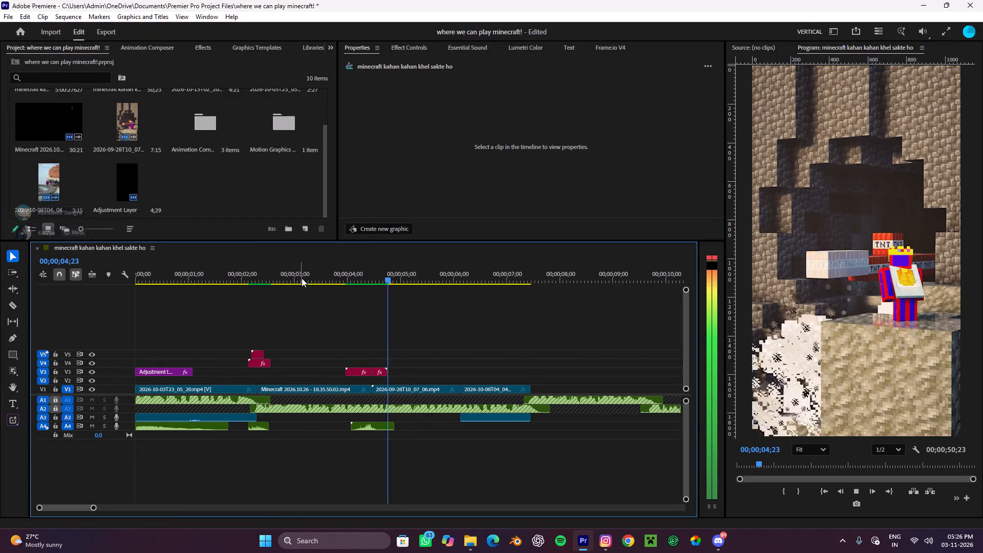
Shorten the end of the 2026-09-28 clip on V1 to about 05;12 and move the 2026-10-08T04_04_10 clip against it.
{"action": "scroll", "coordinate": [494, 387], "scroll_direction": "down", "scroll_amount": 3, "text": "alt"}
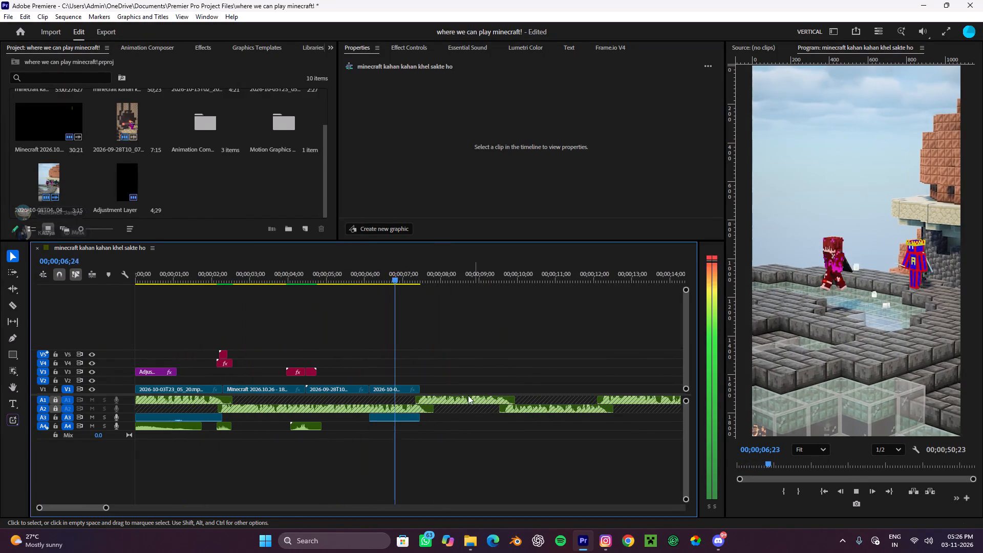
{"action": "key", "text": "space"}
{"action": "scroll", "coordinate": [369, 406], "scroll_direction": "up", "scroll_amount": 4, "text": "alt"}
{"action": "left_click_drag", "start_coordinate": [369, 390], "coordinate": [333, 396]}
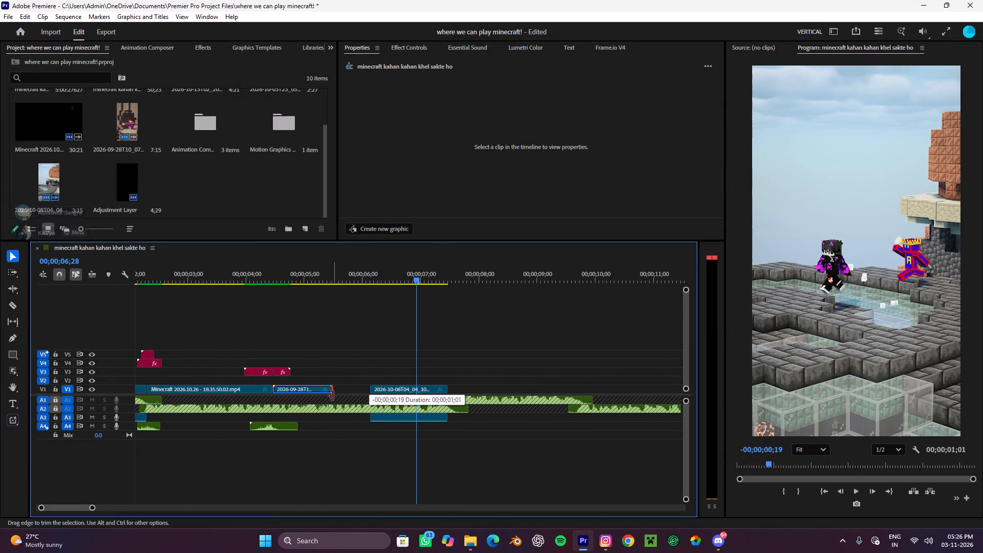
{"action": "left_click_drag", "start_coordinate": [333, 396], "coordinate": [326, 396]}
{"action": "left_click_drag", "start_coordinate": [397, 392], "coordinate": [357, 394]}
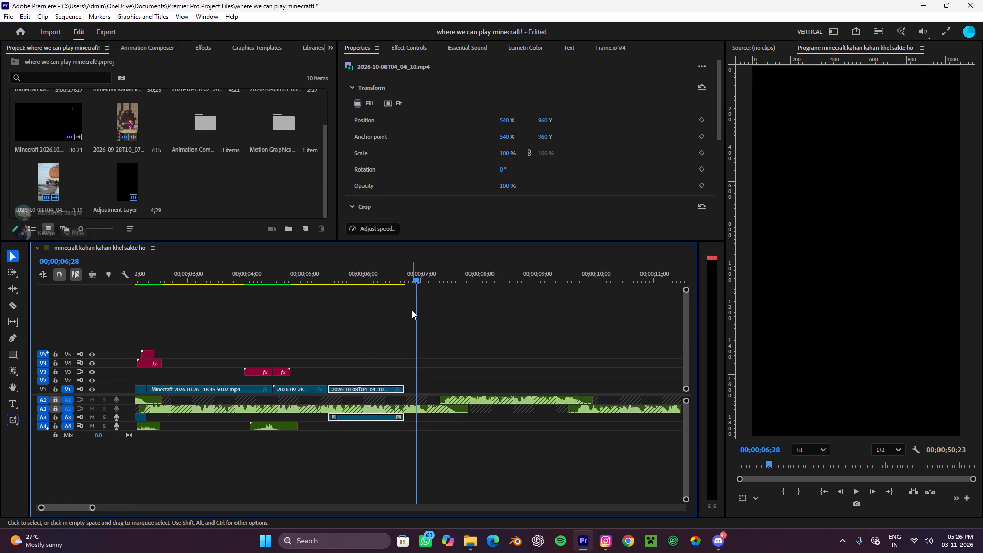
Play back the join, and trim the end of the 2026-10-08T04_04_10 clip to the playhead at 00;00;06;17.
{"action": "left_click_drag", "start_coordinate": [413, 262], "coordinate": [293, 327]}
{"action": "left_click", "coordinate": [359, 328]}
{"action": "key", "text": "space"}
{"action": "left_click", "coordinate": [390, 352]}
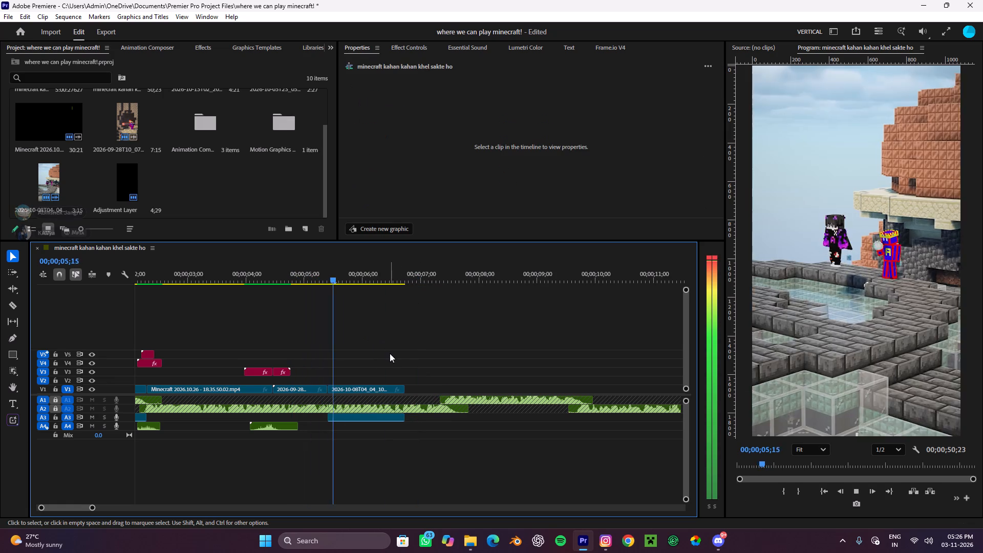
{"action": "key", "text": "space"}
{"action": "left_click_drag", "start_coordinate": [404, 385], "coordinate": [404, 386]}
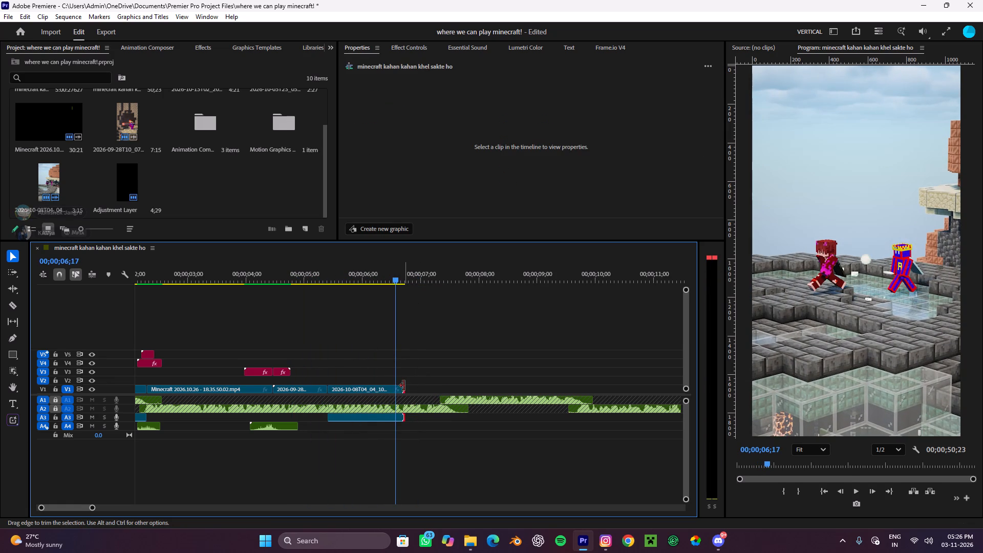
{"action": "left_click_drag", "start_coordinate": [404, 386], "coordinate": [396, 392]}
Duplicate the Minecraft 2026.10.26 clip on V1 and place the copy directly after the 2026-10-08T04_04_10 clip.
{"action": "left_click", "coordinate": [229, 391]}
{"action": "left_click_drag", "start_coordinate": [217, 389], "coordinate": [452, 381], "text": "alt"}
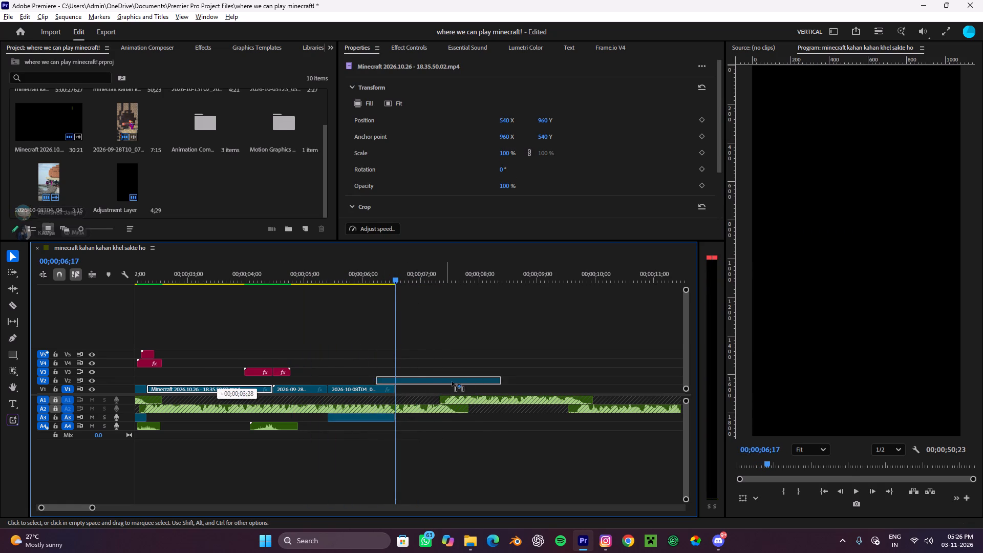
{"action": "left_click_drag", "start_coordinate": [452, 381], "coordinate": [465, 392], "text": "alt"}
Split the copied Minecraft 2026.10.26 clip about one second after its start and cut away the remaining part.
{"action": "key", "text": "c"}
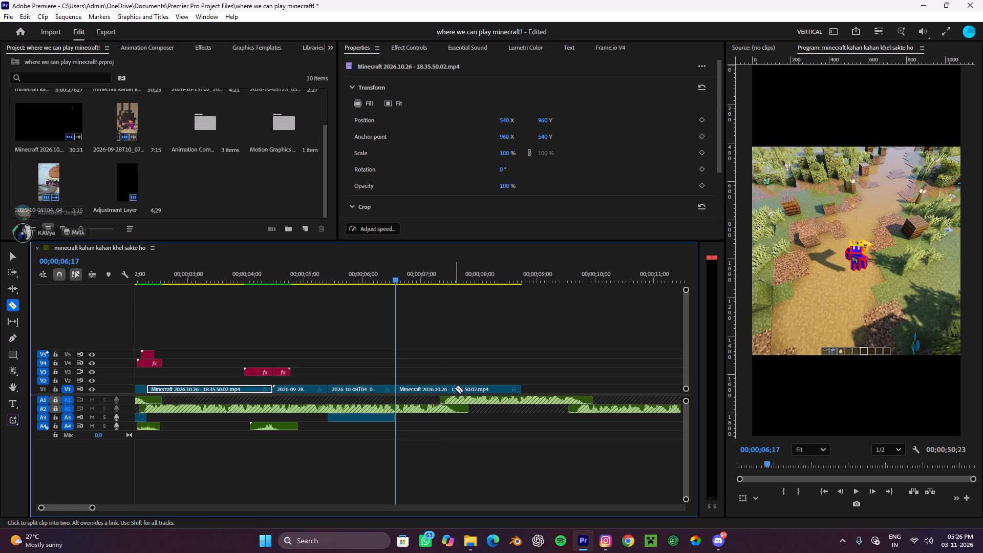
{"action": "left_click", "coordinate": [455, 388]}
{"action": "key", "text": "v"}
{"action": "left_click", "coordinate": [467, 386]}
{"action": "key", "text": "ctrl+x"}
Play the sequence from the copied Minecraft clip into the uncovered section to check the voiceover up to about 09;17.
{"action": "scroll", "coordinate": [471, 385], "scroll_direction": "down", "scroll_amount": 10, "text": "alt"}
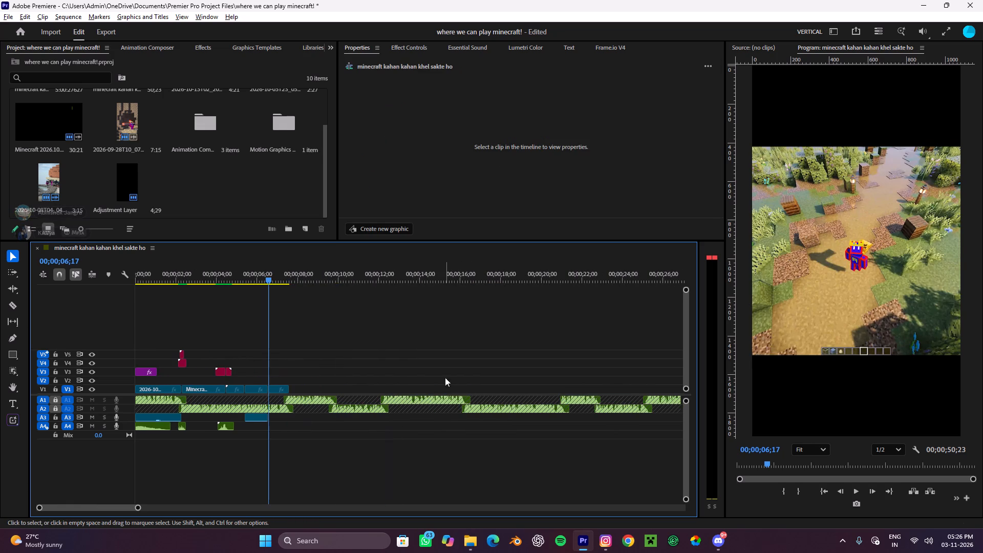
{"action": "left_click_drag", "start_coordinate": [286, 268], "coordinate": [0, 268]}
{"action": "key", "text": "space"}
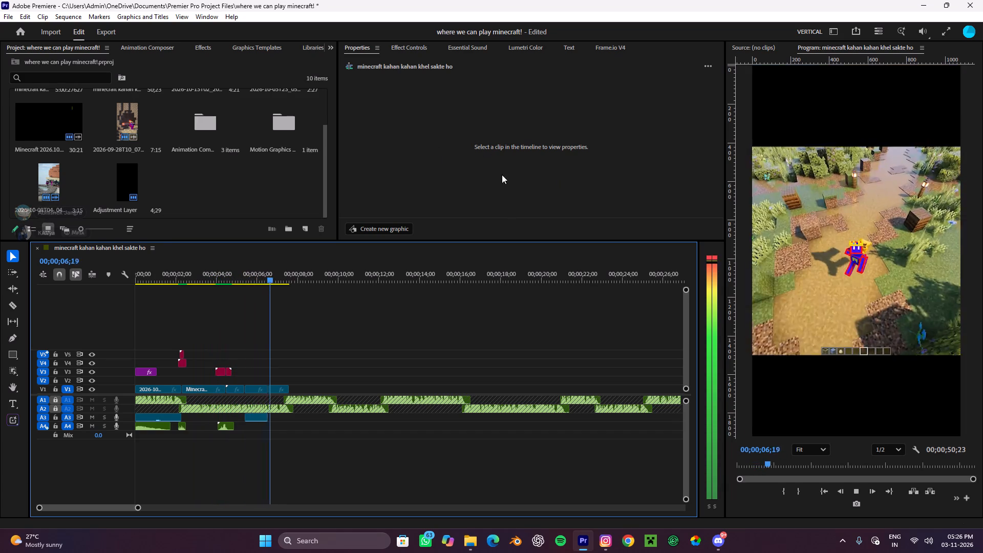
{"action": "scroll", "coordinate": [499, 332], "scroll_direction": "down", "scroll_amount": 9, "text": "alt"}
{"action": "scroll", "coordinate": [250, 382], "scroll_direction": "up", "scroll_amount": 5, "text": "alt"}
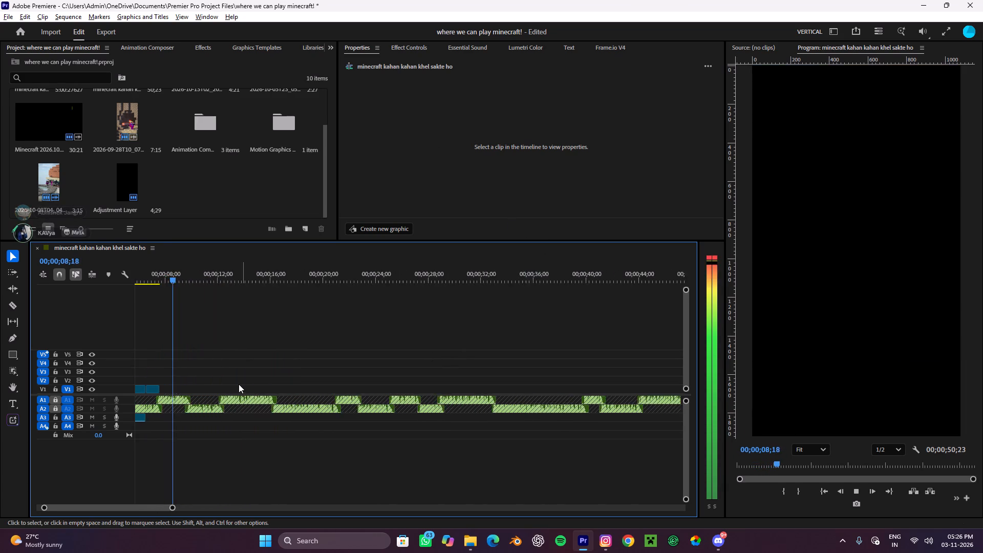
{"action": "scroll", "coordinate": [239, 384], "scroll_direction": "up", "scroll_amount": 5}
{"action": "key", "text": "space"}
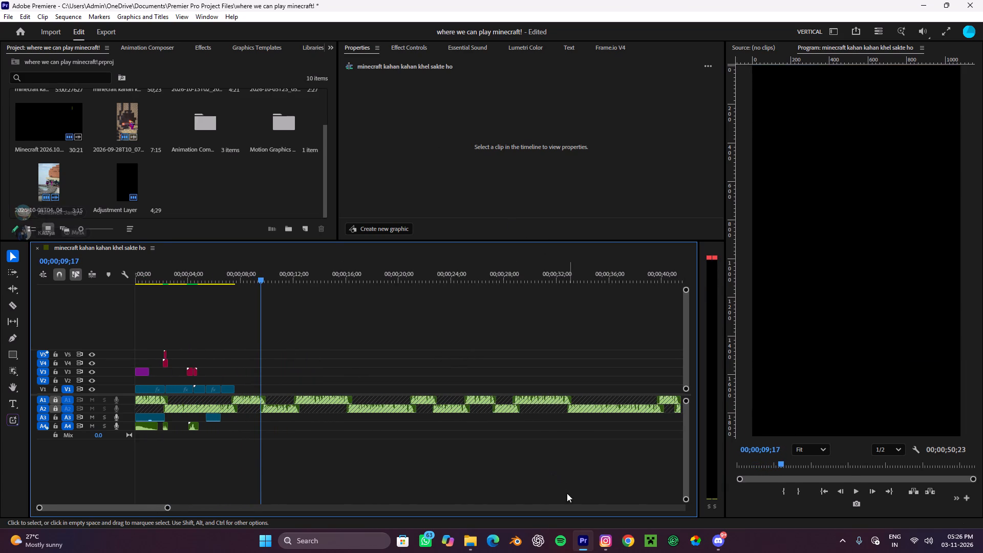
Switch to File Explorer and look through the cinematics replay folder for further footage.
{"action": "left_click", "coordinate": [477, 537]}
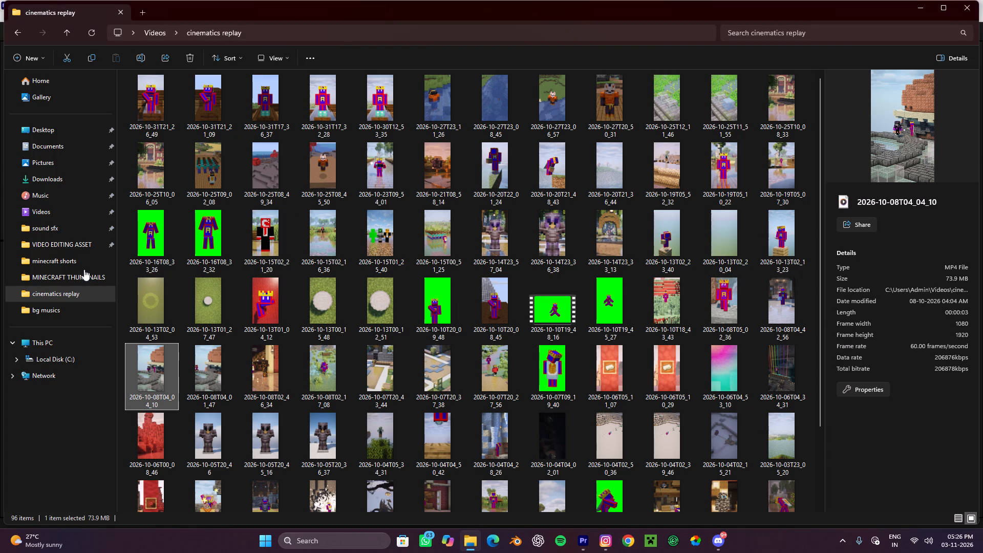
{"action": "scroll", "coordinate": [410, 297], "scroll_direction": "up", "scroll_amount": 2}
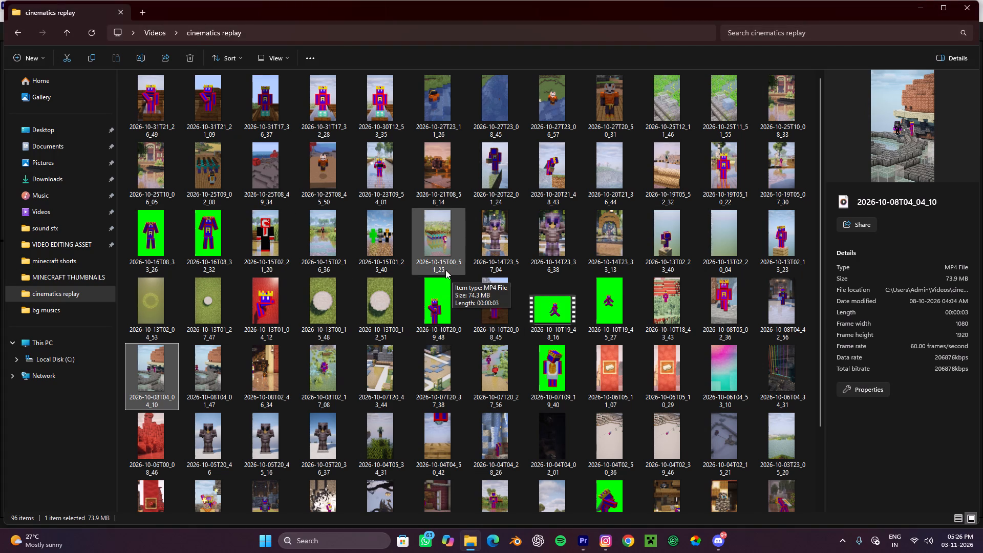
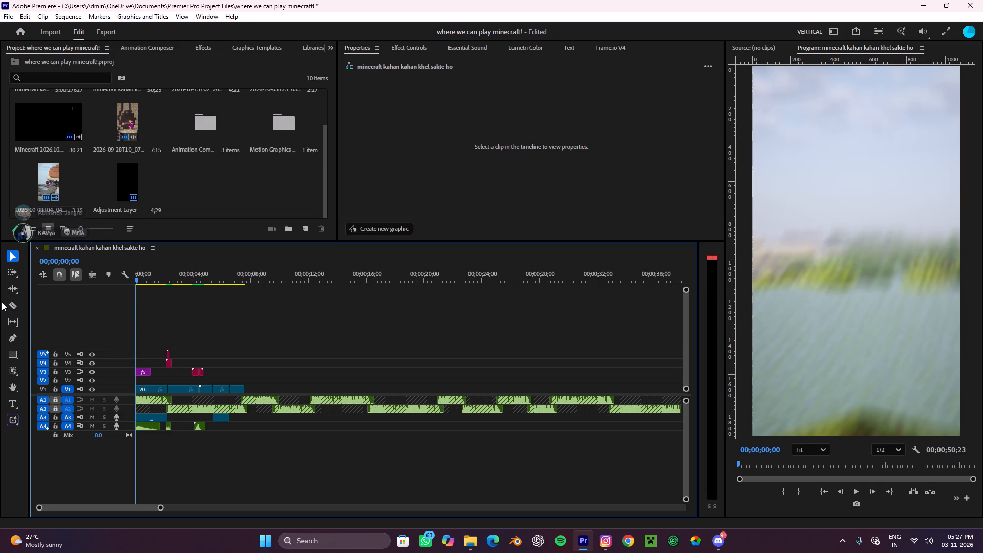
Move the stacked transition clips at about 2 seconds down one video track, onto V3 and V4.
{"action": "left_click_drag", "start_coordinate": [232, 334], "coordinate": [67, 355]}
{"action": "left_click", "coordinate": [283, 348]}
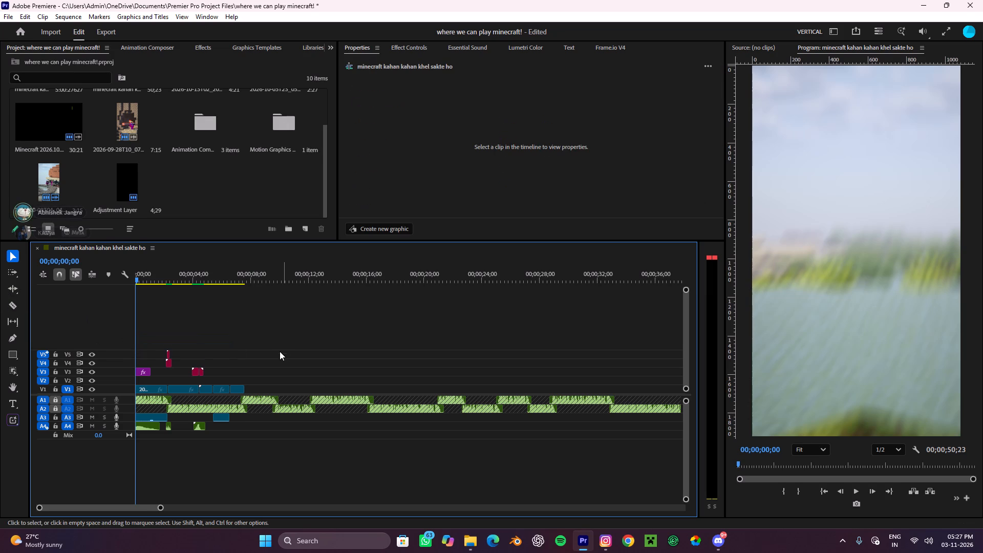
{"action": "scroll", "coordinate": [204, 344], "scroll_direction": "up", "scroll_amount": 8, "text": "alt"}
{"action": "scroll", "coordinate": [195, 343], "scroll_direction": "up", "scroll_amount": 6}
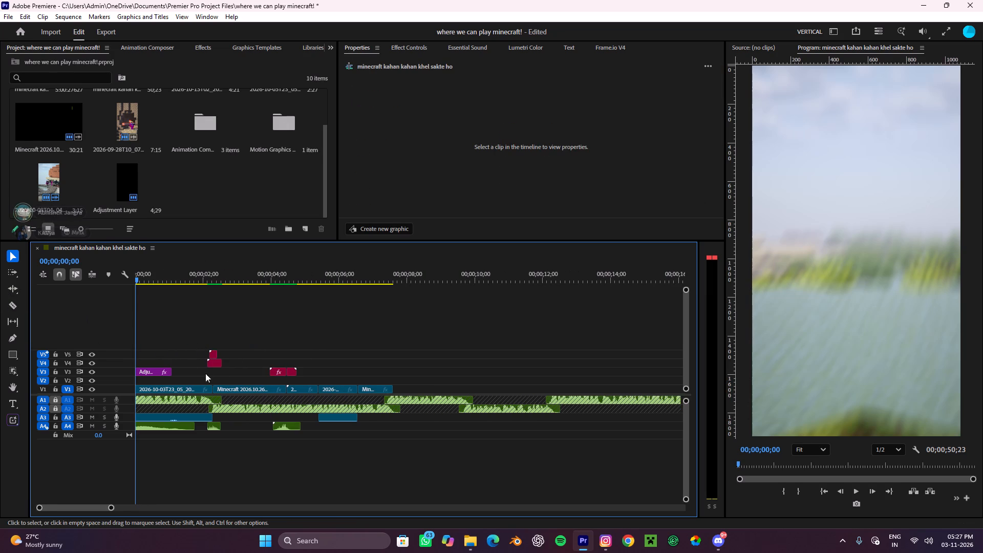
{"action": "left_click_drag", "start_coordinate": [212, 363], "coordinate": [212, 374]}
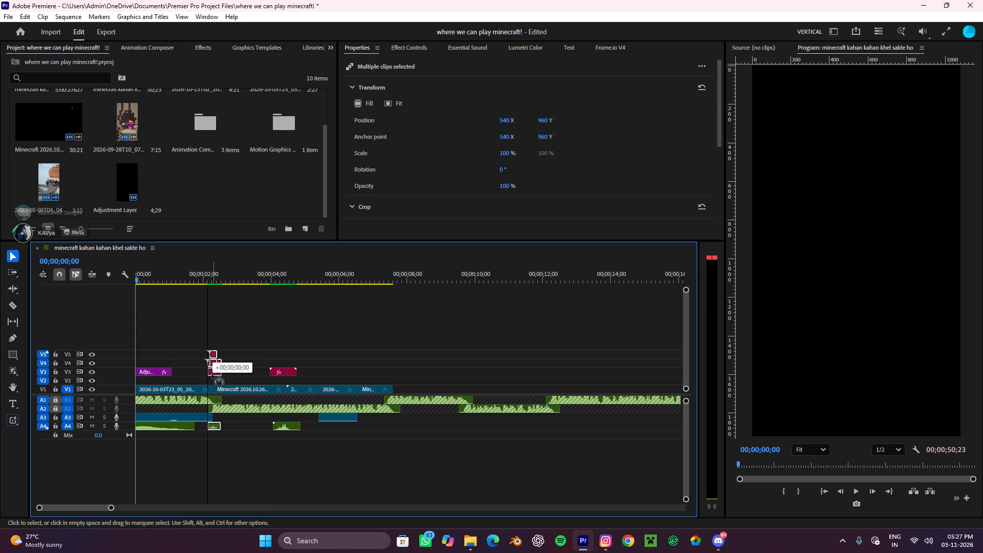
{"action": "left_click_drag", "start_coordinate": [212, 374], "coordinate": [211, 374]}
{"action": "left_click", "coordinate": [246, 344]}
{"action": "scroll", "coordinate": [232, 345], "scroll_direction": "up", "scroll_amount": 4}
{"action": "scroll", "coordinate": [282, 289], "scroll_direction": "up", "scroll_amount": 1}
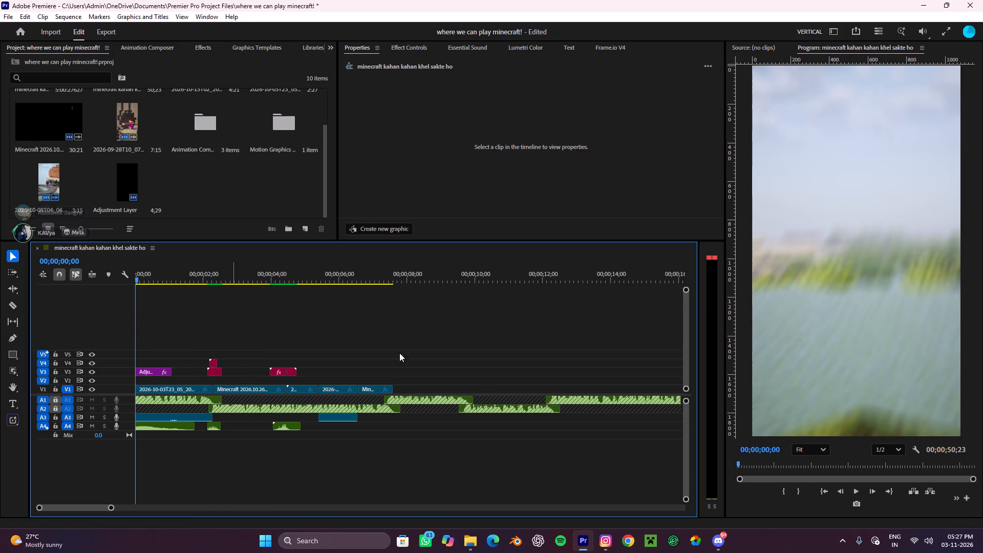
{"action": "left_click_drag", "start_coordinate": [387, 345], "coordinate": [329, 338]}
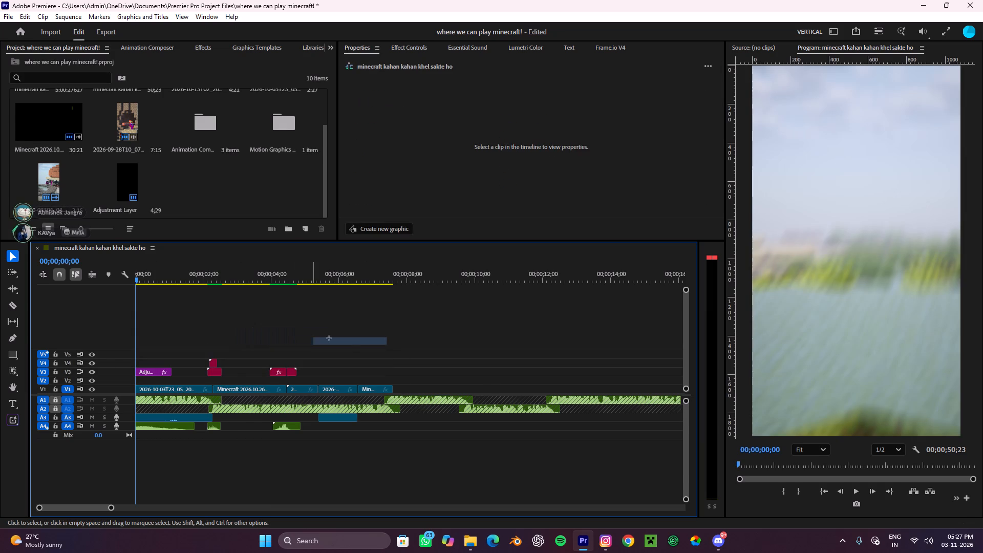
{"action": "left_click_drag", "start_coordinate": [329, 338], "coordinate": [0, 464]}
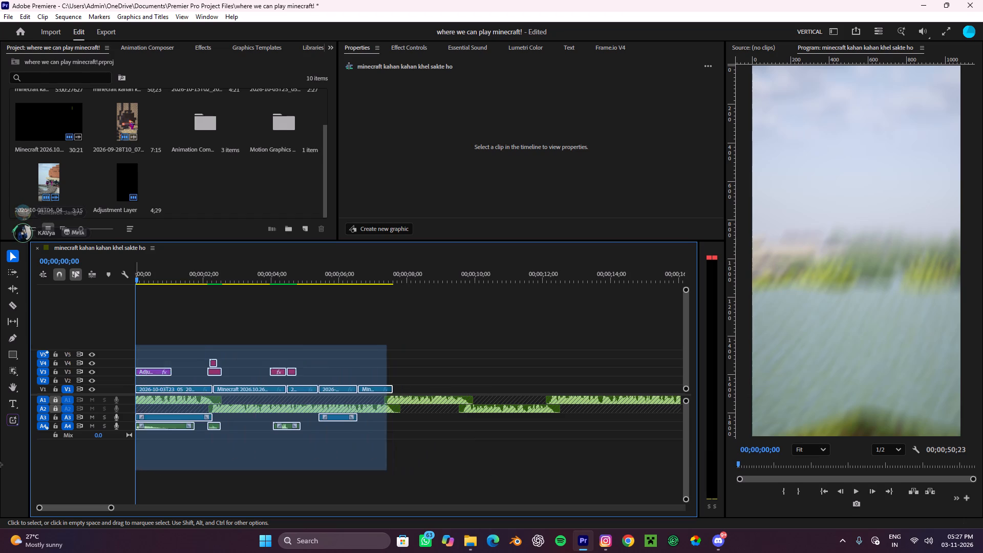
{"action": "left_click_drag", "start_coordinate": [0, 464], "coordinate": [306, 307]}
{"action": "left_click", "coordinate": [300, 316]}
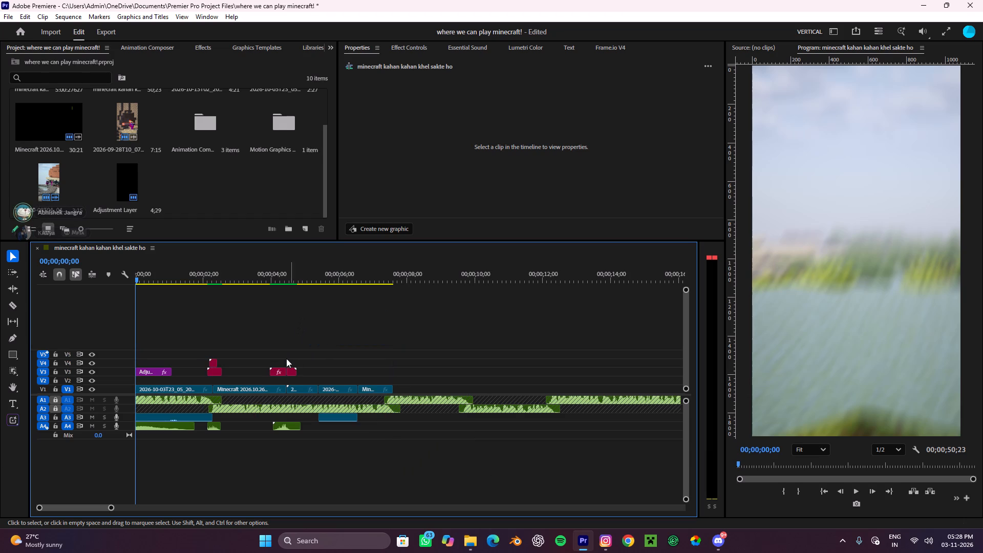
Play the sequence from the start to about 09;17 to review the edit and the voiceover section still lacking footage.
{"action": "scroll", "coordinate": [241, 349], "scroll_direction": "up", "scroll_amount": 4, "text": "alt"}
{"action": "scroll", "coordinate": [230, 352], "scroll_direction": "up", "scroll_amount": 5}
{"action": "key", "text": "space"}
{"action": "left_click", "coordinate": [293, 343]}
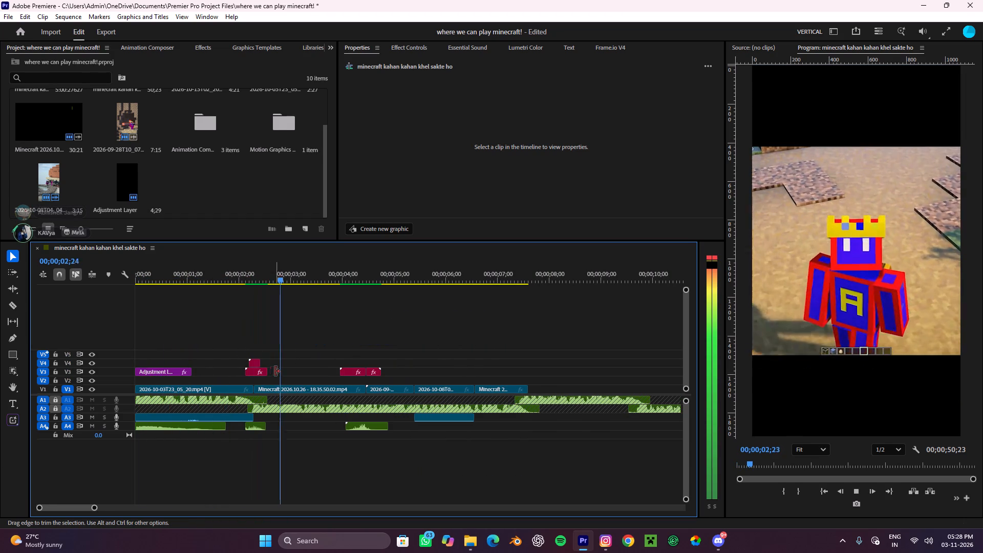
{"action": "key", "text": "space"}
{"action": "left_click", "coordinate": [428, 366]}
{"action": "left_click_drag", "start_coordinate": [431, 358], "coordinate": [336, 372]}
{"action": "left_click_drag", "start_coordinate": [392, 449], "coordinate": [351, 424], "text": "shift"}
{"action": "left_click", "coordinate": [380, 454]}
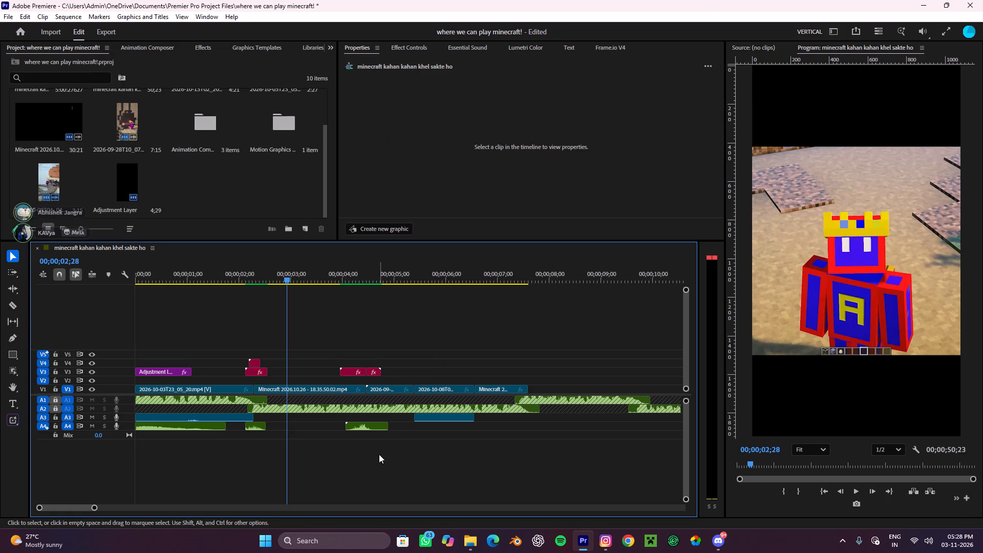
{"action": "key", "text": "space"}
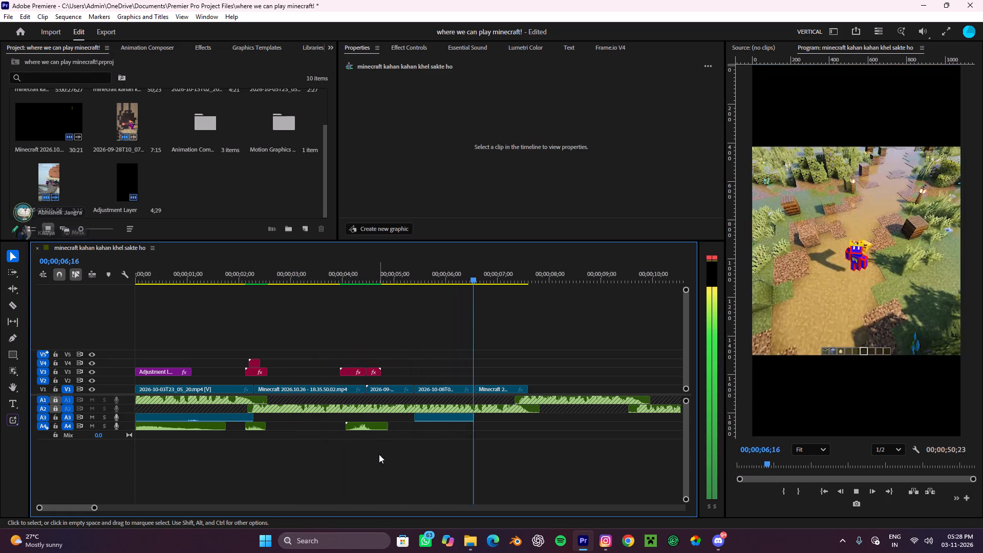
{"action": "scroll", "coordinate": [478, 430], "scroll_direction": "down", "scroll_amount": 10, "text": "alt"}
{"action": "scroll", "coordinate": [379, 404], "scroll_direction": "up", "scroll_amount": 5, "text": "alt"}
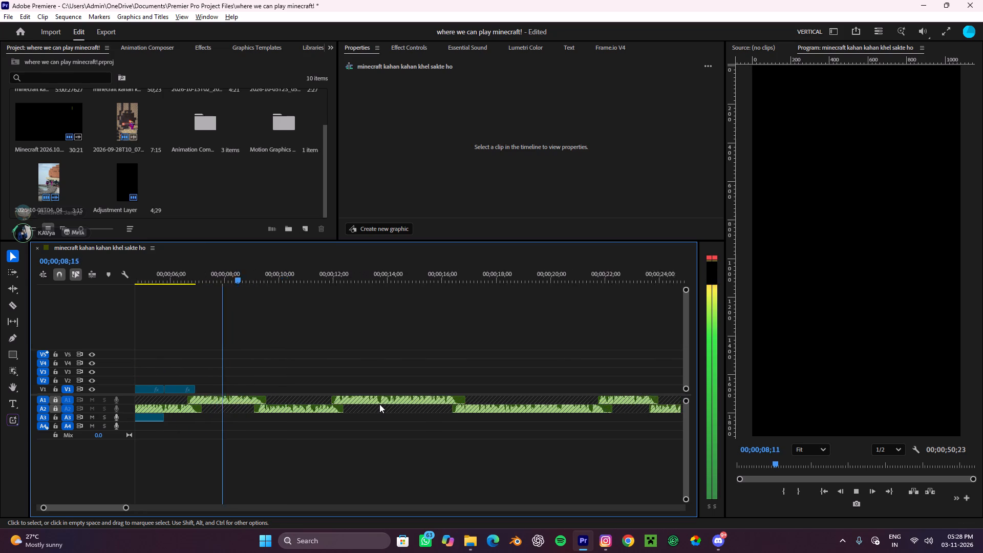
{"action": "key", "text": "space"}
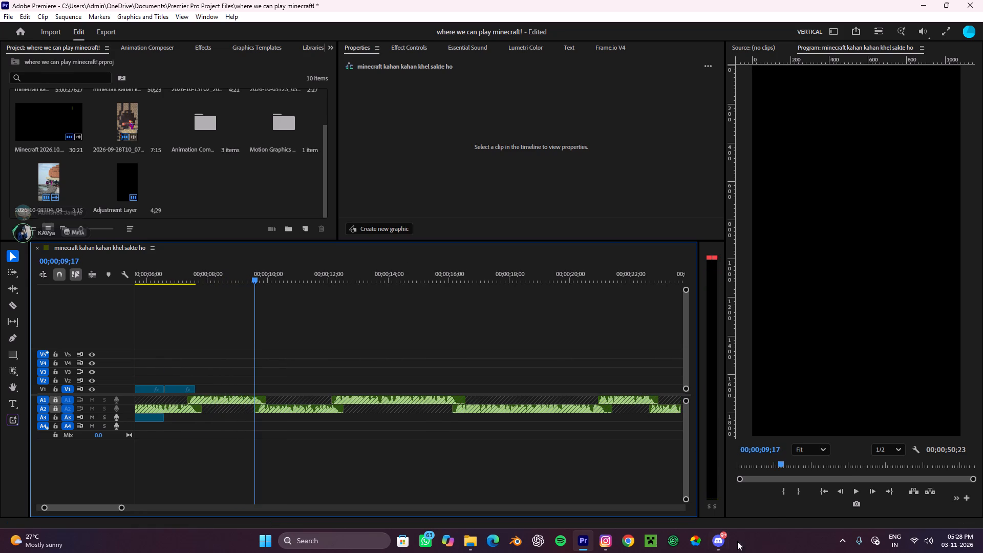
Switch to the Modrinth app, launch the Fabric 1.21.11 Minecraft instance, and minimize the launcher to return to Premiere.
{"action": "left_click", "coordinate": [679, 543]}
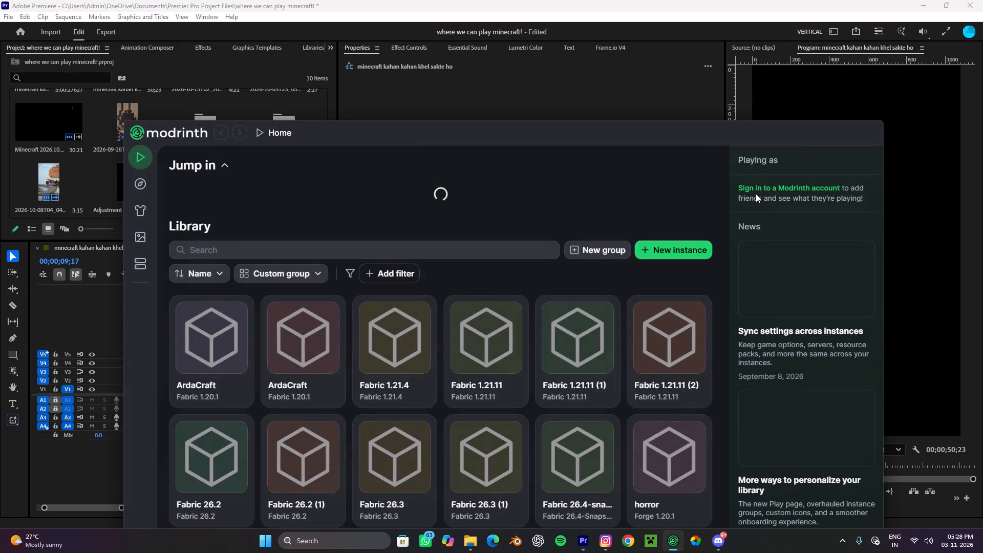
{"action": "left_click", "coordinate": [844, 141]}
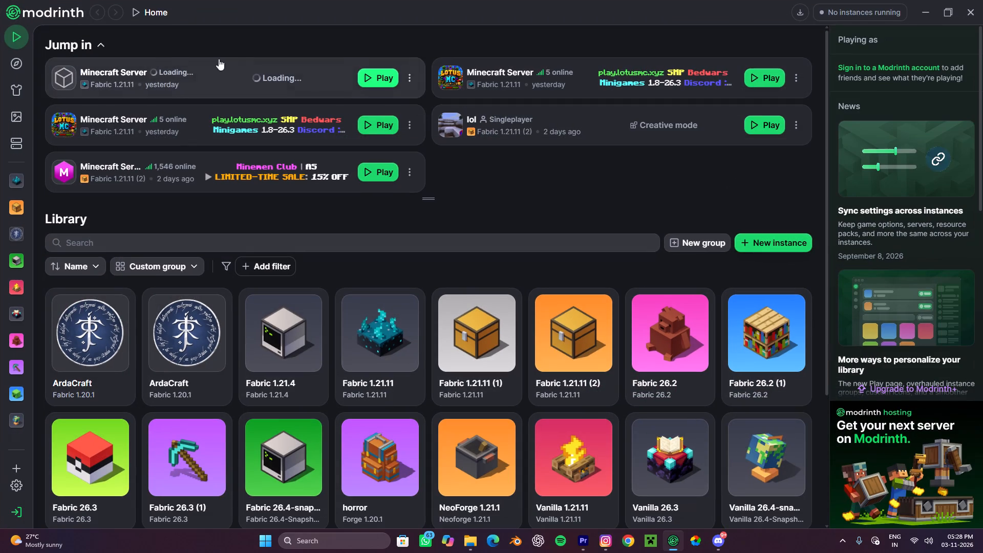
{"action": "left_click", "coordinate": [26, 187]}
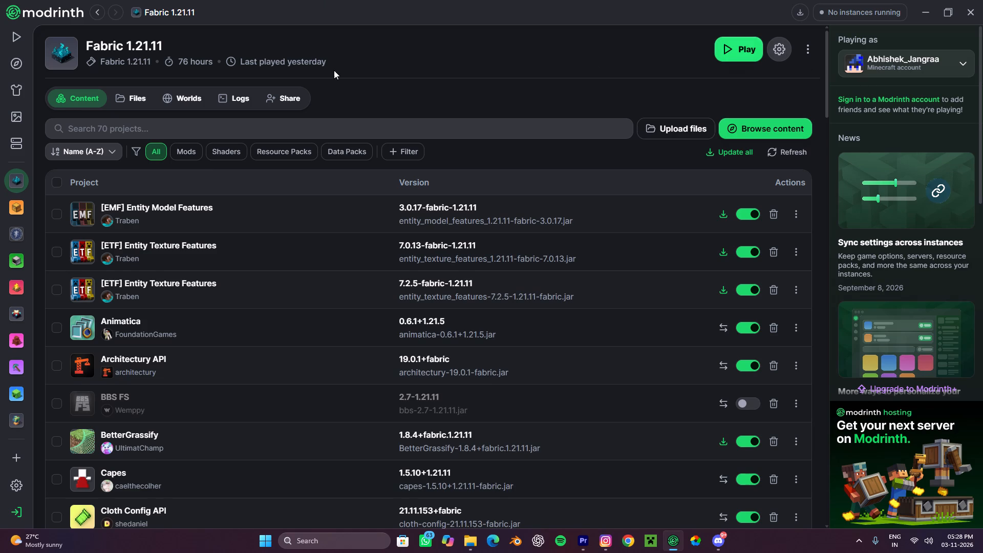
{"action": "left_click", "coordinate": [19, 61]}
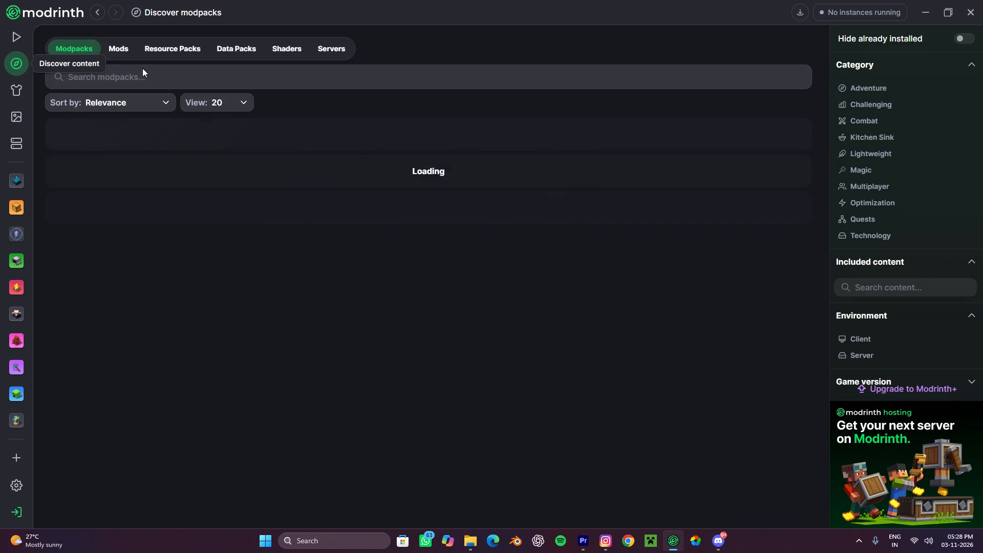
{"action": "scroll", "coordinate": [170, 190], "scroll_direction": "up", "scroll_amount": 8}
{"action": "left_click", "coordinate": [23, 180]}
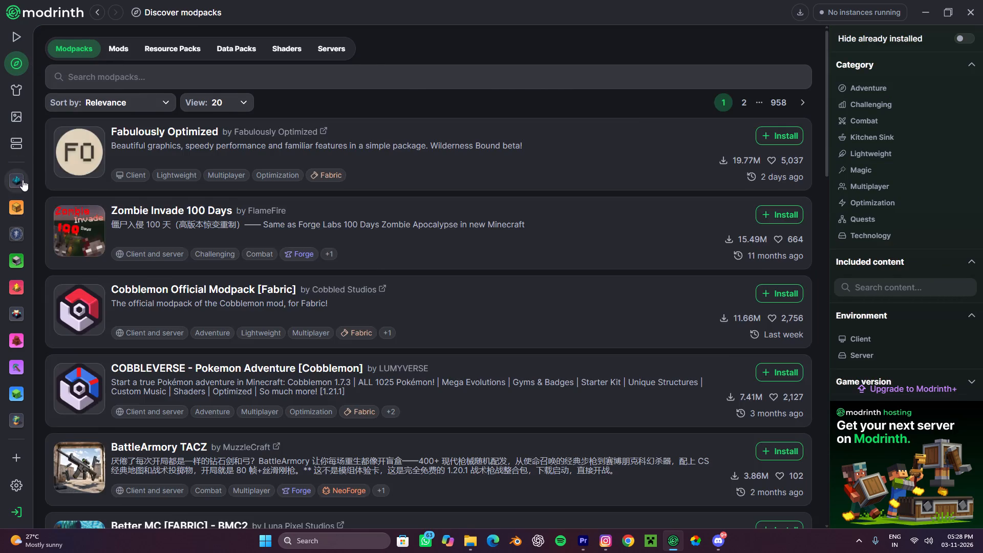
{"action": "scroll", "coordinate": [820, 333], "scroll_direction": "up", "scroll_amount": 8}
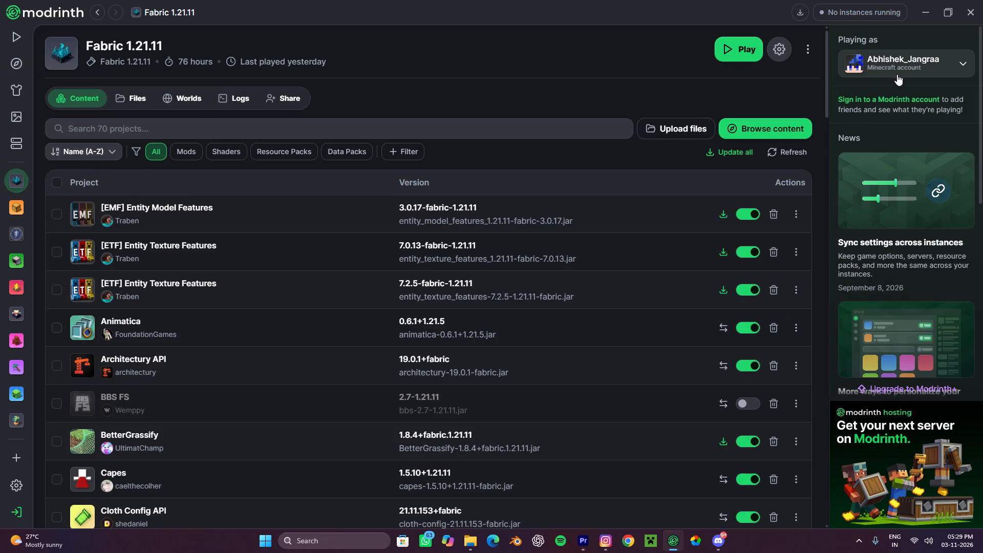
{"action": "left_click", "coordinate": [748, 41]}
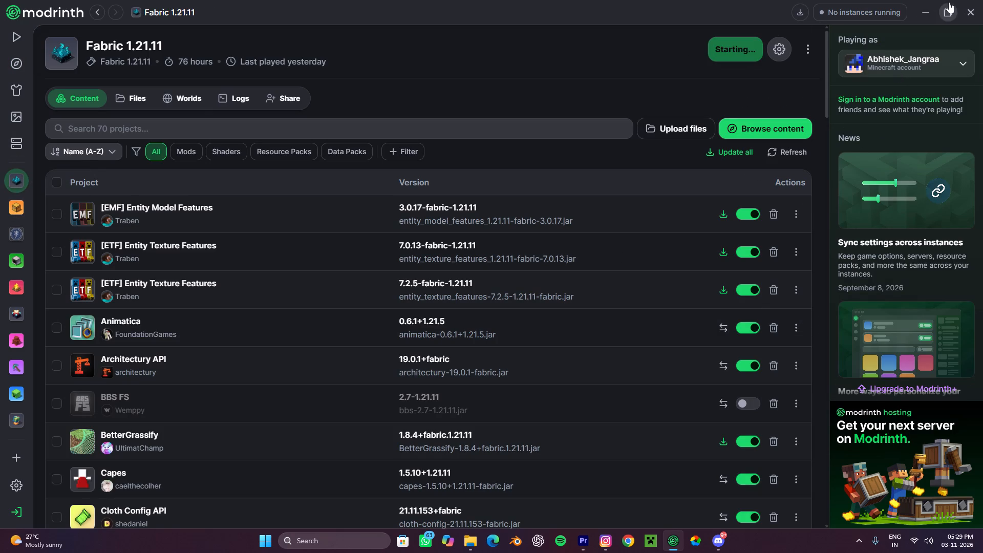
{"action": "left_click", "coordinate": [917, 17]}
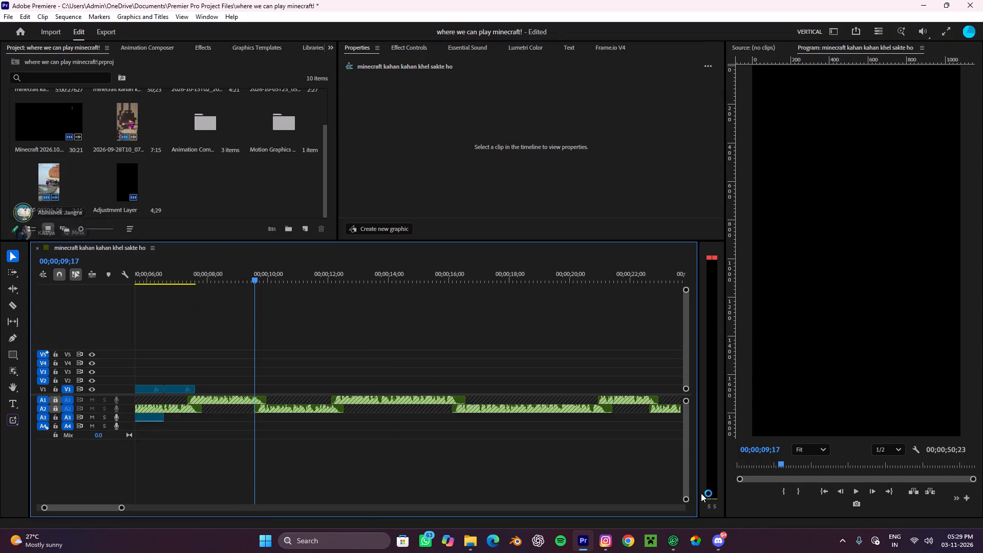